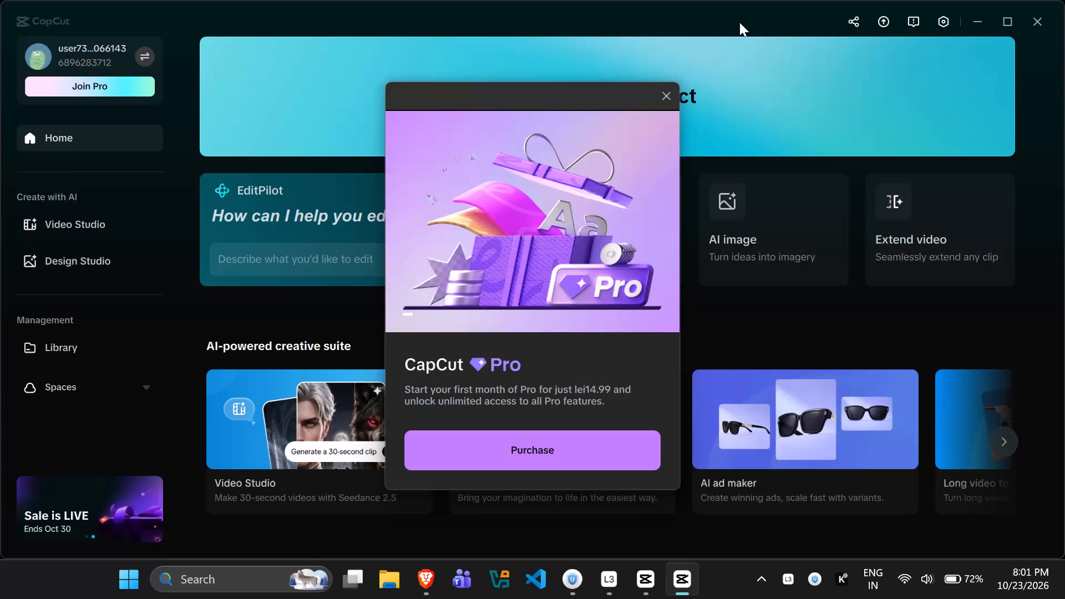
Dismiss the CapCut Pro offer and create a new, empty video project.
click(659, 92)
scroll(328, 328, down, 4)
scroll(383, 336, down, 4)
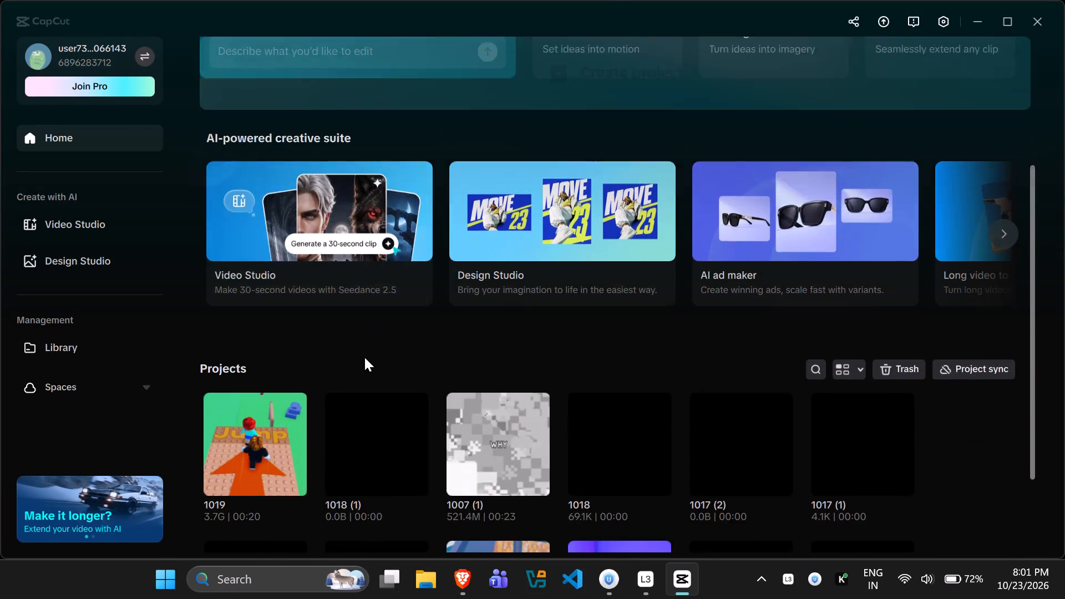
scroll(350, 369, down, 4)
click(659, 81)
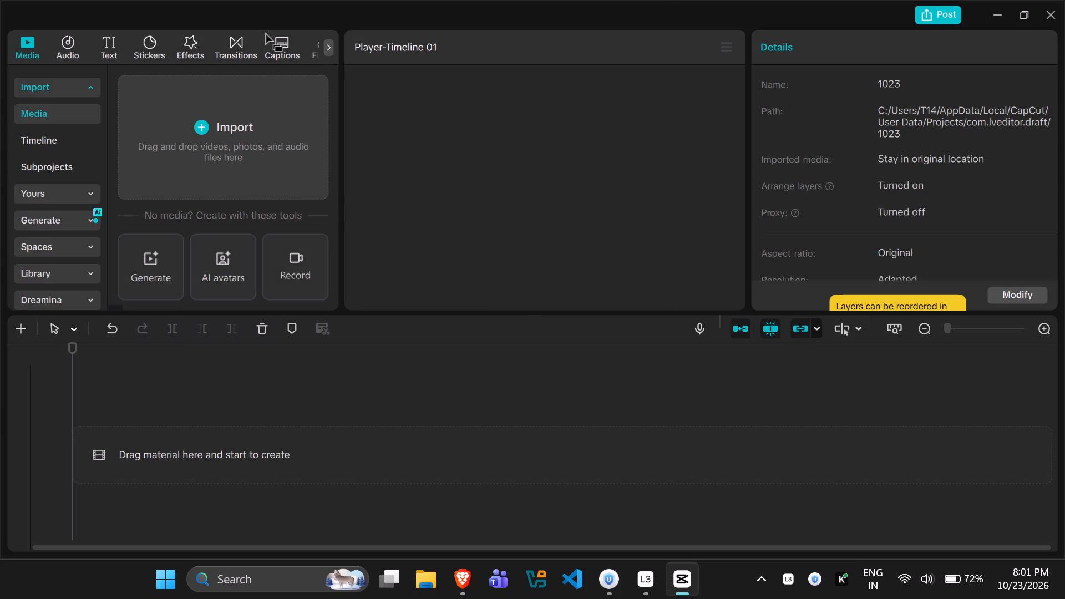
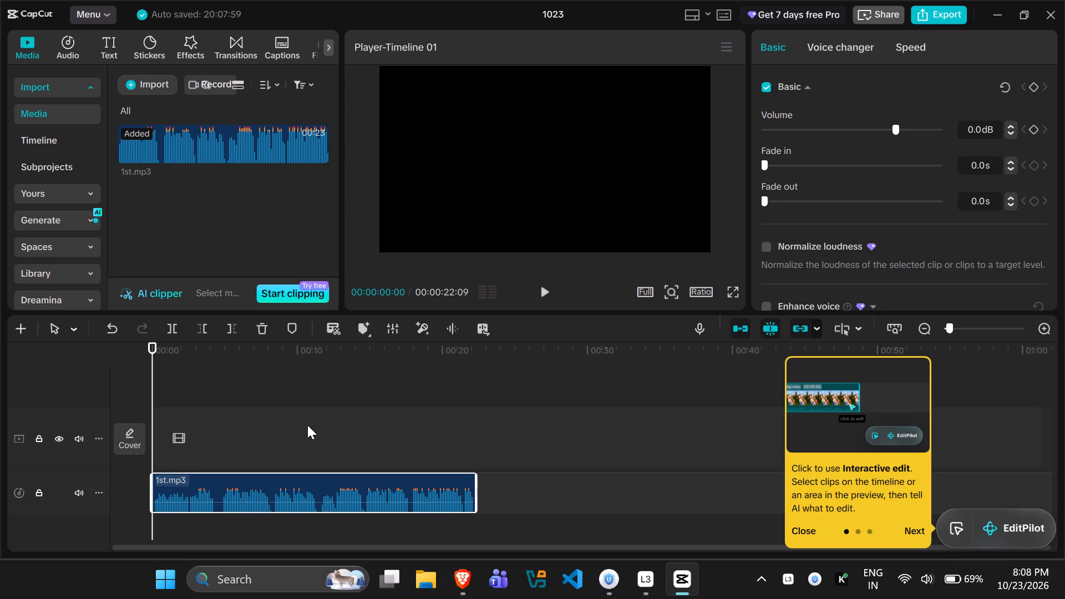
Turn on audio pitch change for the 1st.mp3 voiceover, set its speed to 1.10x, and preview it before returning the playhead to the start.
key(space)
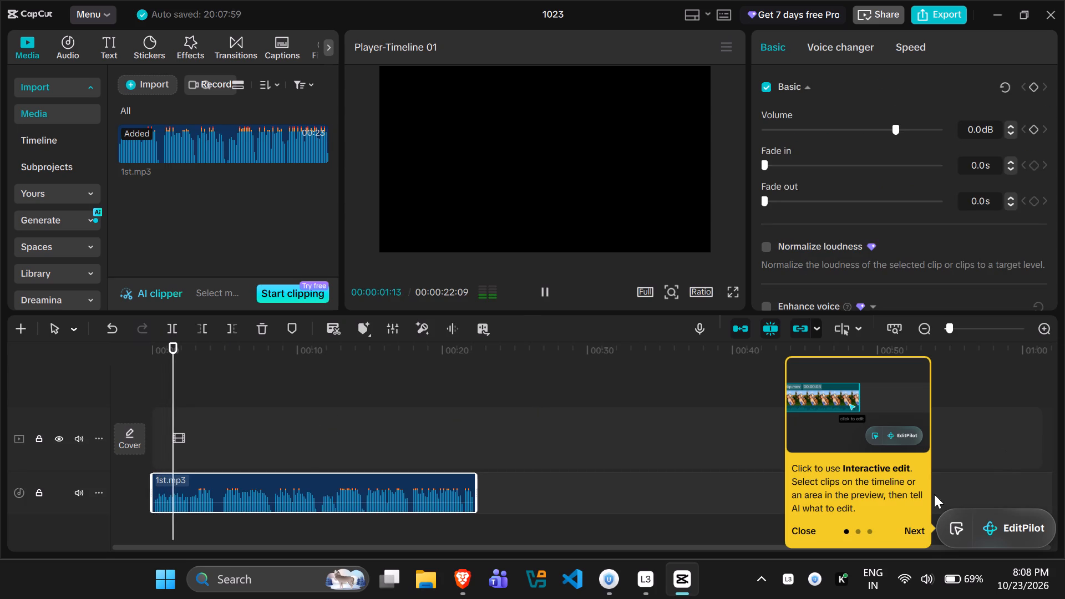
click(808, 533)
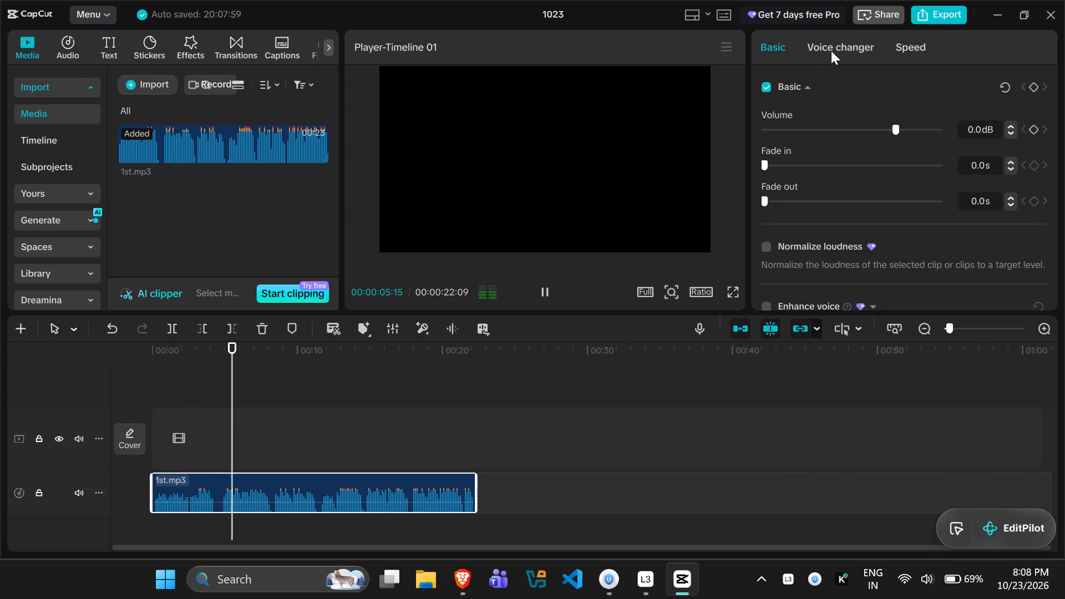
click(831, 50)
click(906, 46)
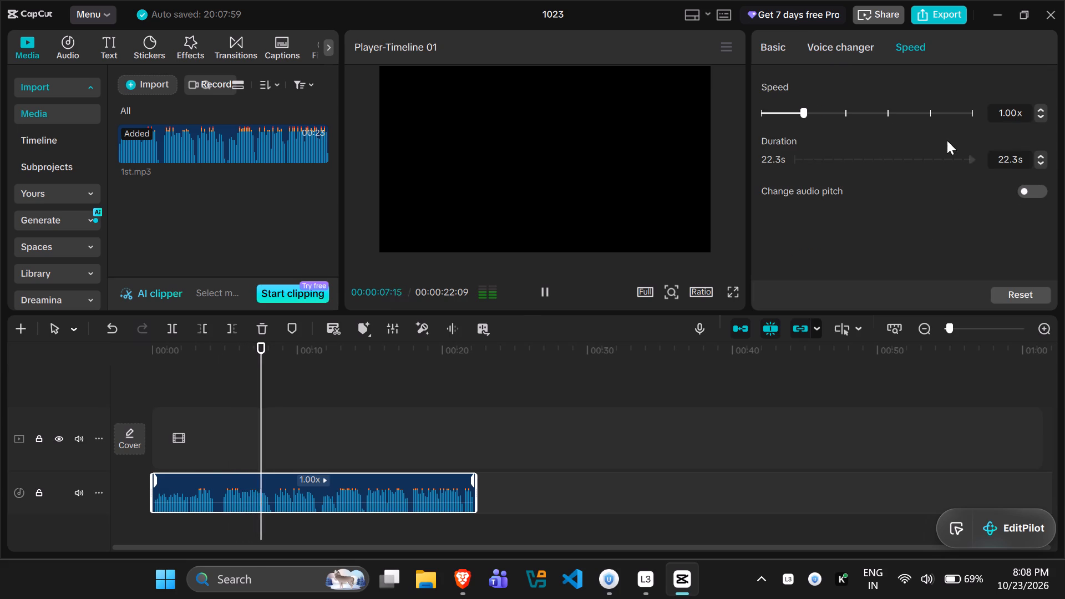
click(1040, 194)
key(space)
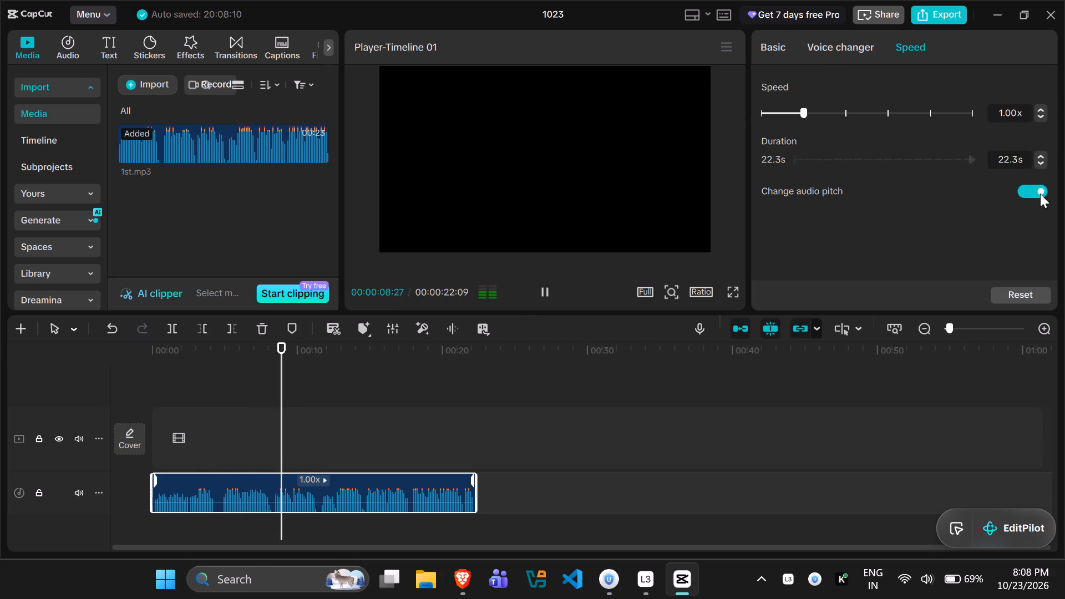
key(space)
click(1039, 109)
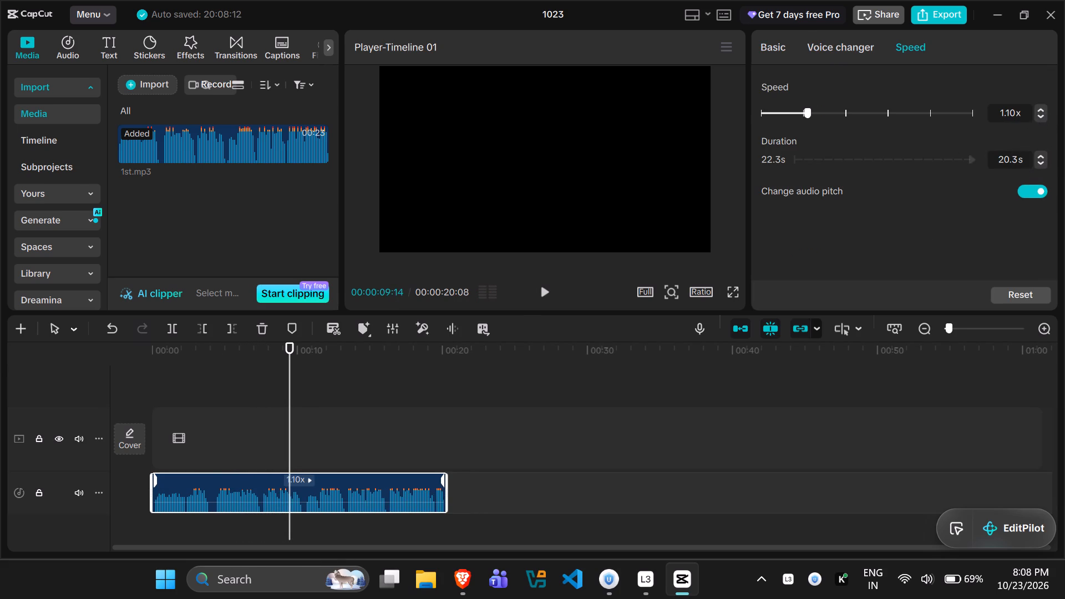
key(space)
key(space)
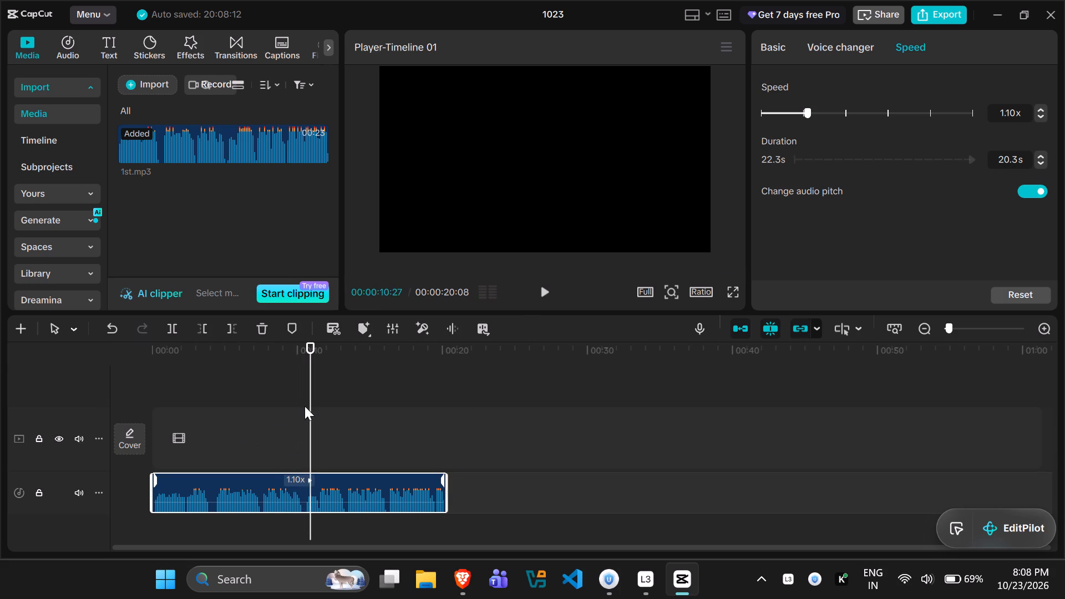
drag(306, 405, 0, 409)
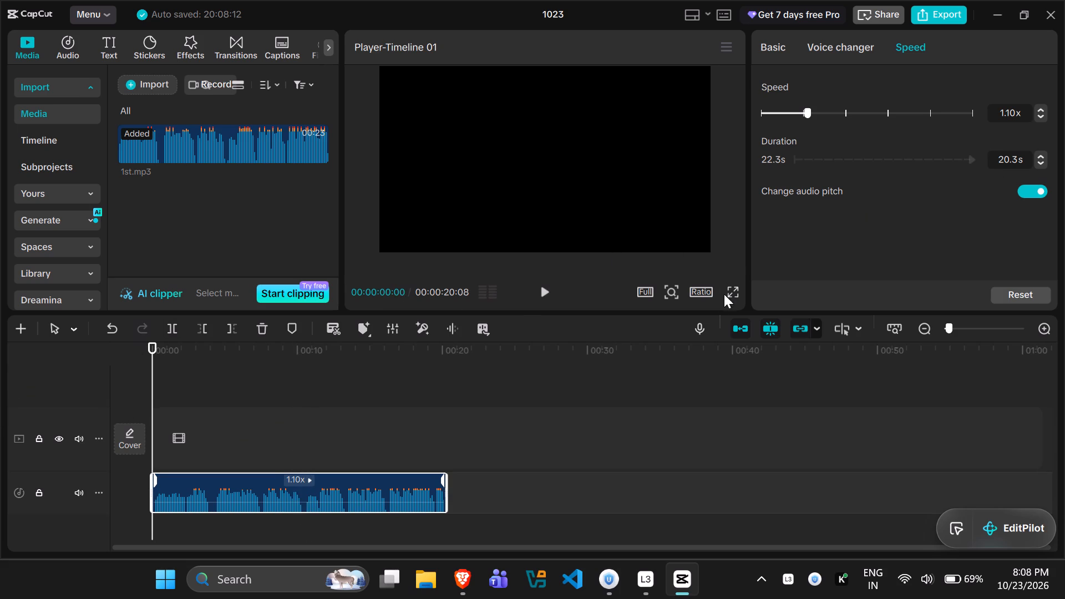
Set the project's aspect ratio to 9:16.
click(703, 301)
click(703, 295)
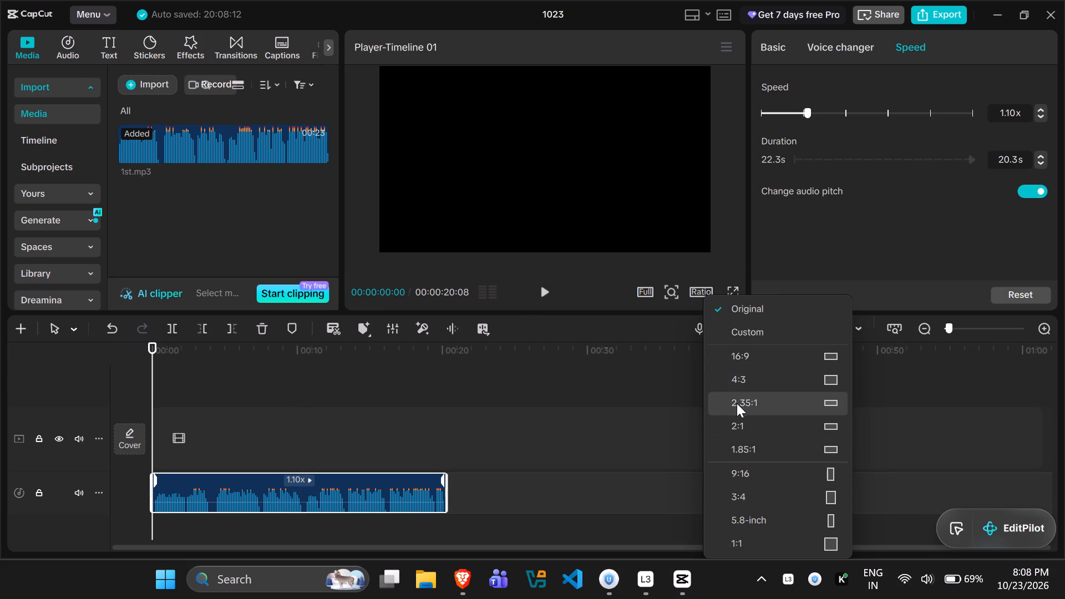
click(745, 481)
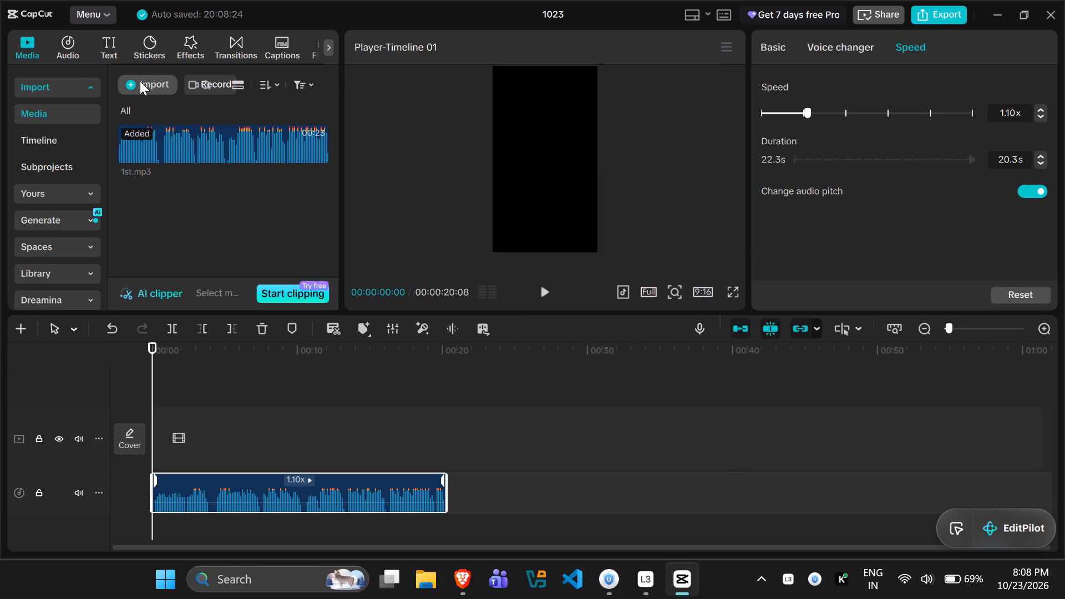
Switch to File Explorer and open the Raw folder under bloxclips > video > Clips.
key(alt+Tab)
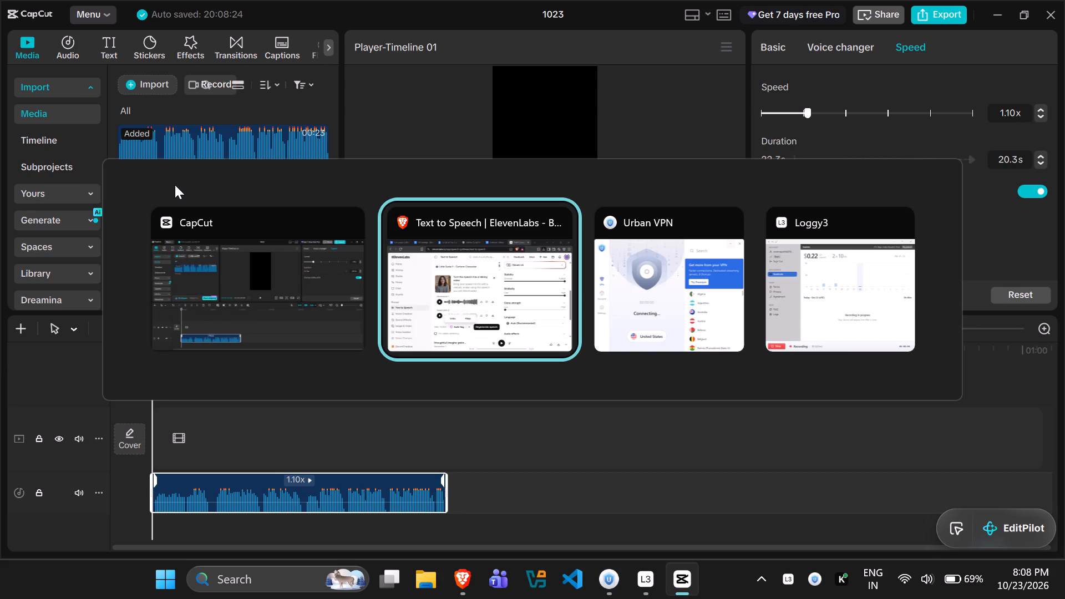
alt+click(621, 447)
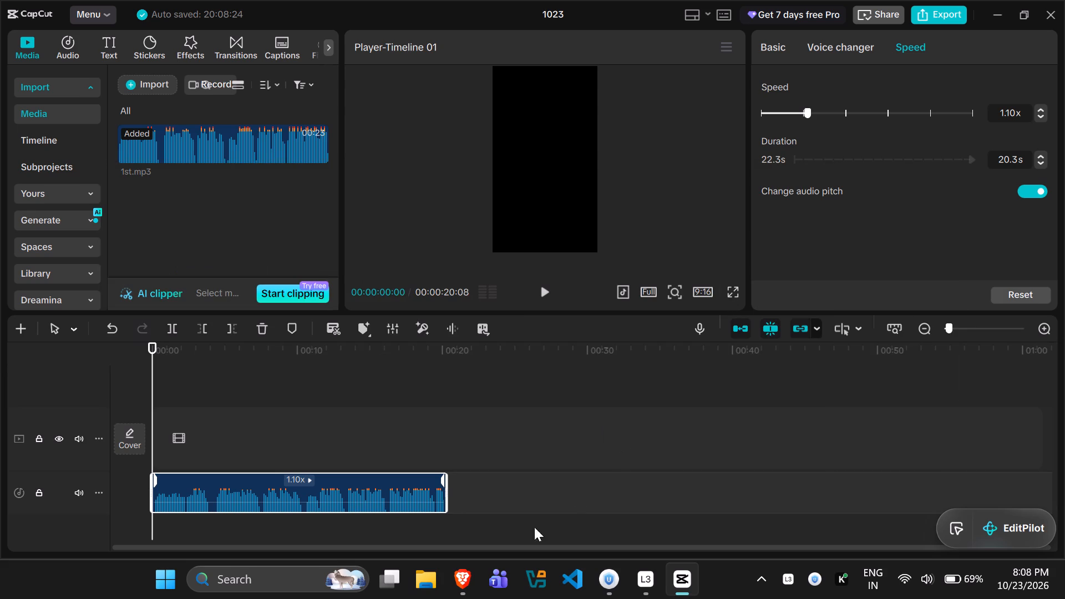
click(442, 579)
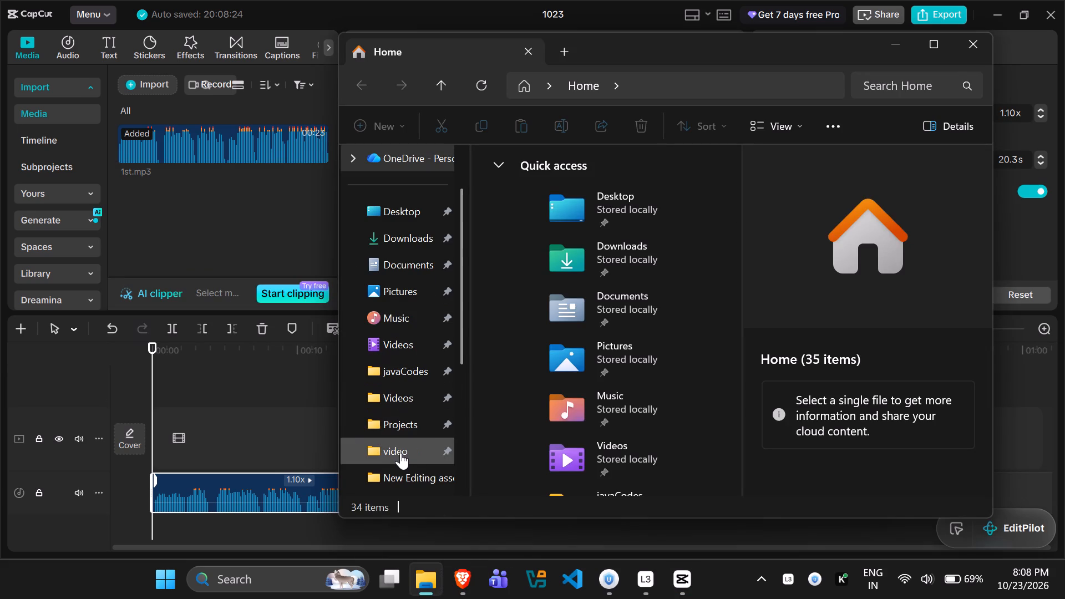
scroll(402, 434, down, 1)
click(412, 393)
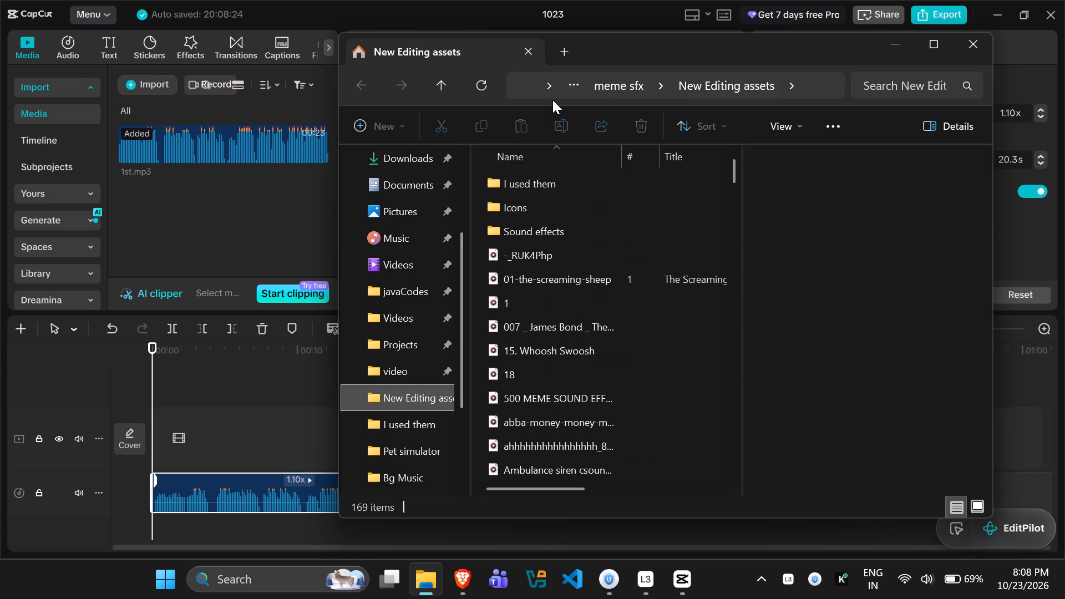
scroll(397, 394, up, 1)
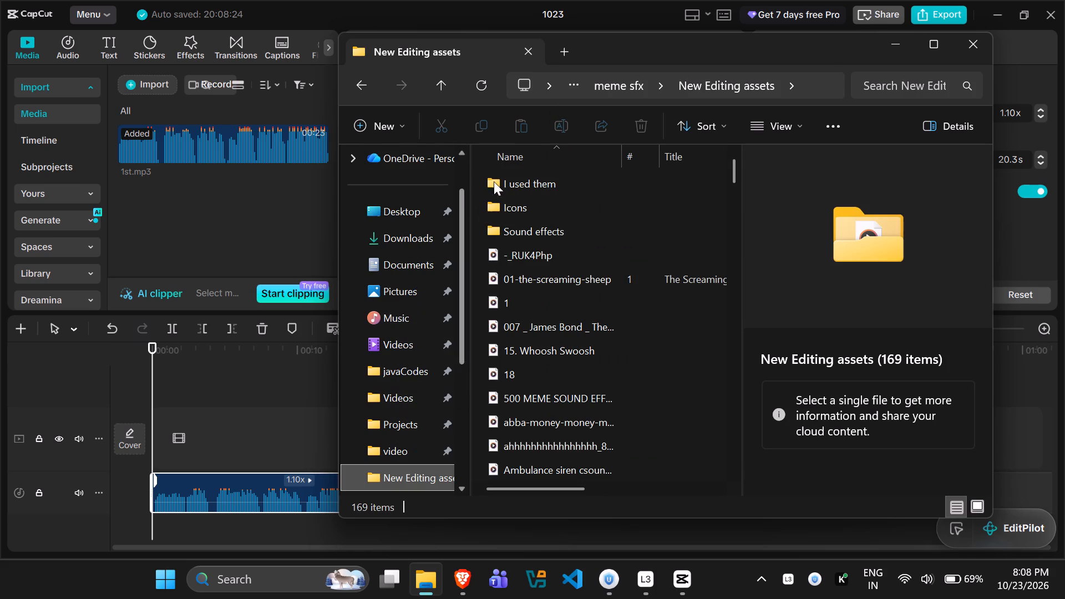
click(612, 77)
click(612, 89)
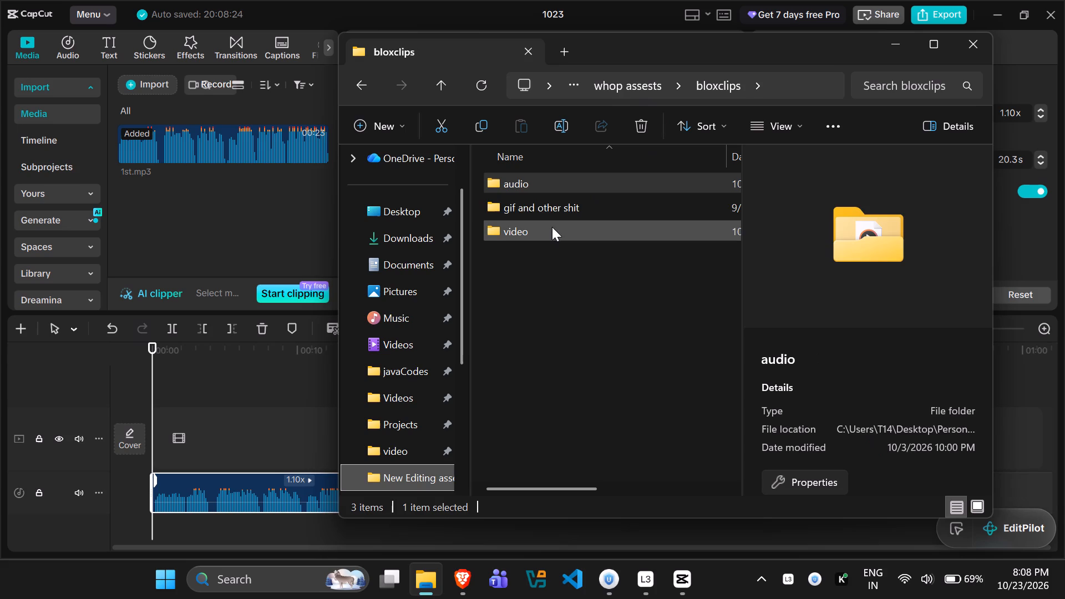
click(539, 222)
click(539, 222)
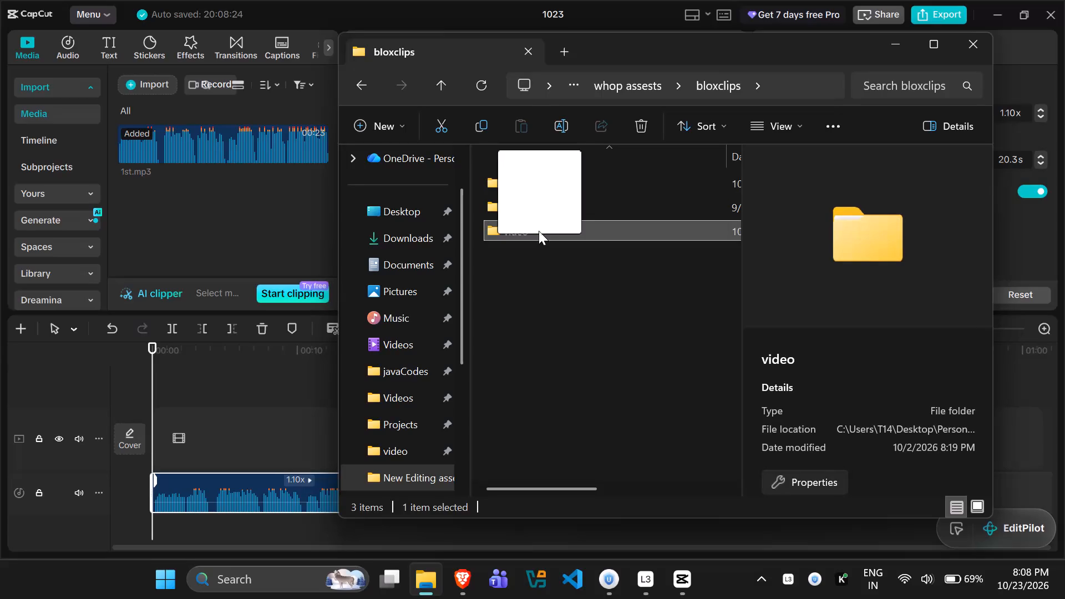
double_click(539, 234)
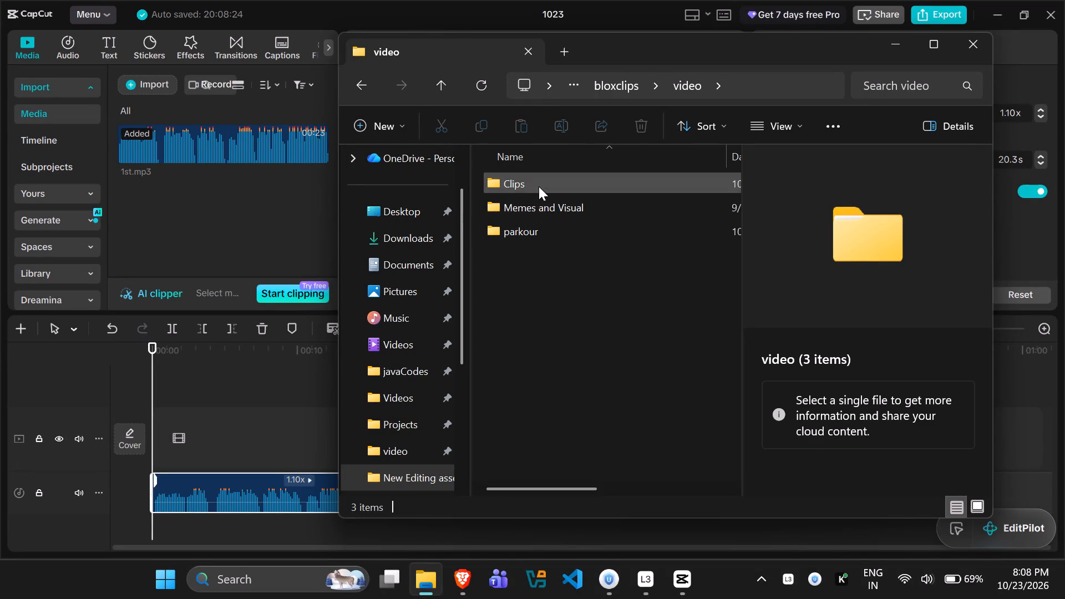
double_click(539, 186)
click(542, 198)
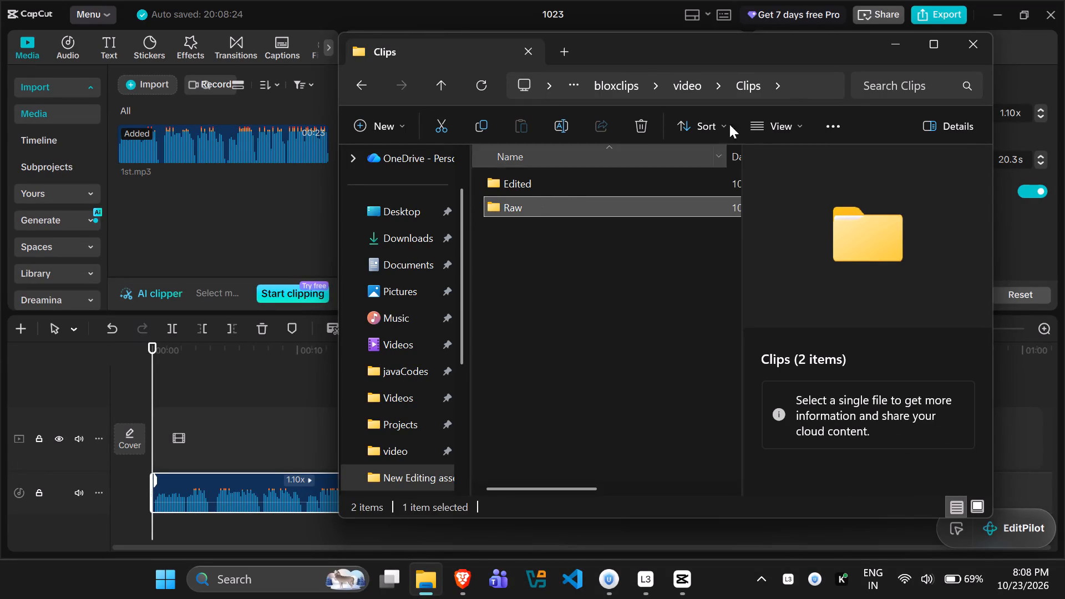
click(776, 89)
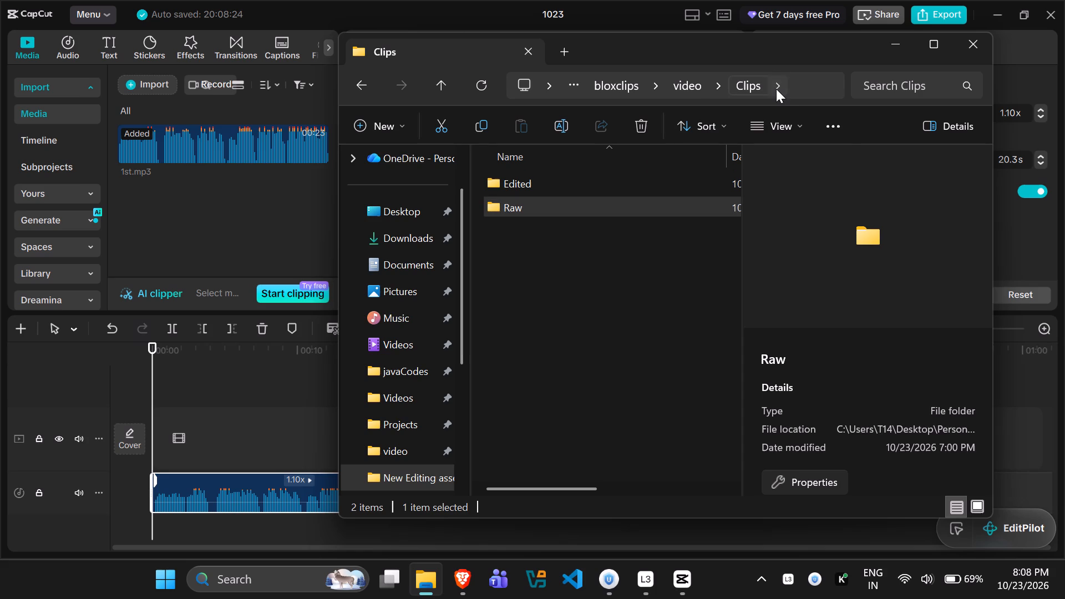
click(506, 205)
double_click(506, 205)
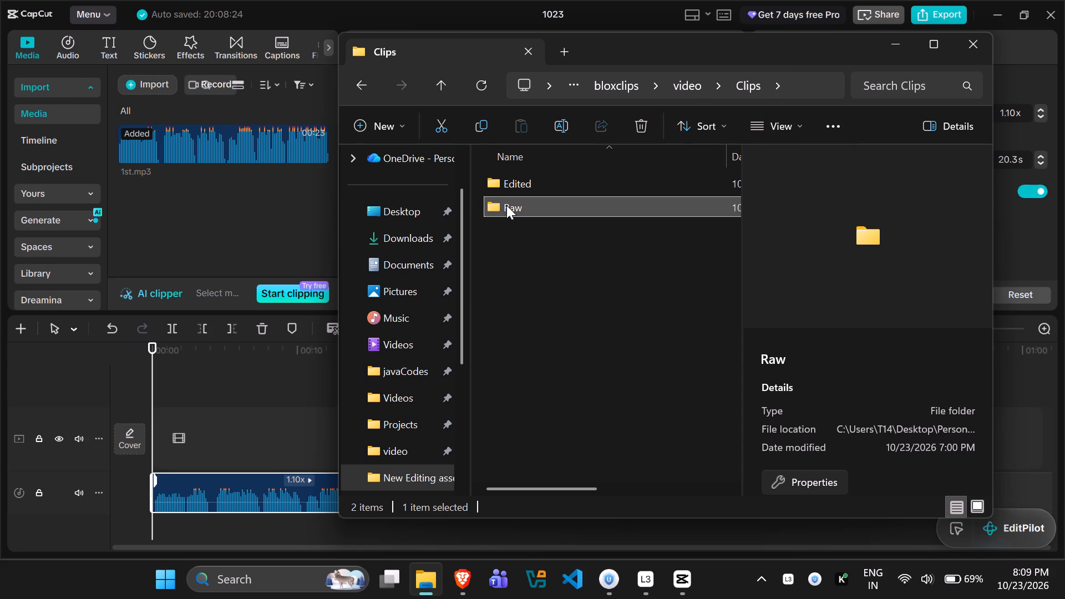
click(829, 121)
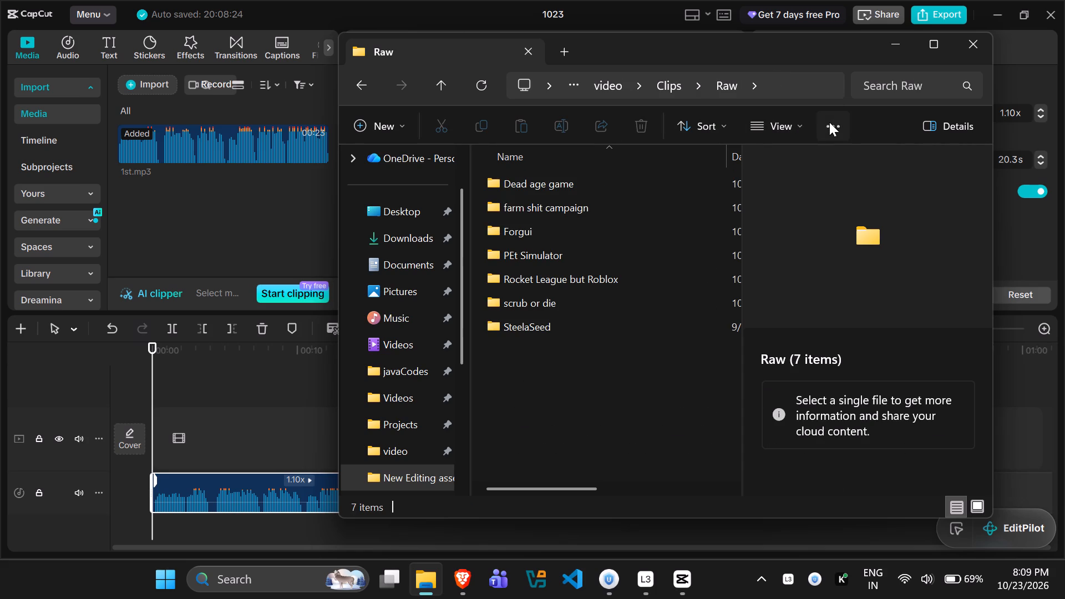
click(784, 205)
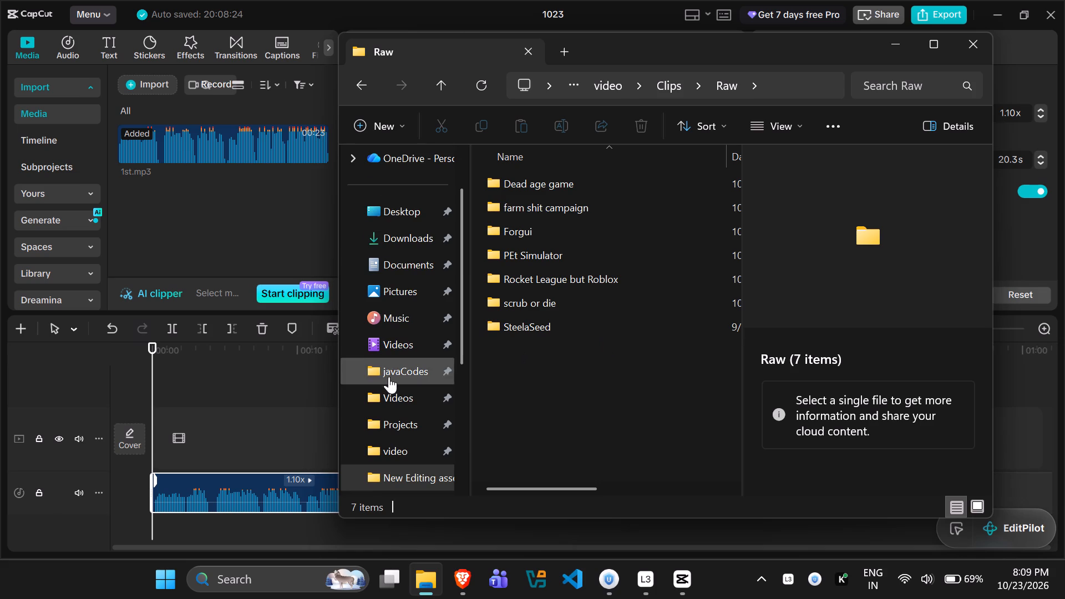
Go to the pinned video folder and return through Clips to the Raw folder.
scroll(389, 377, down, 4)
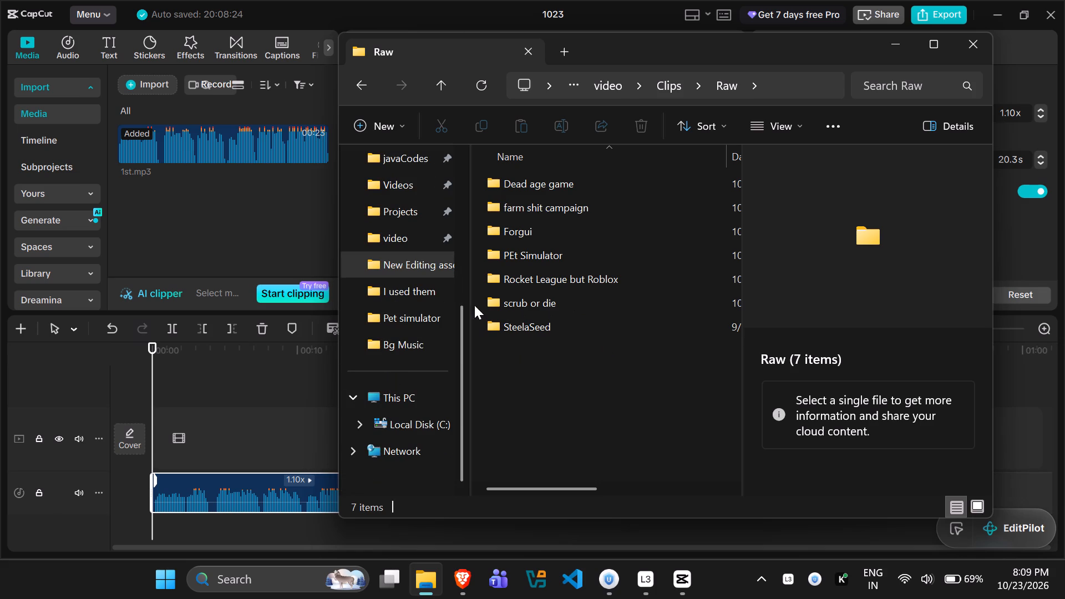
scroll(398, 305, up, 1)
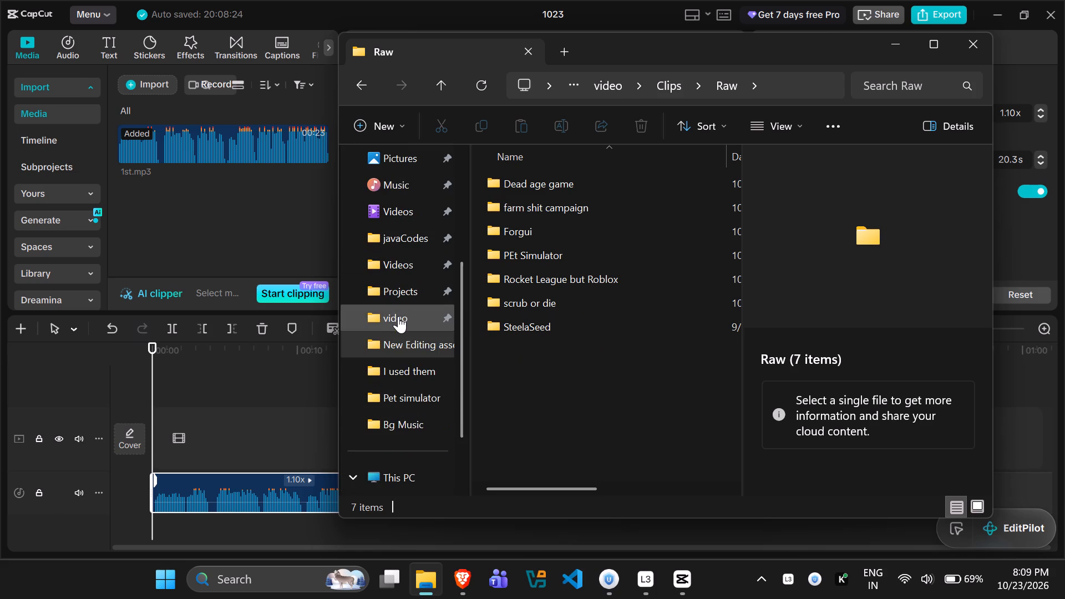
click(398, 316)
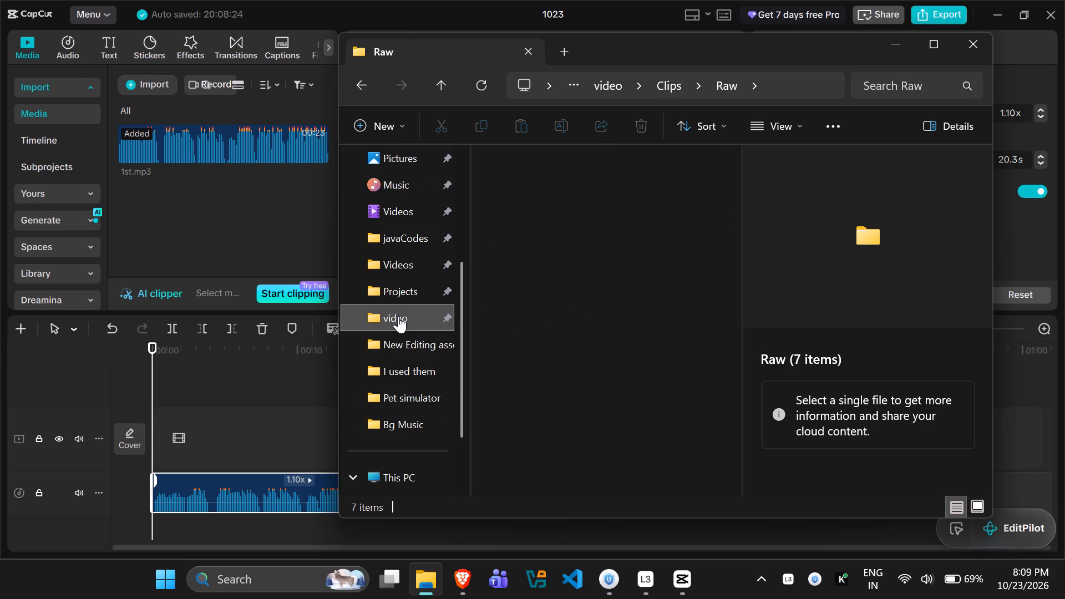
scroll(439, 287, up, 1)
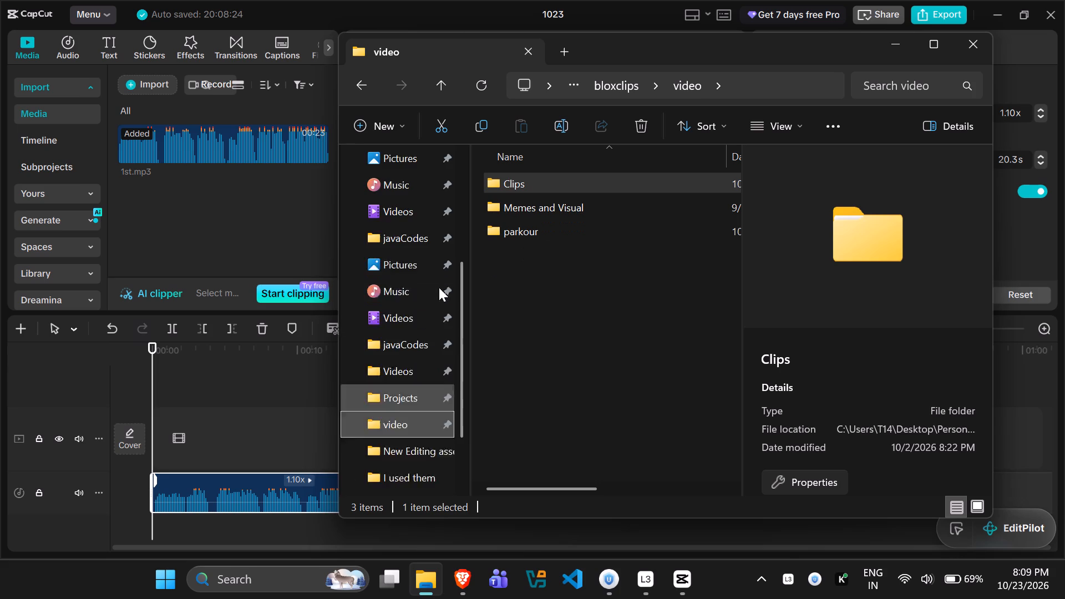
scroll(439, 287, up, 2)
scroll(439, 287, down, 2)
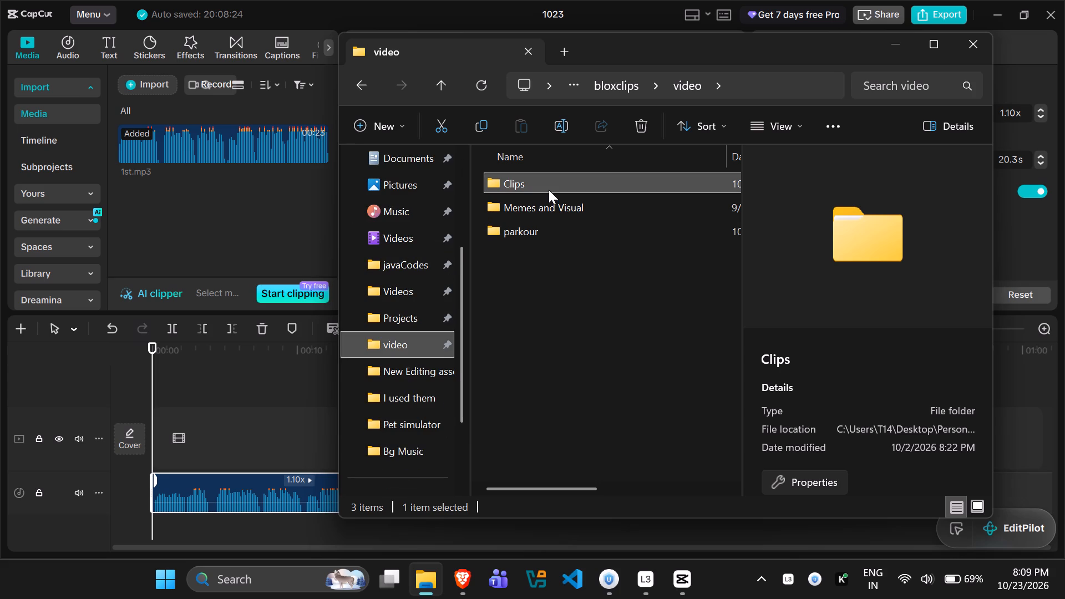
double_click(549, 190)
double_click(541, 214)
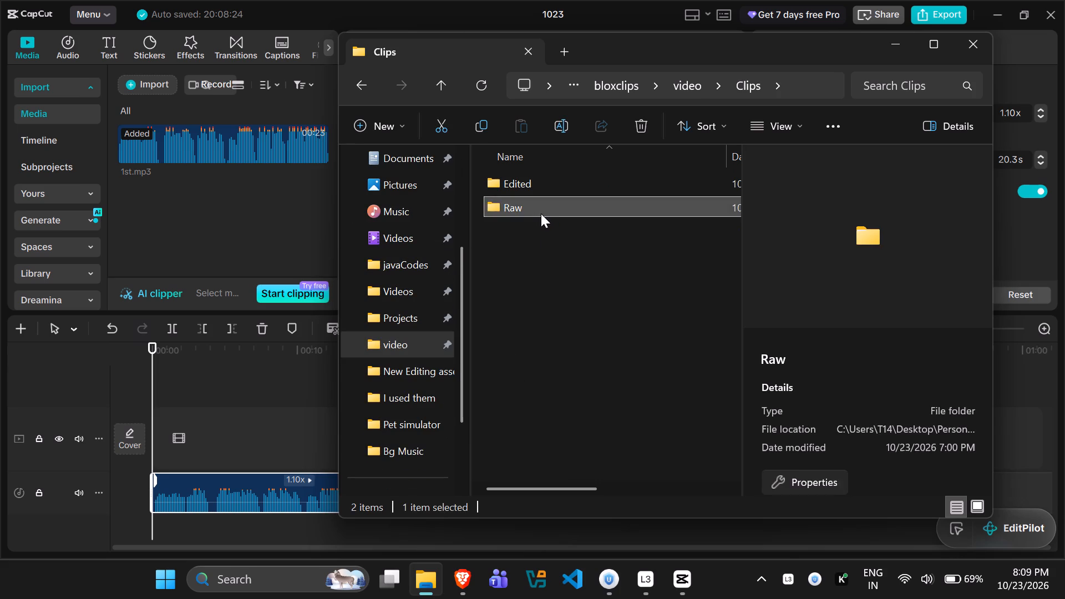
Open the scrub or die folder and extract all three Clips archives with WinRAR, each to a separate folder.
double_click(524, 303)
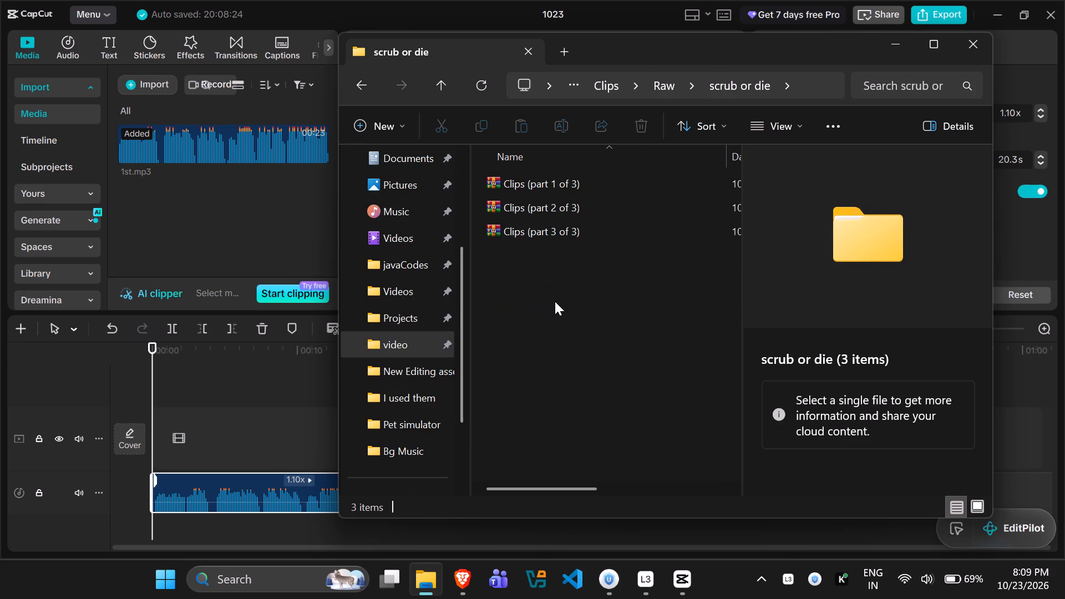
key(ctrl+a)
right_click(555, 188)
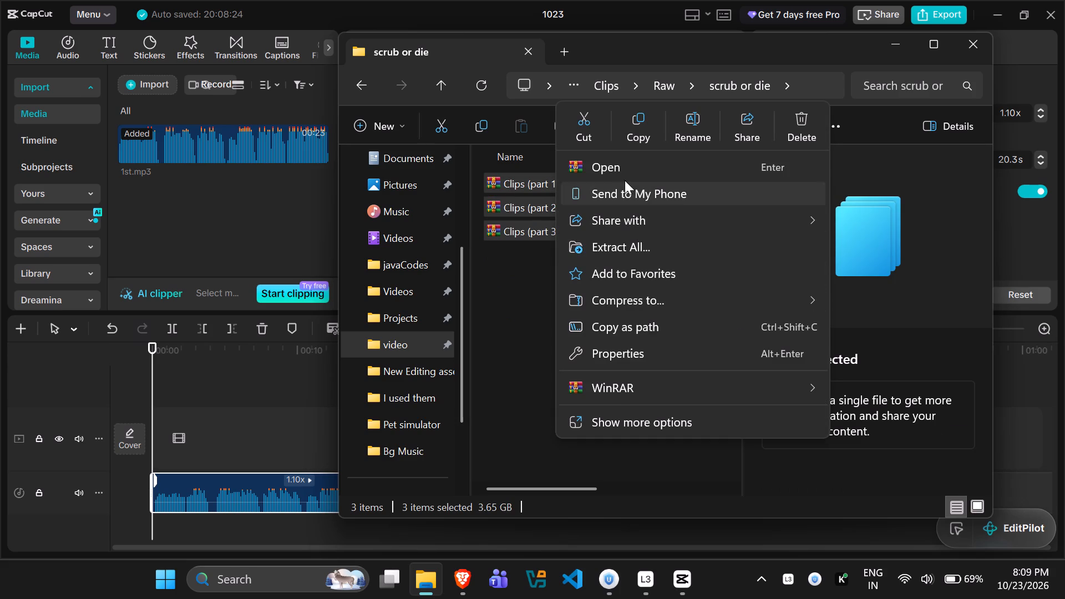
click(674, 384)
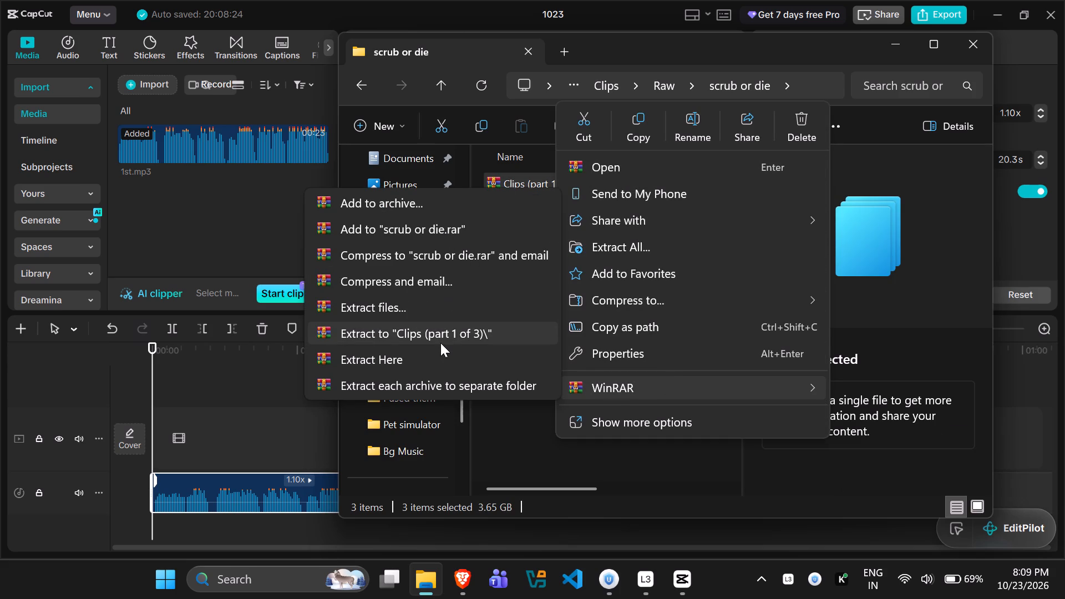
click(442, 381)
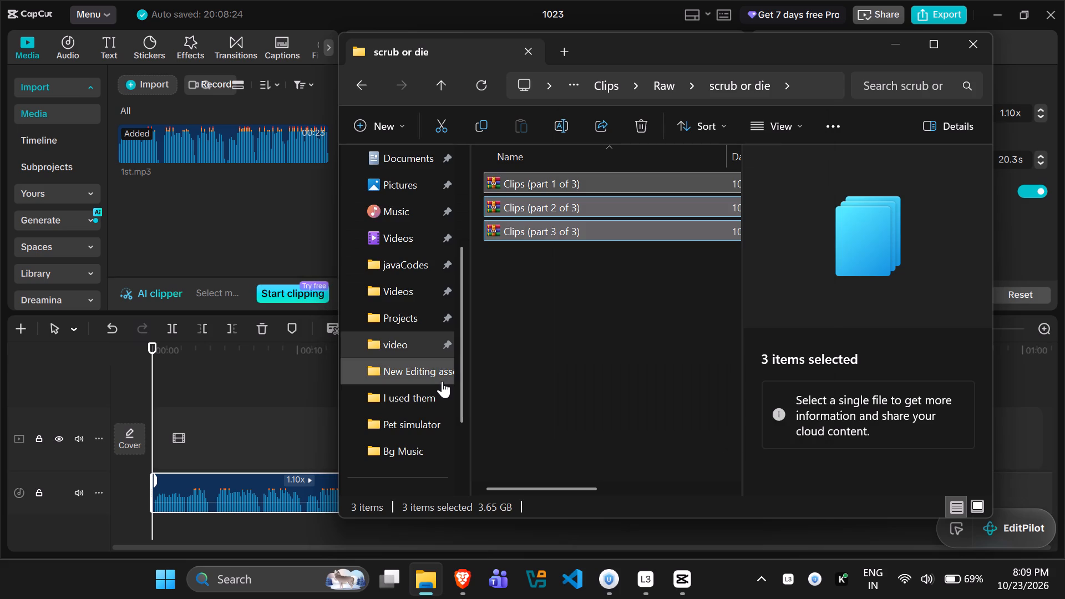
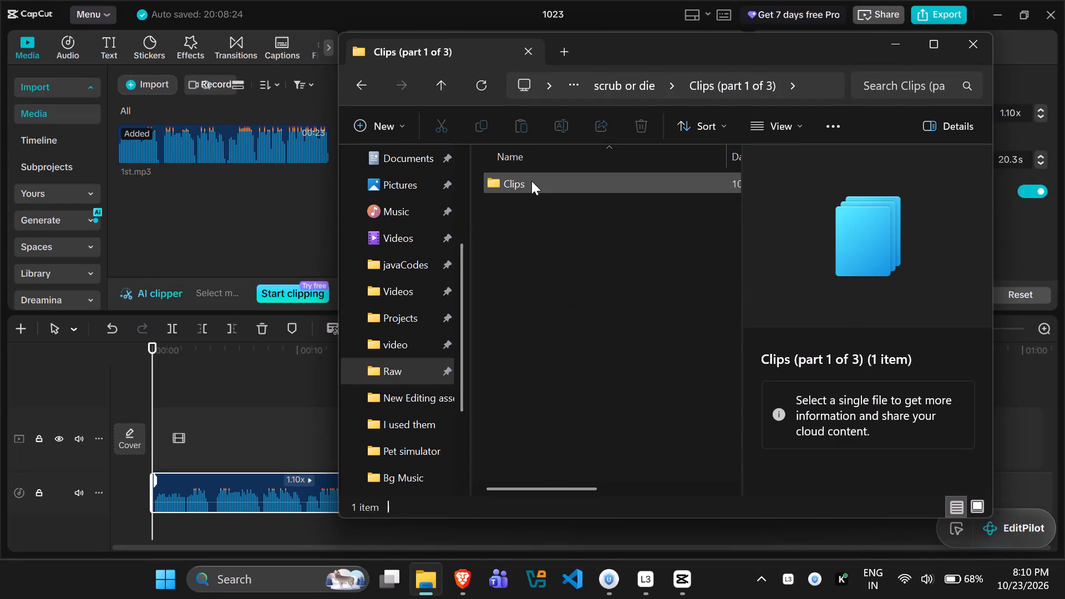
From the Cleaning folder inside Clips (part 1 of 3), import Clip 38 - Cleaning upstairs + monster into CapCut's project media.
double_click(531, 181)
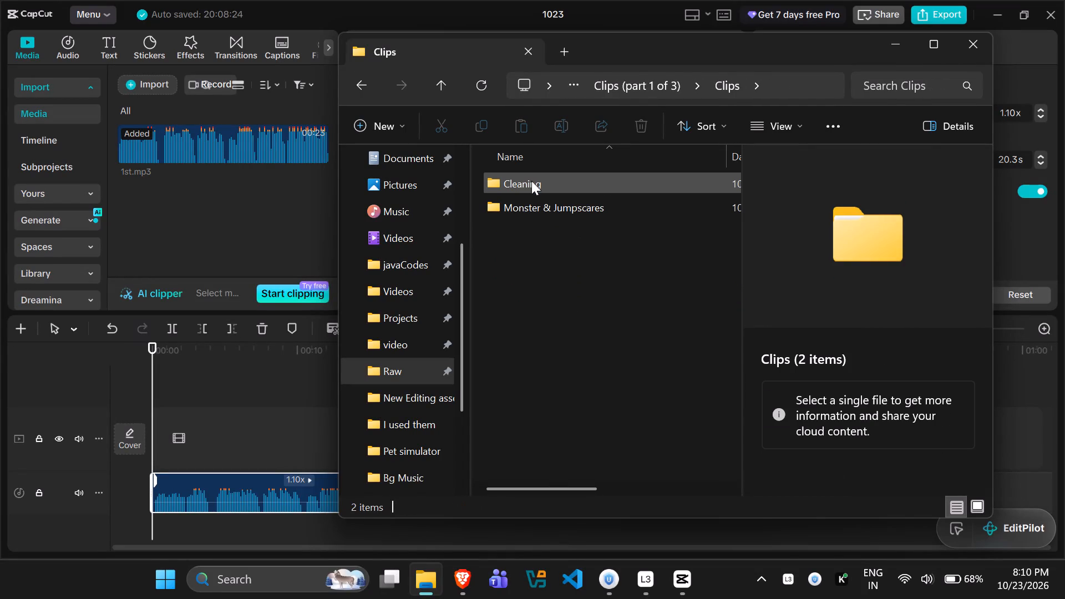
double_click(531, 181)
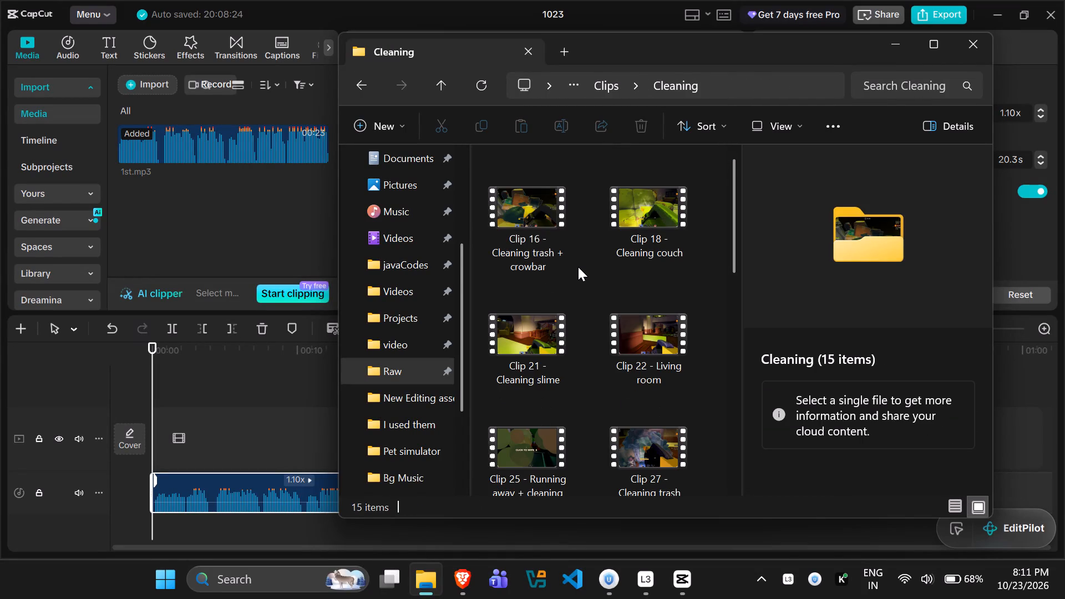
scroll(578, 267, down, 5)
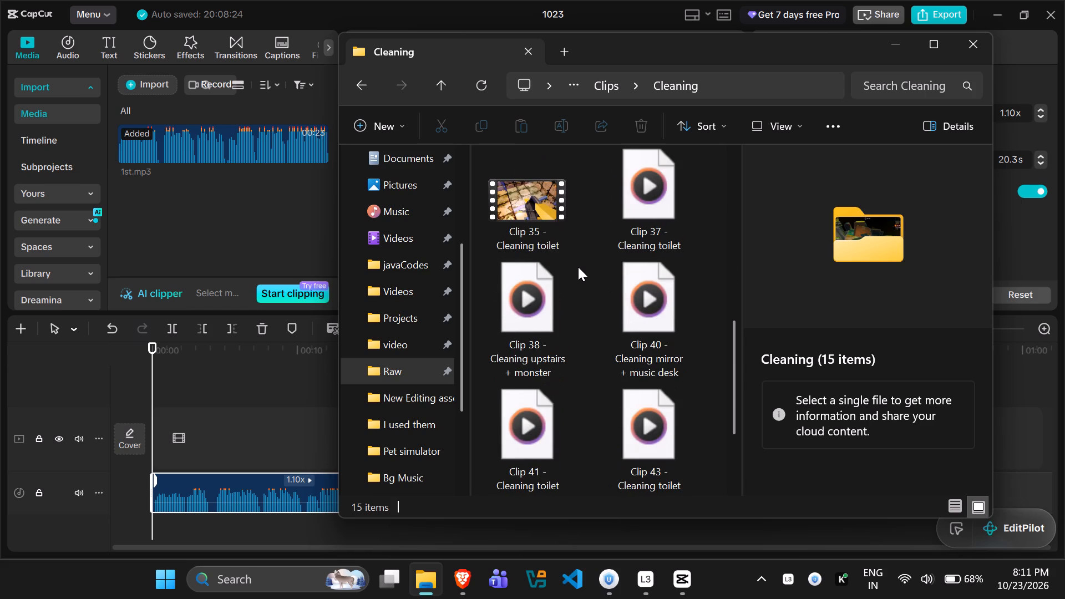
scroll(578, 267, down, 5)
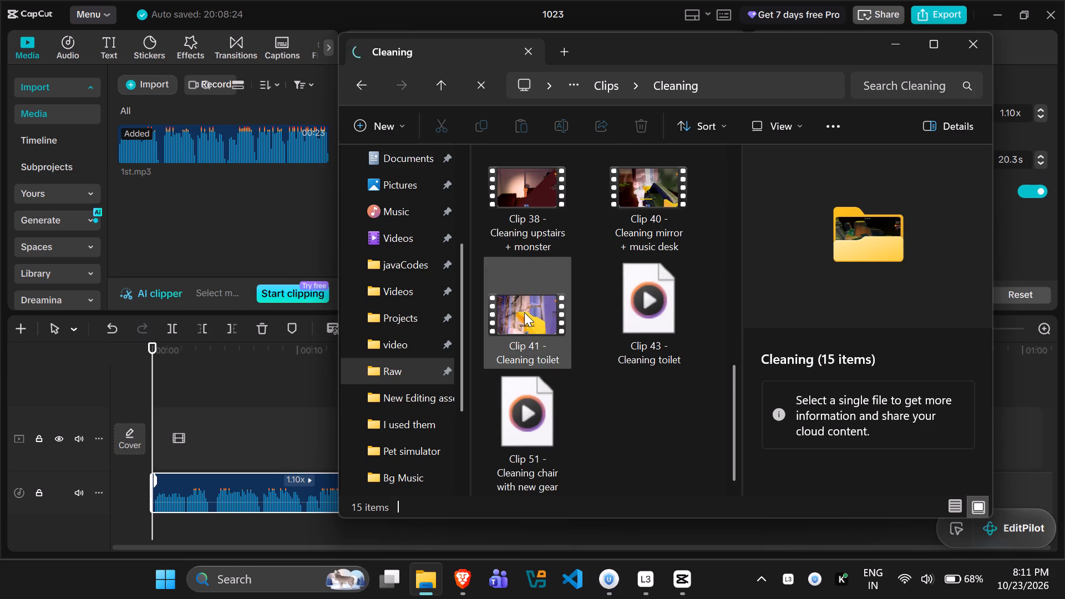
click(524, 312)
click(688, 309)
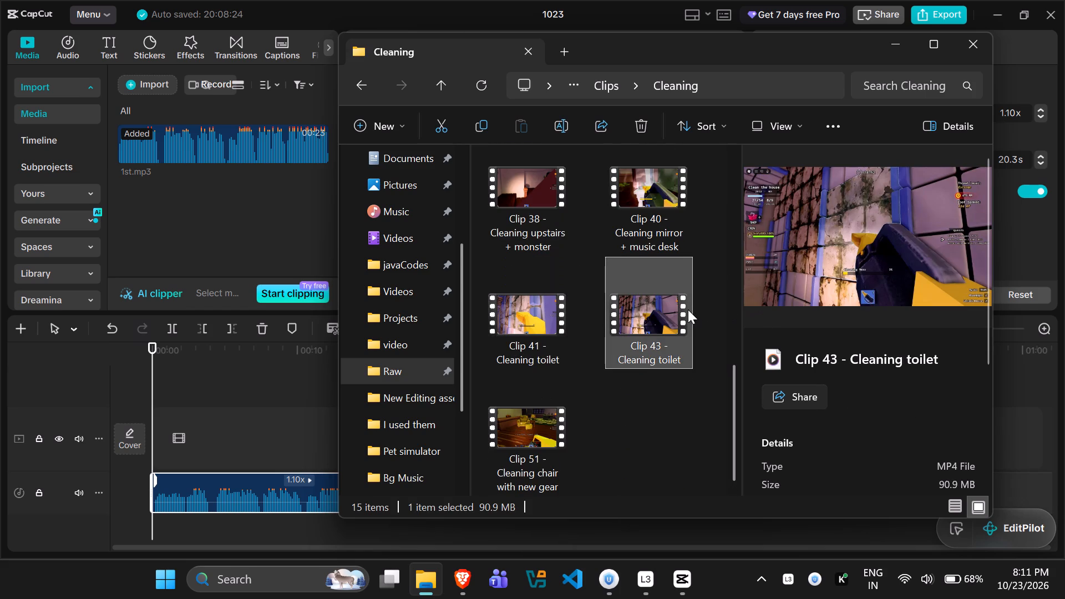
click(631, 195)
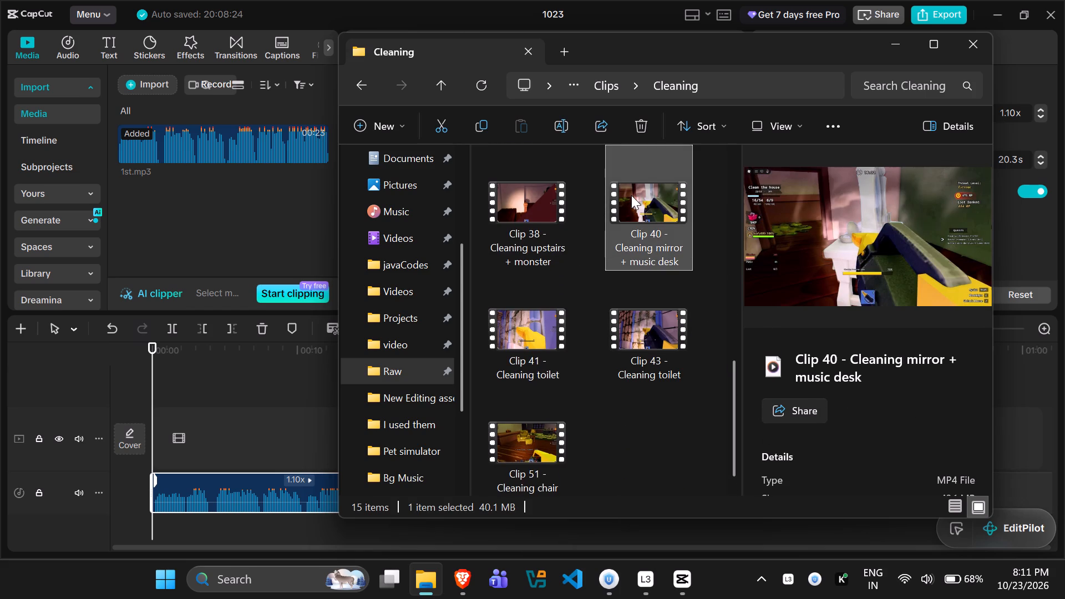
click(556, 195)
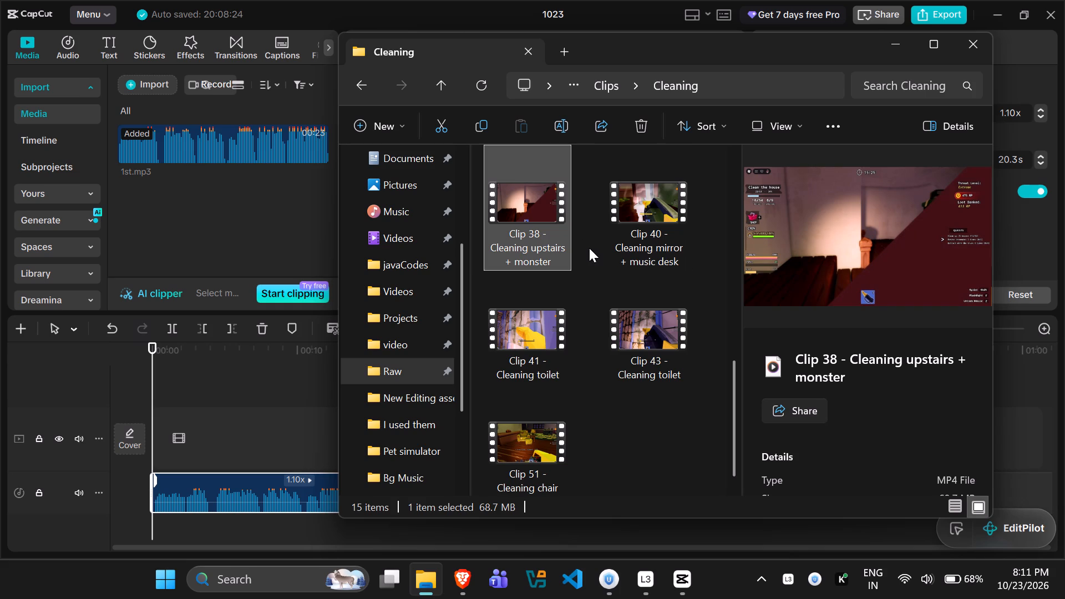
double_click(524, 201)
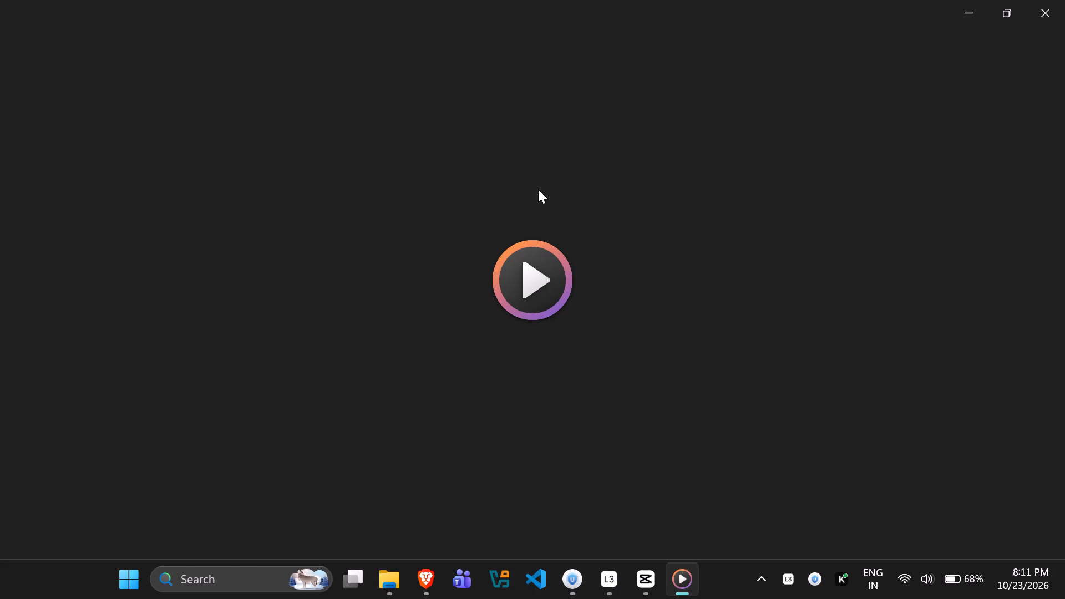
click(1058, 14)
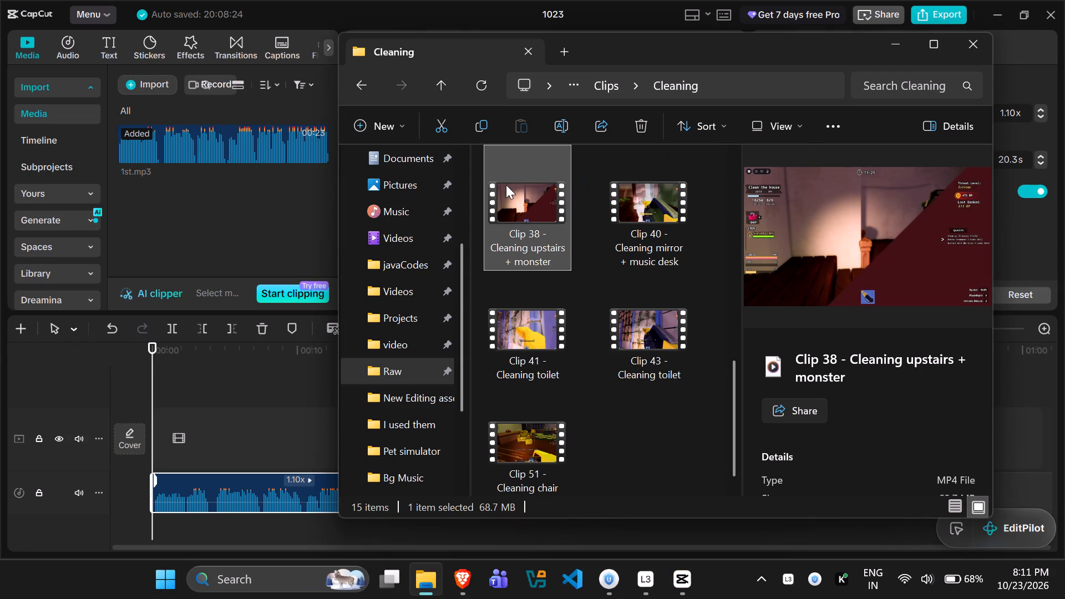
drag(506, 185, 159, 174)
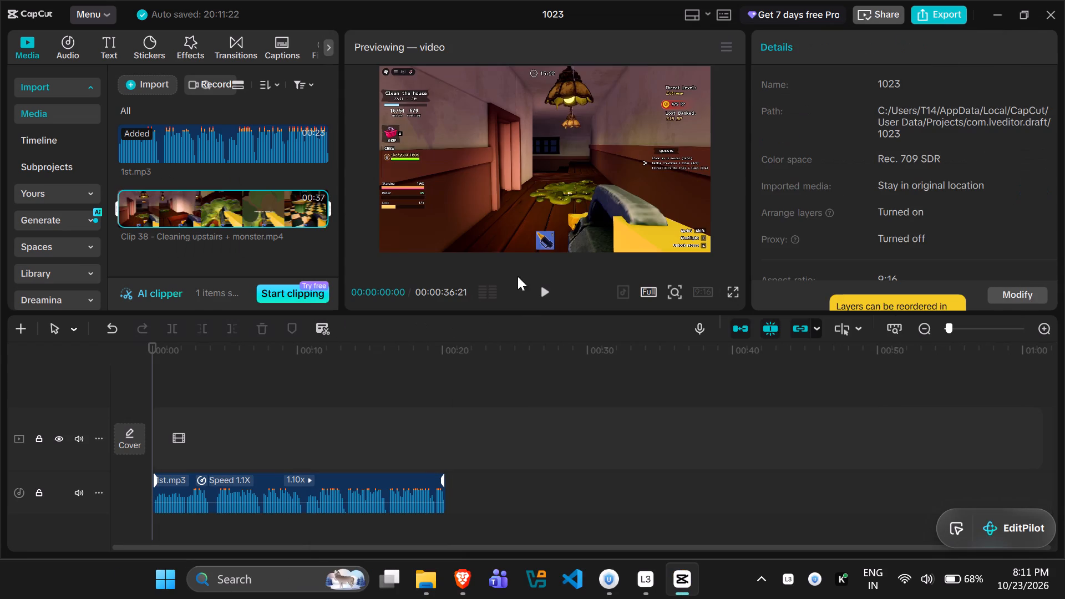
Return to File Explorer's Cleaning folder and import Clip 18 - Cleaning couch into CapCut's project media.
click(435, 576)
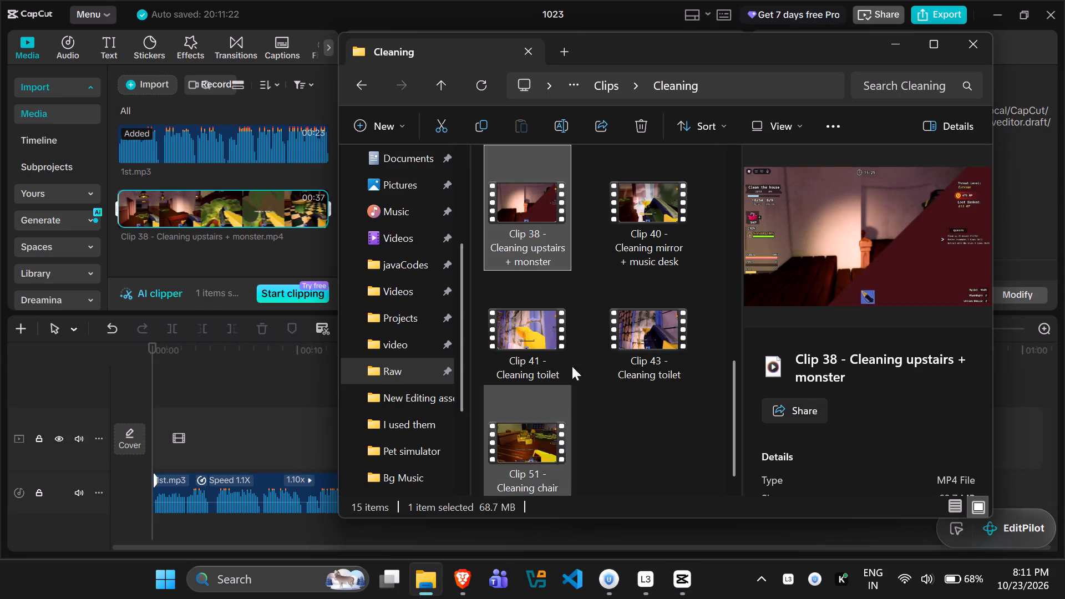
scroll(585, 290, up, 1)
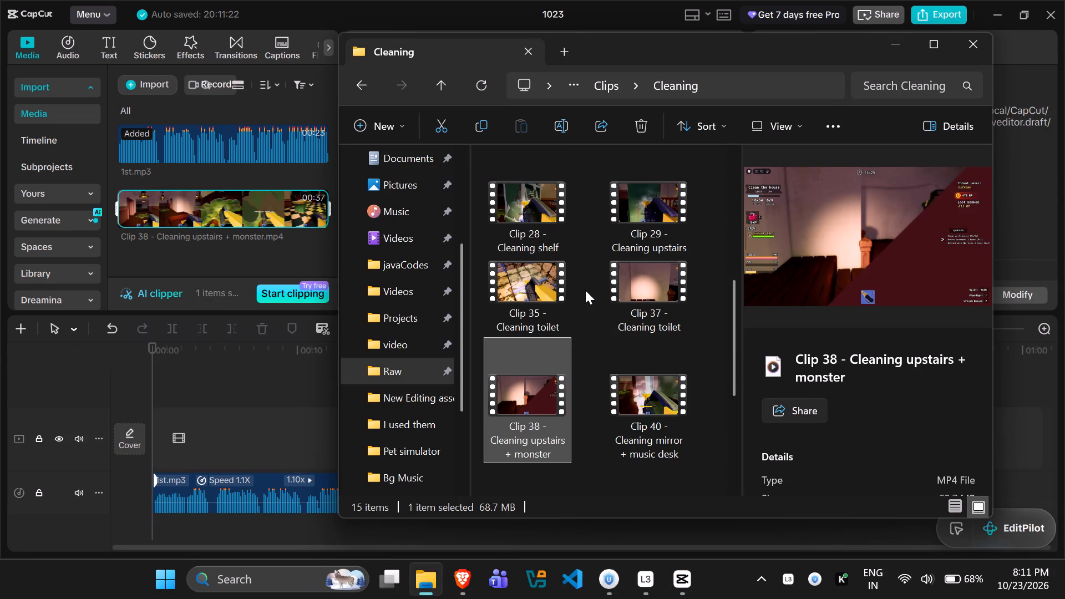
click(638, 286)
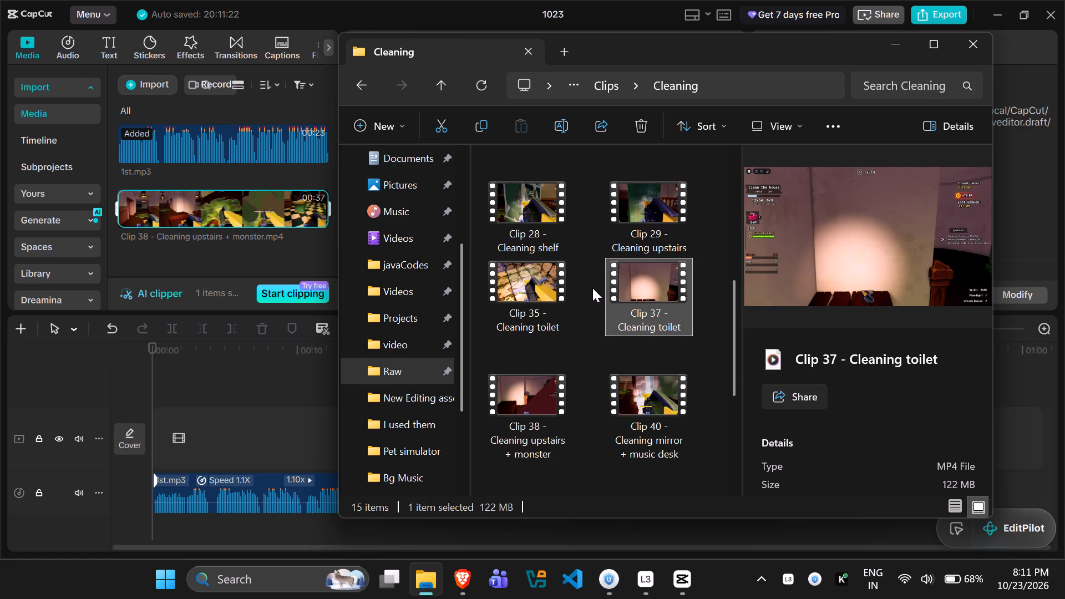
scroll(592, 288, up, 2)
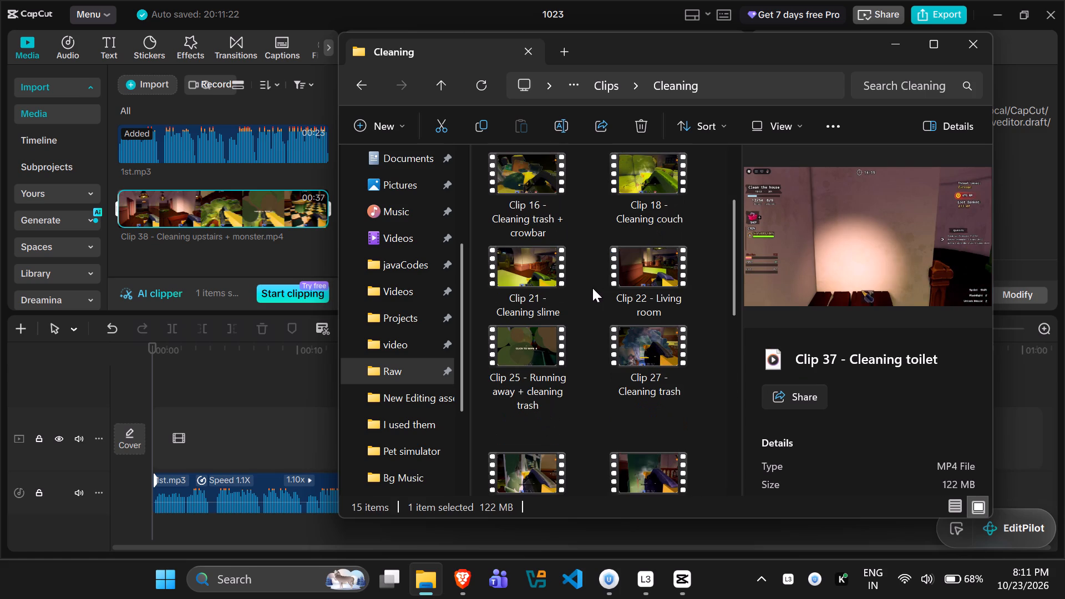
scroll(592, 288, up, 2)
drag(644, 178, 286, 207)
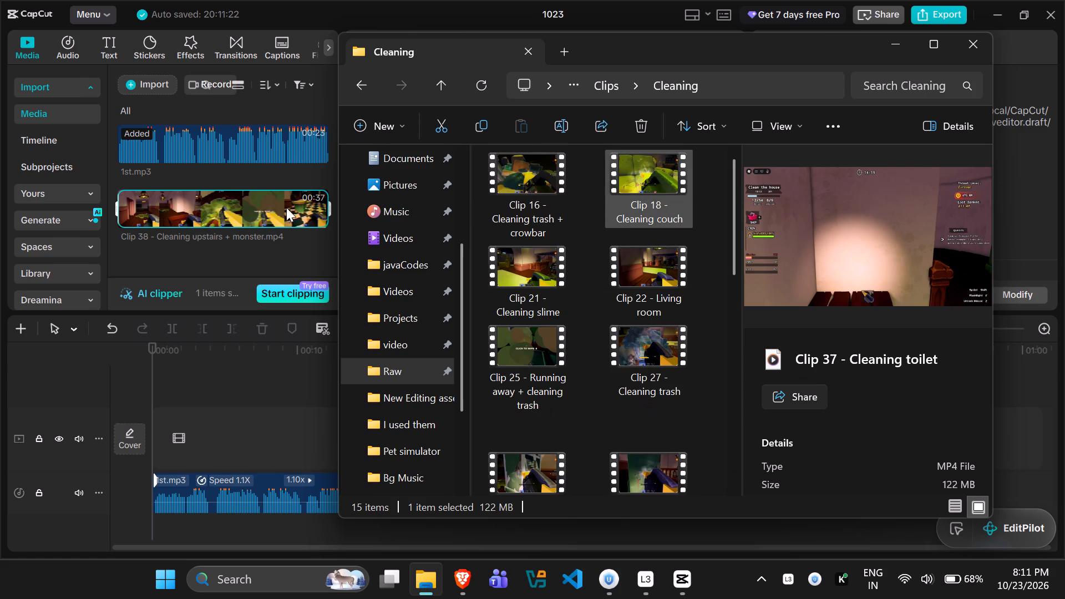
drag(286, 207, 225, 258)
In File Explorer, open the Monster & Jumpscares folder and import Clip 15 - Cleaning slime + jumpscare into CapCut's project media.
click(414, 585)
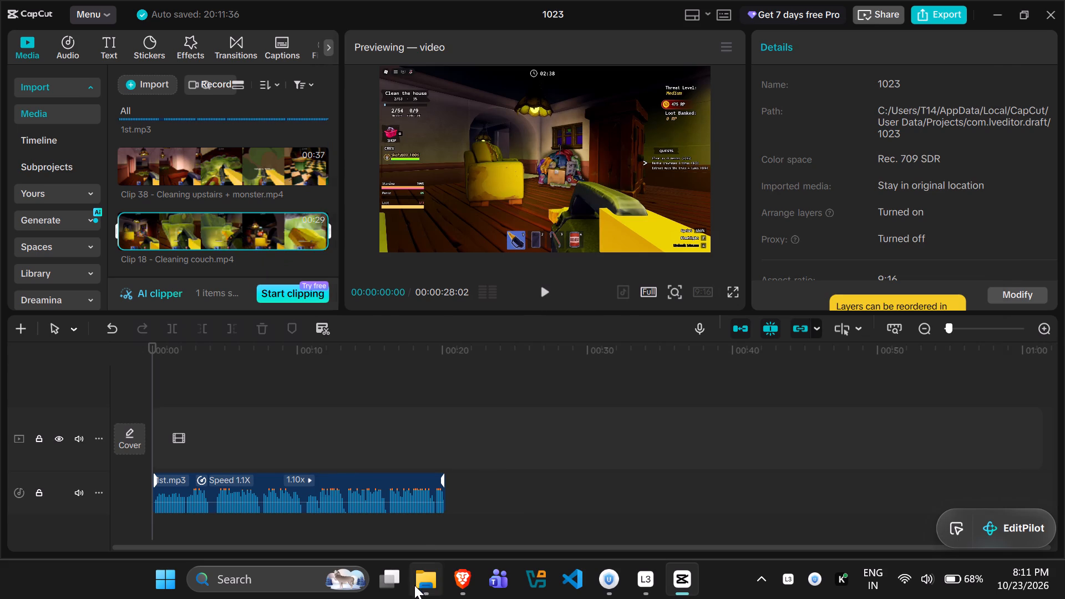
click(365, 80)
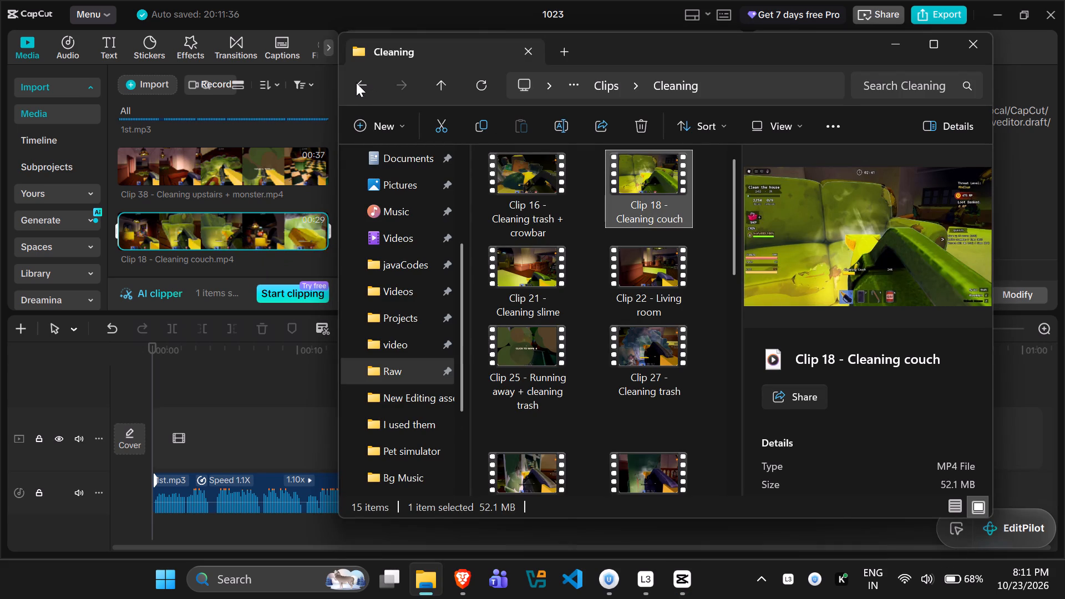
click(356, 83)
scroll(606, 263, up, 3)
click(593, 209)
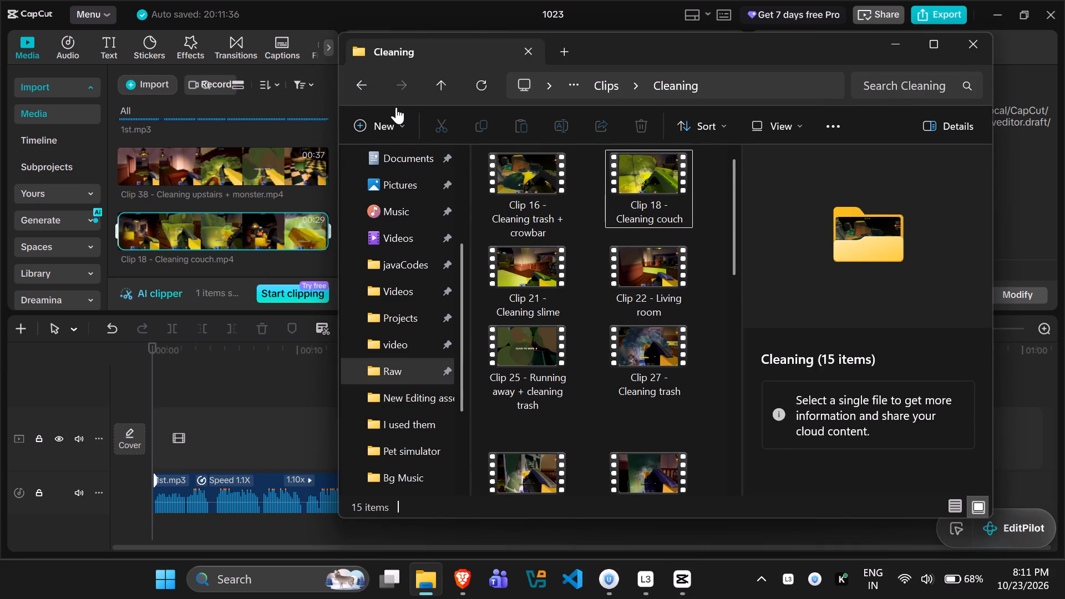
click(368, 84)
double_click(366, 83)
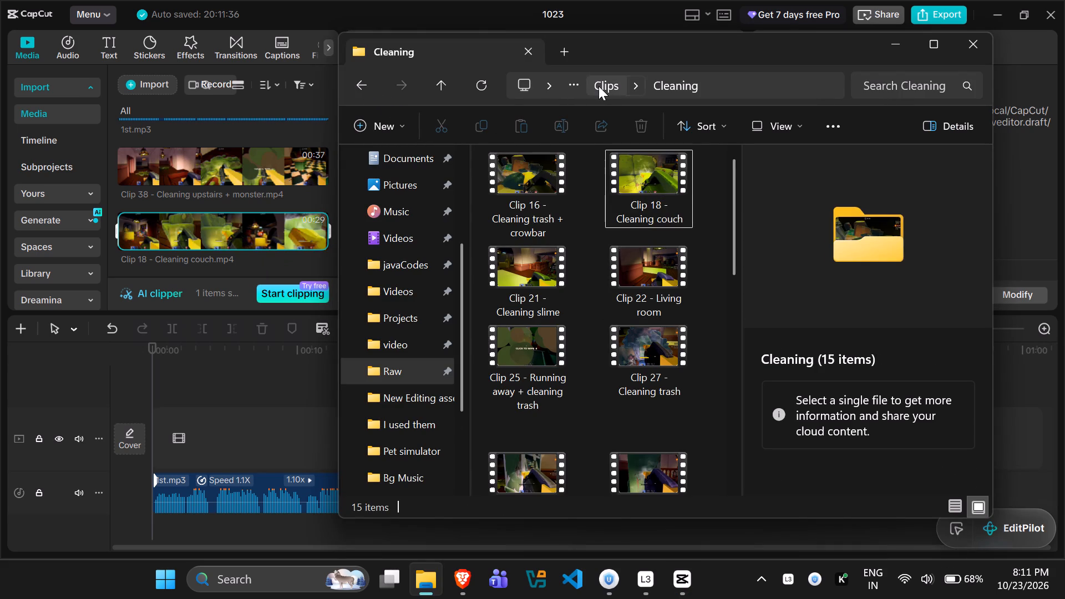
click(599, 86)
double_click(527, 211)
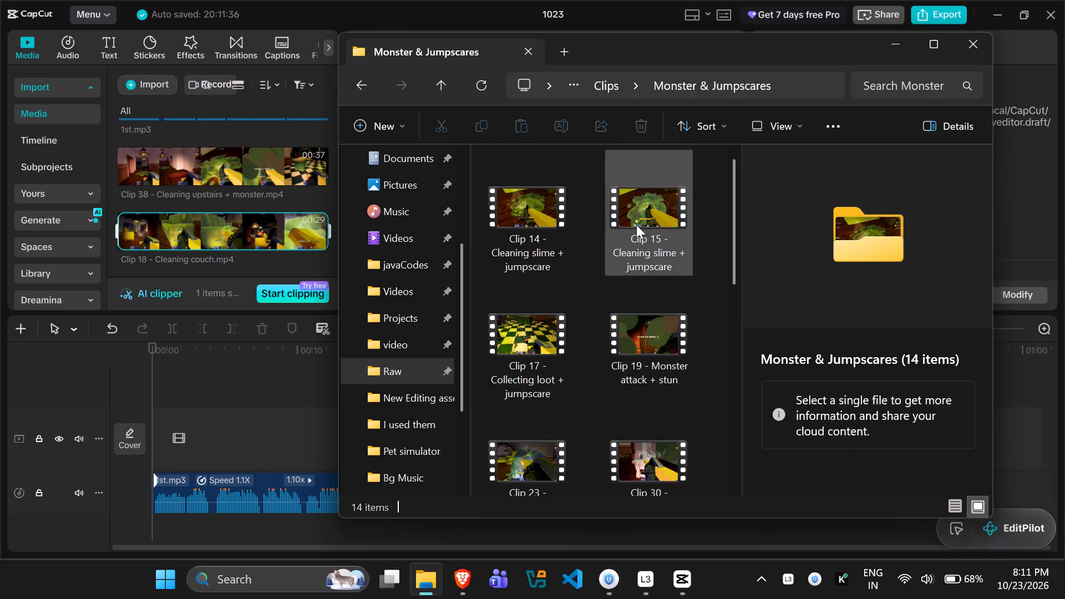
drag(644, 212, 221, 197)
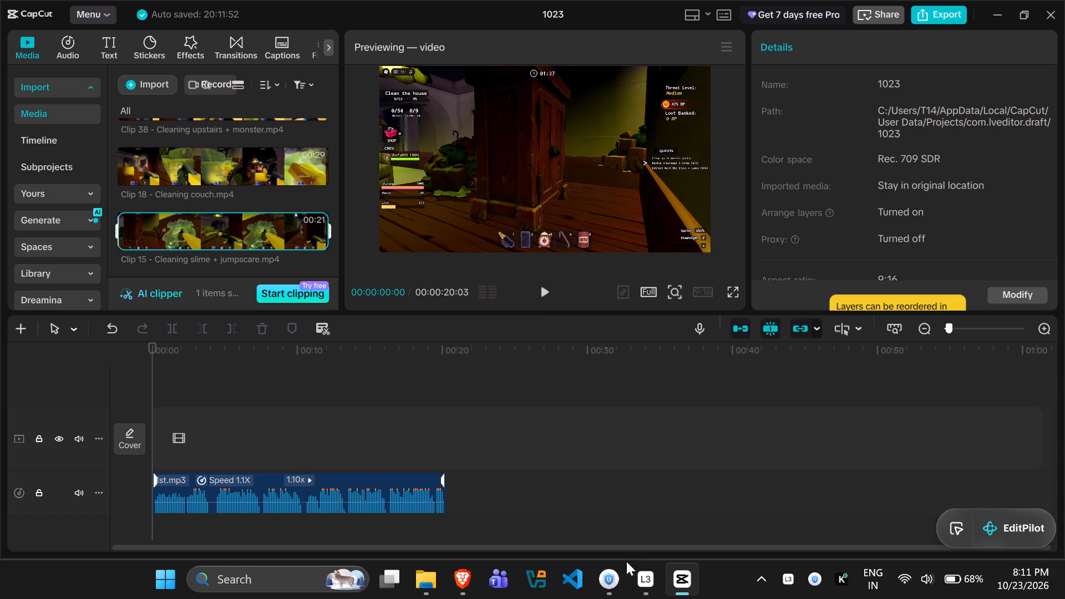
Import Clip 19 - Monster attack + stun from the Monster & Jumpscares folder into CapCut's project media.
click(468, 583)
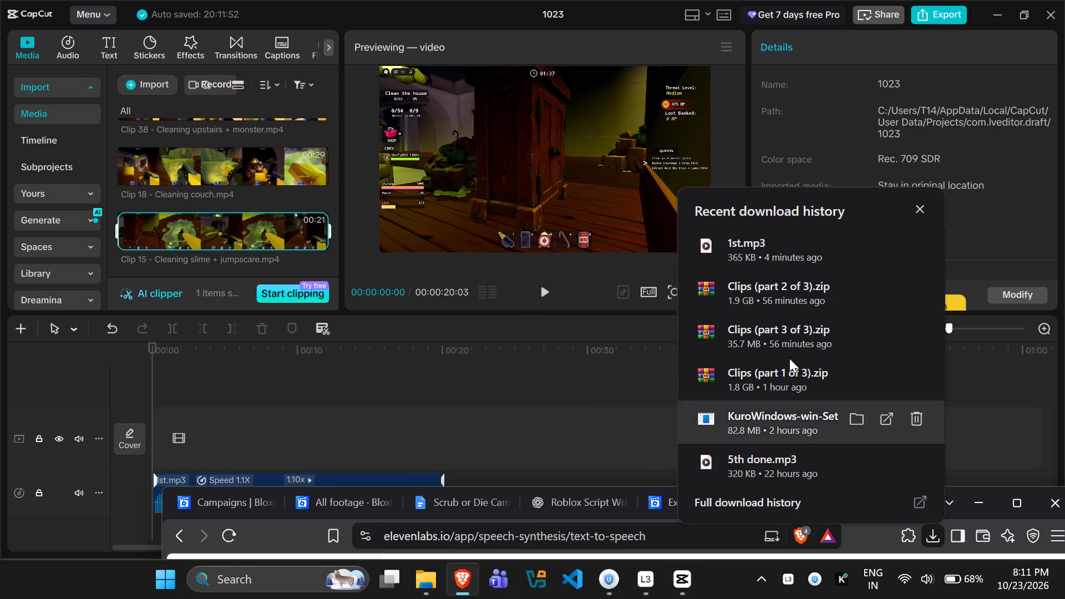
click(920, 214)
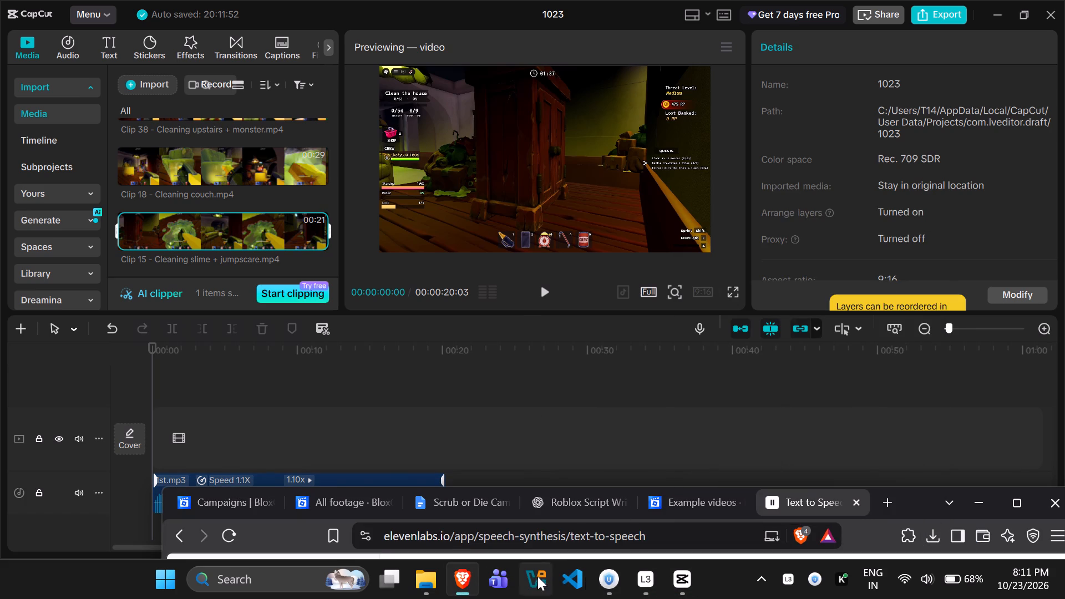
click(424, 578)
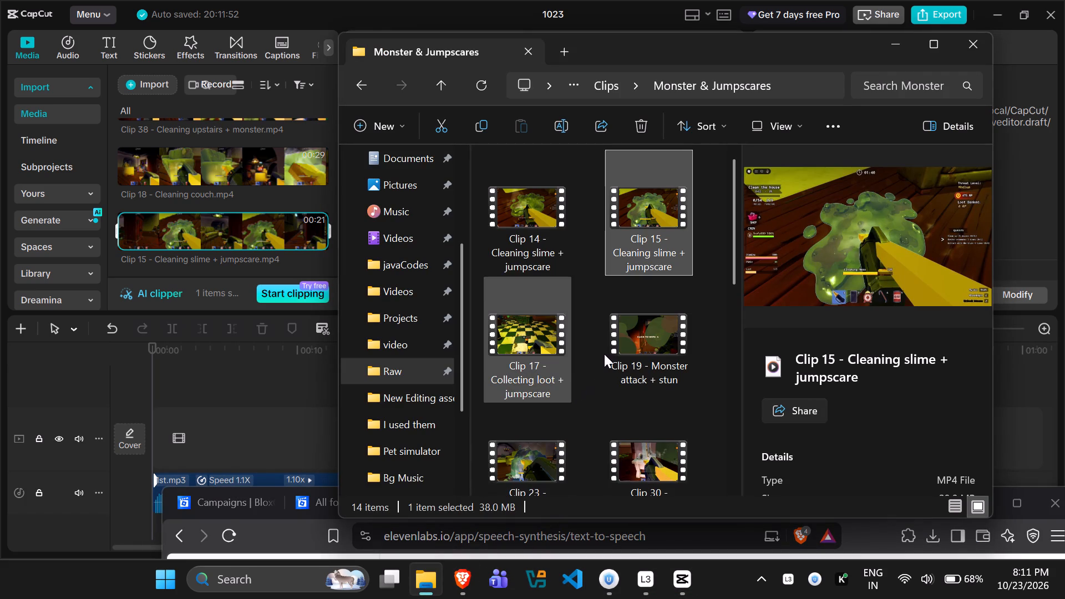
click(640, 337)
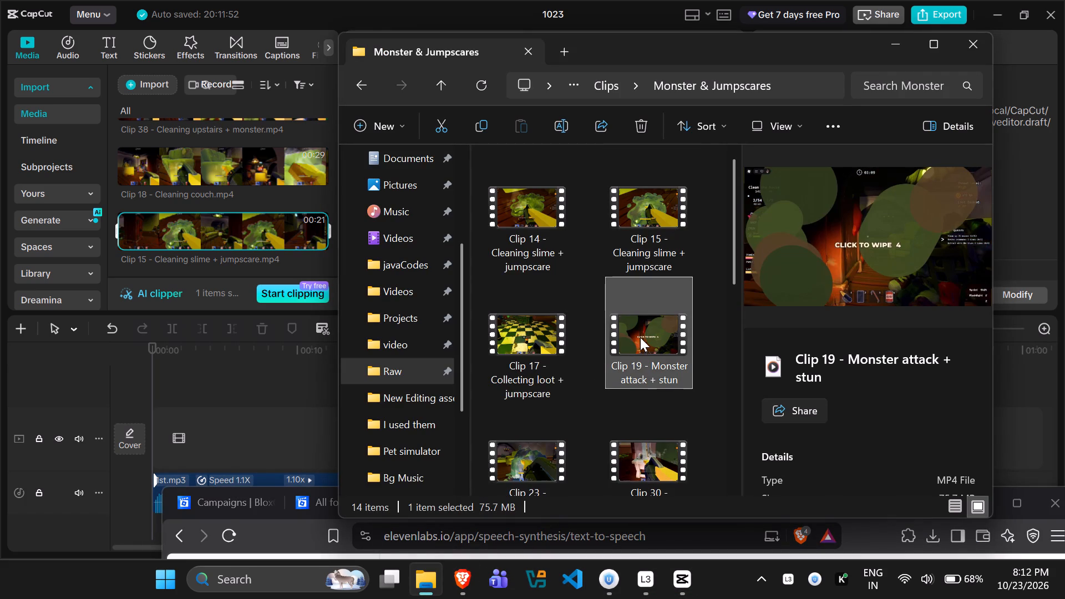
drag(641, 337, 345, 243)
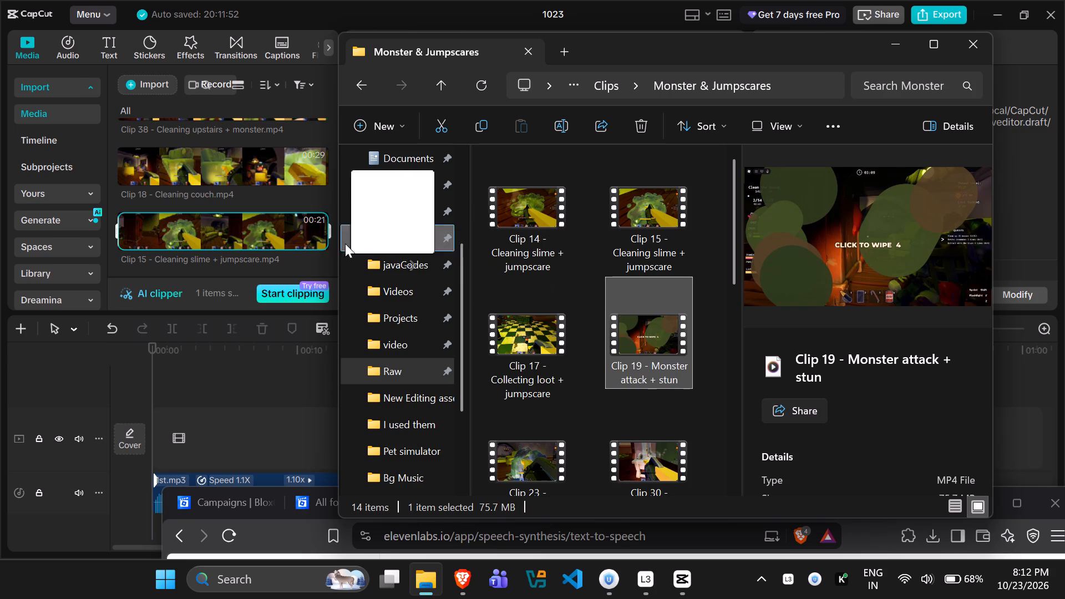
drag(345, 243, 253, 264)
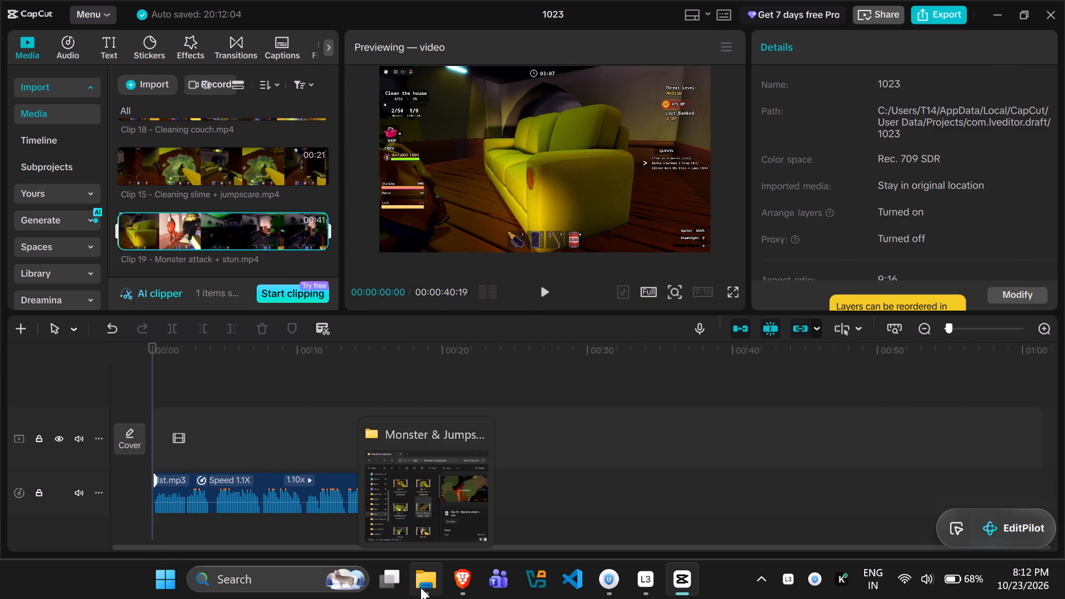
In File Explorer, go to the Clips (part 2 of 3) folder and examine the gameplay clips in its Cleaning folder.
click(420, 587)
click(369, 86)
click(361, 85)
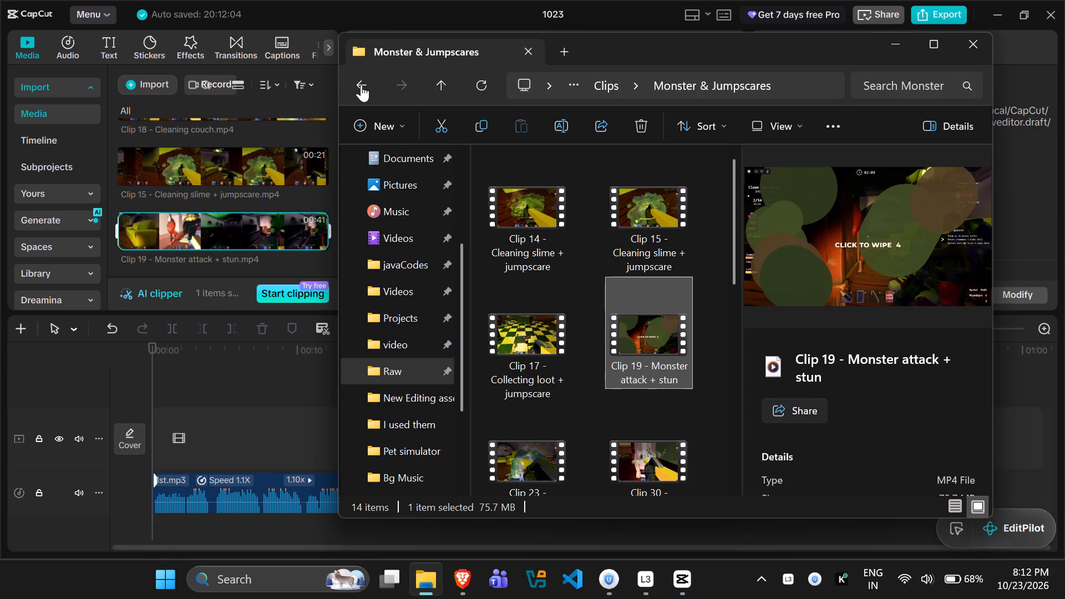
click(605, 97)
click(605, 87)
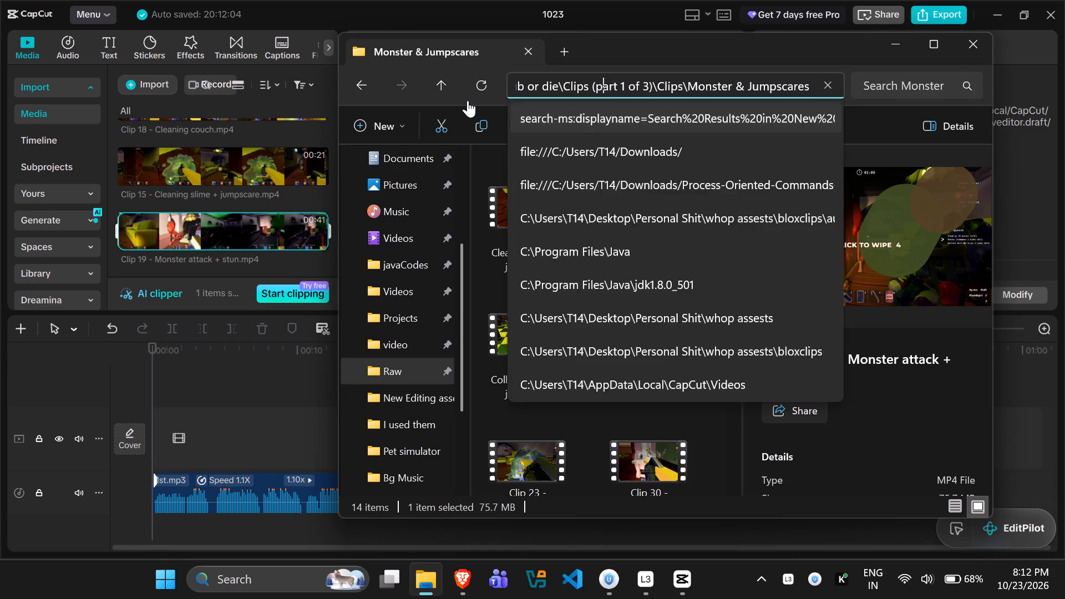
click(468, 100)
click(604, 82)
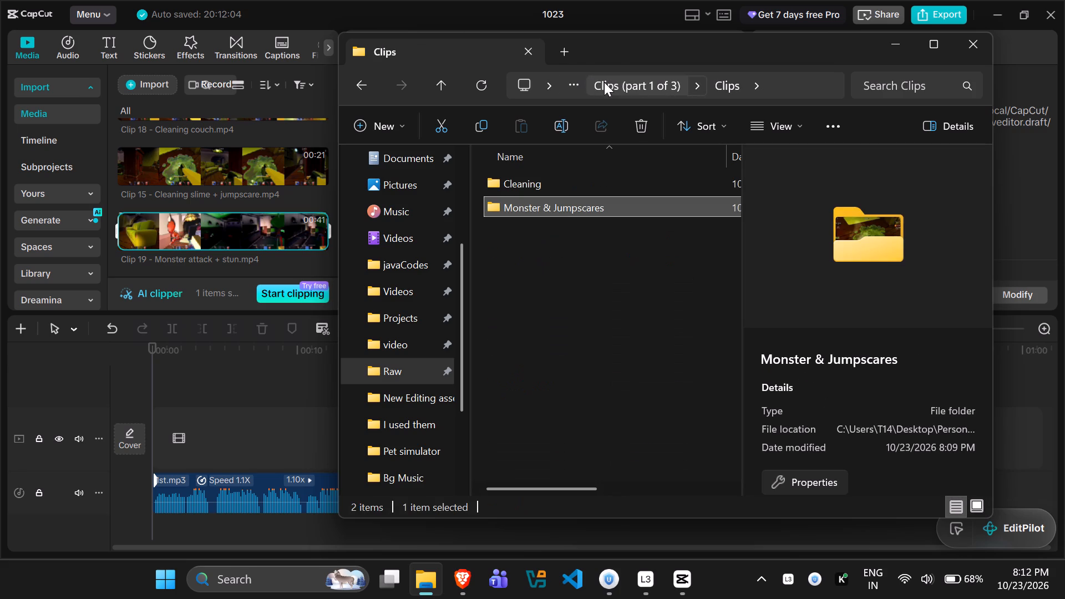
click(604, 82)
click(604, 83)
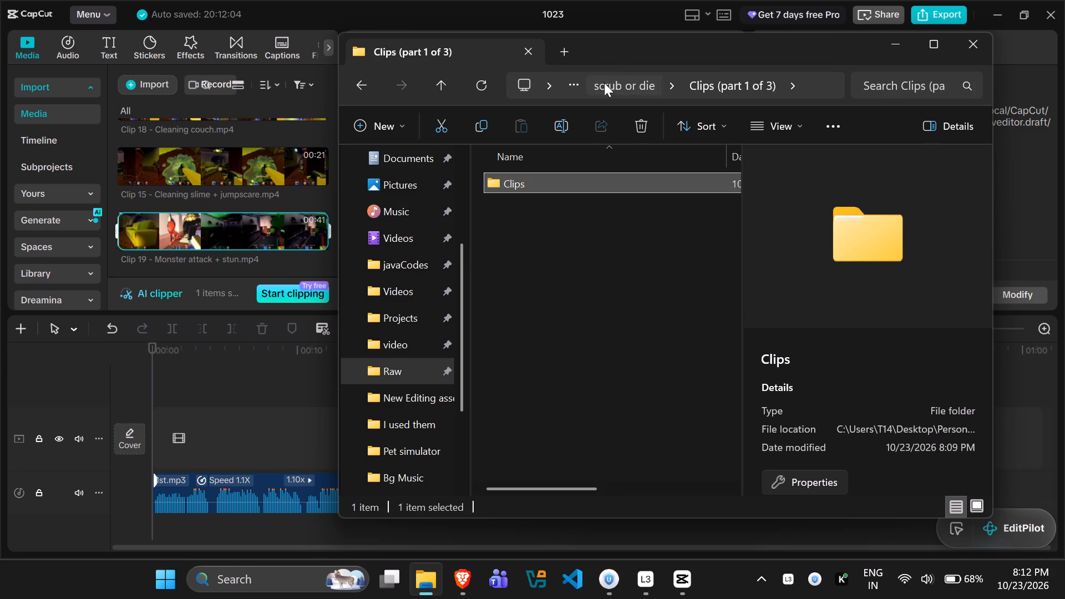
double_click(535, 209)
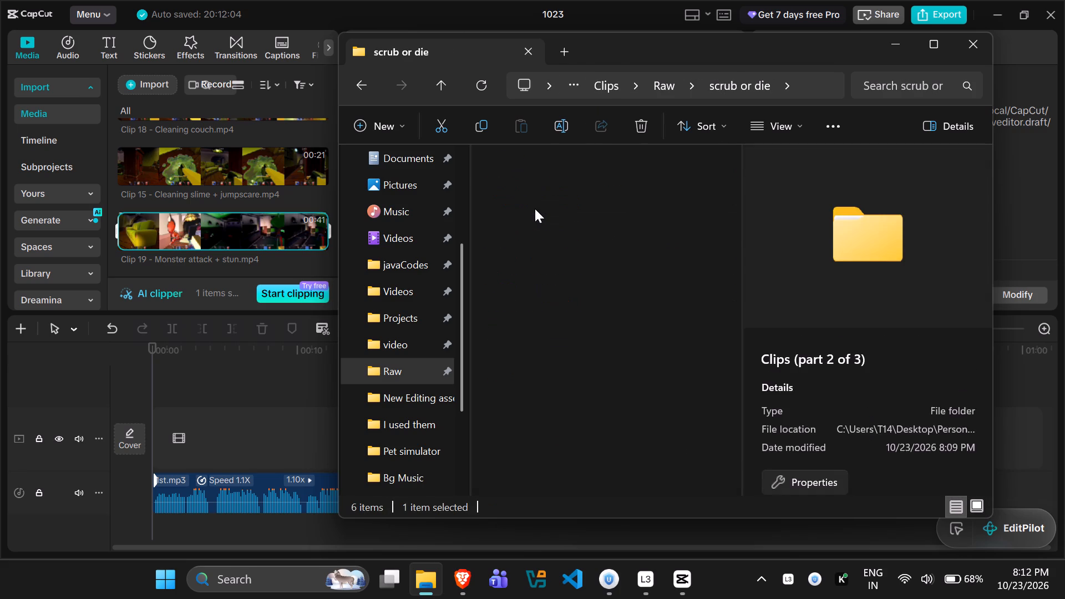
double_click(525, 183)
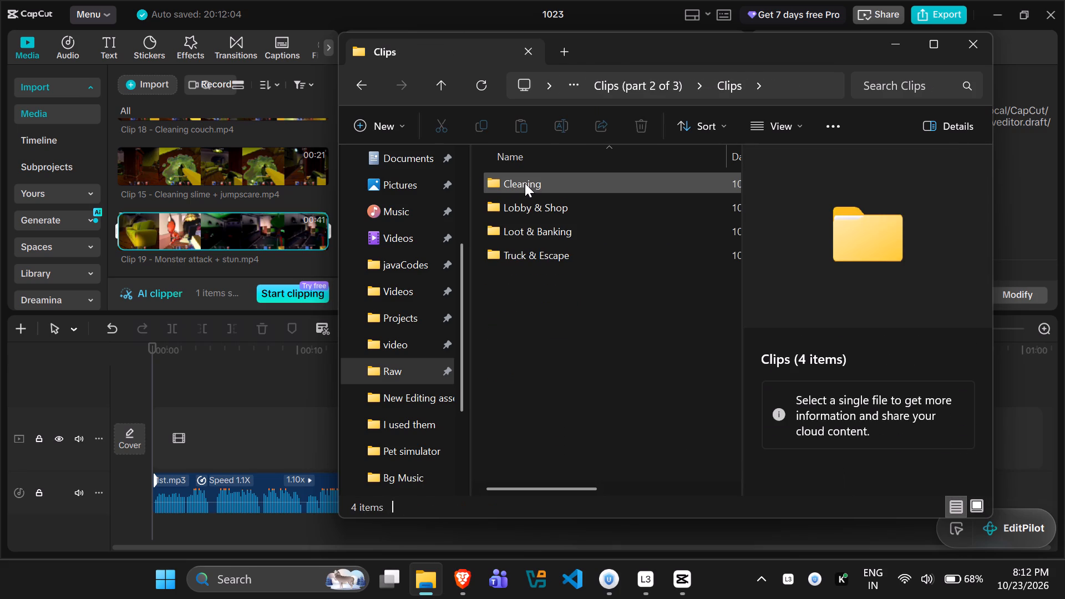
double_click(525, 183)
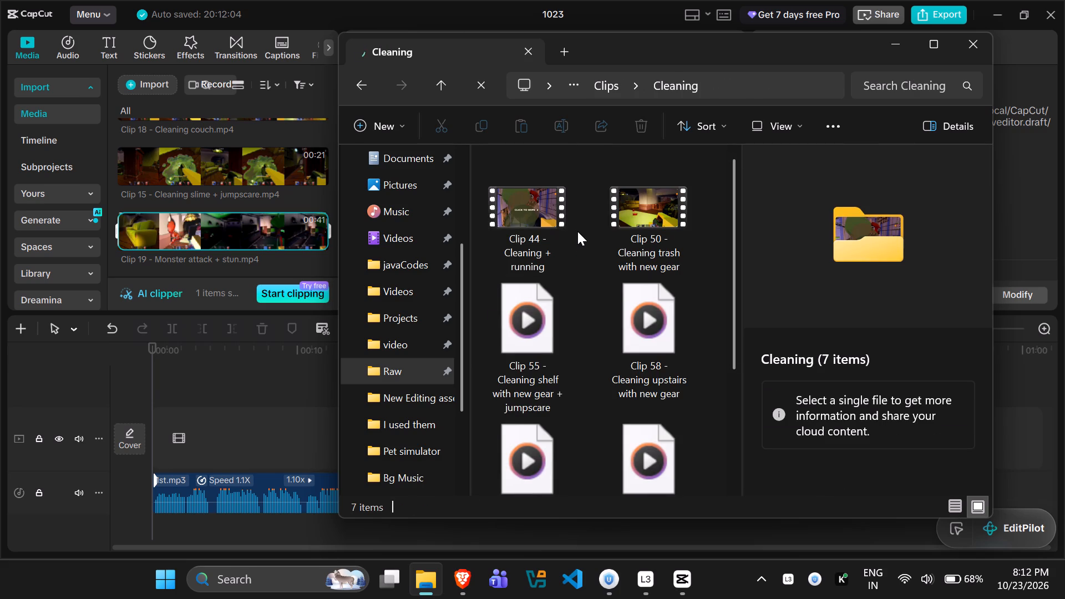
scroll(577, 231, down, 8)
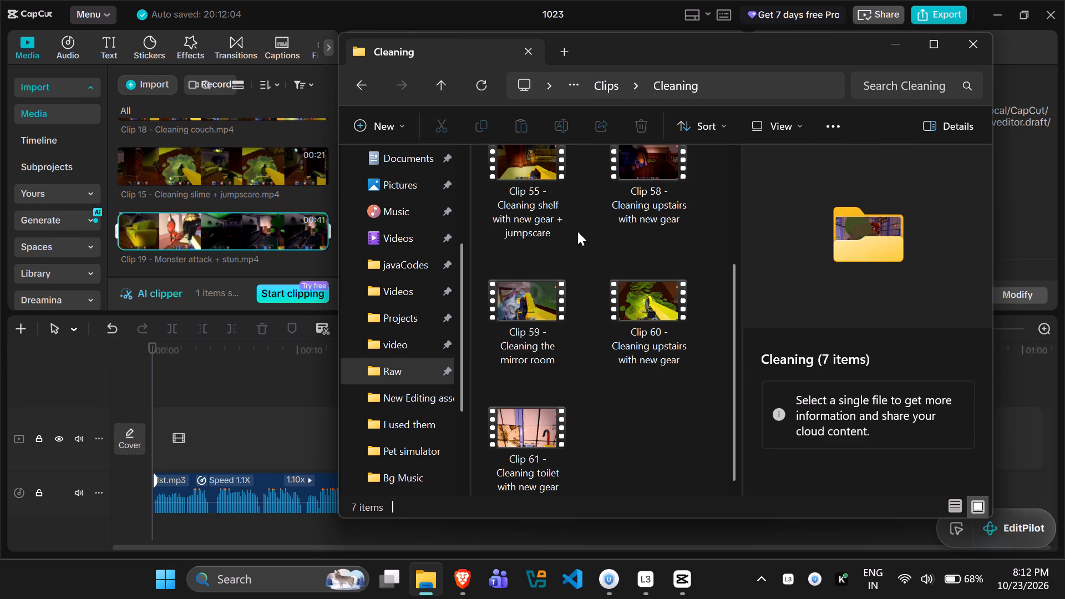
Open the Lobby & Shop folder and import Clip 2 - Leaderboard into CapCut's project media.
click(605, 86)
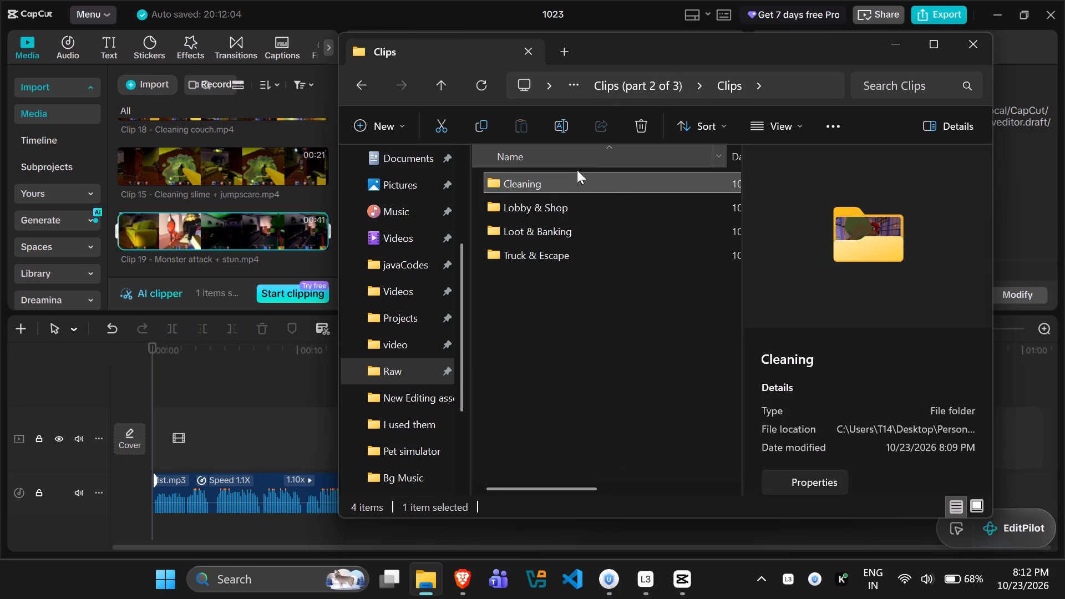
double_click(554, 206)
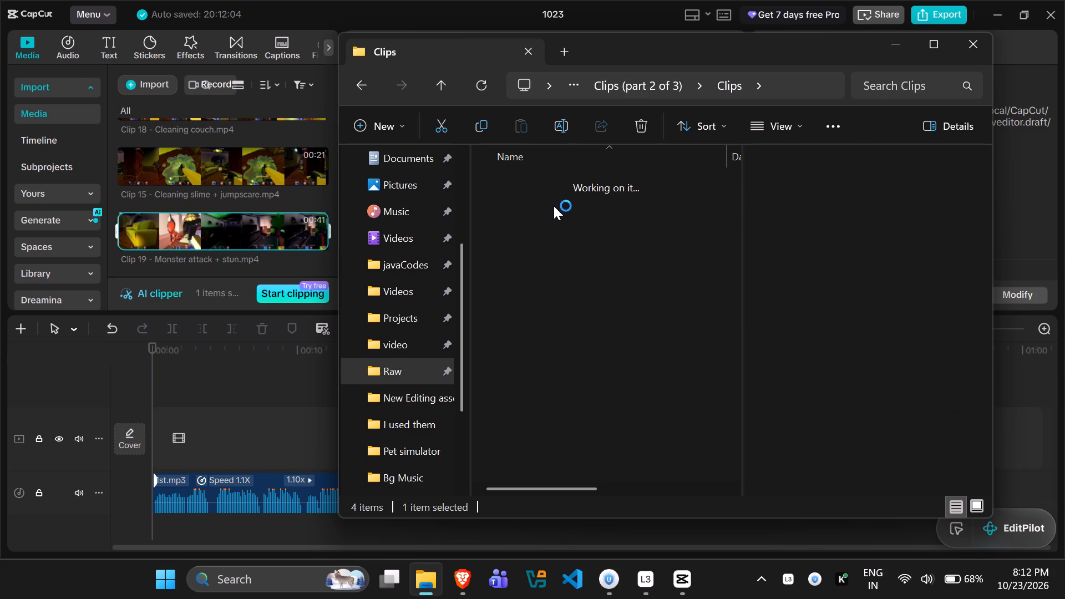
click(534, 202)
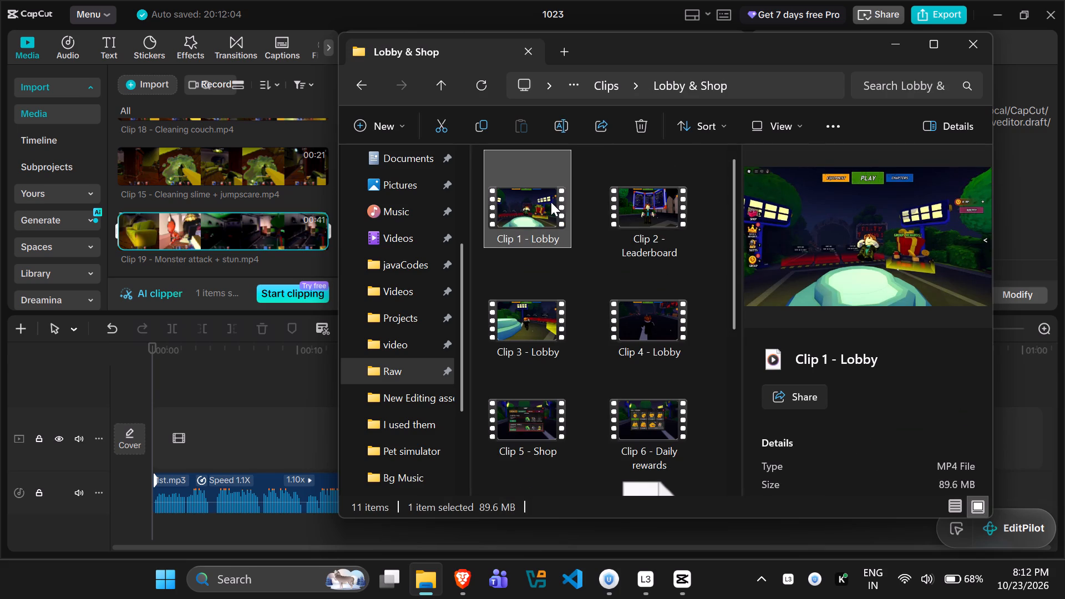
click(617, 202)
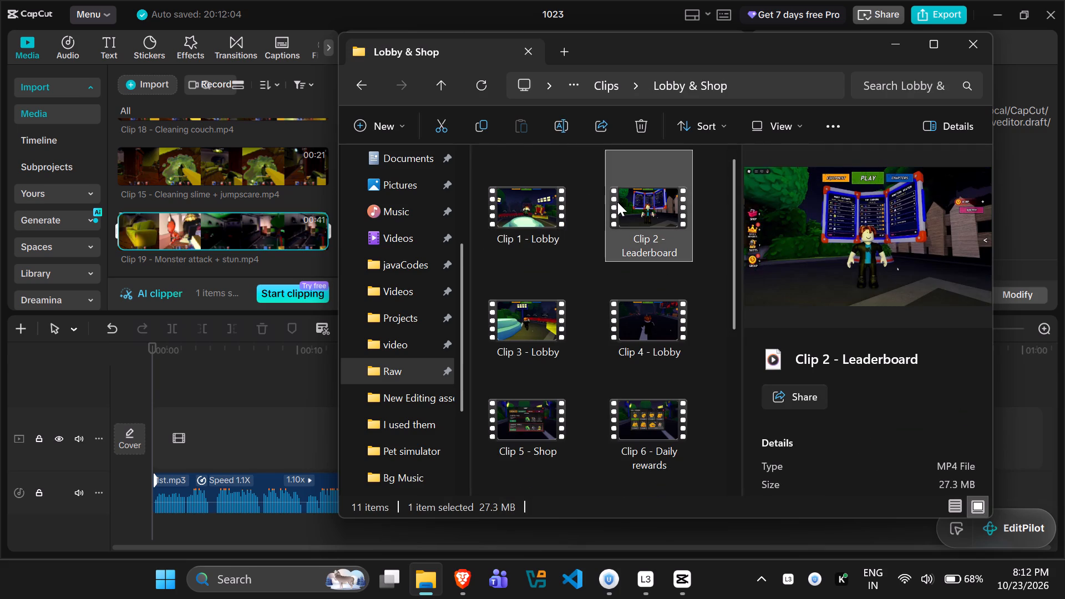
click(514, 316)
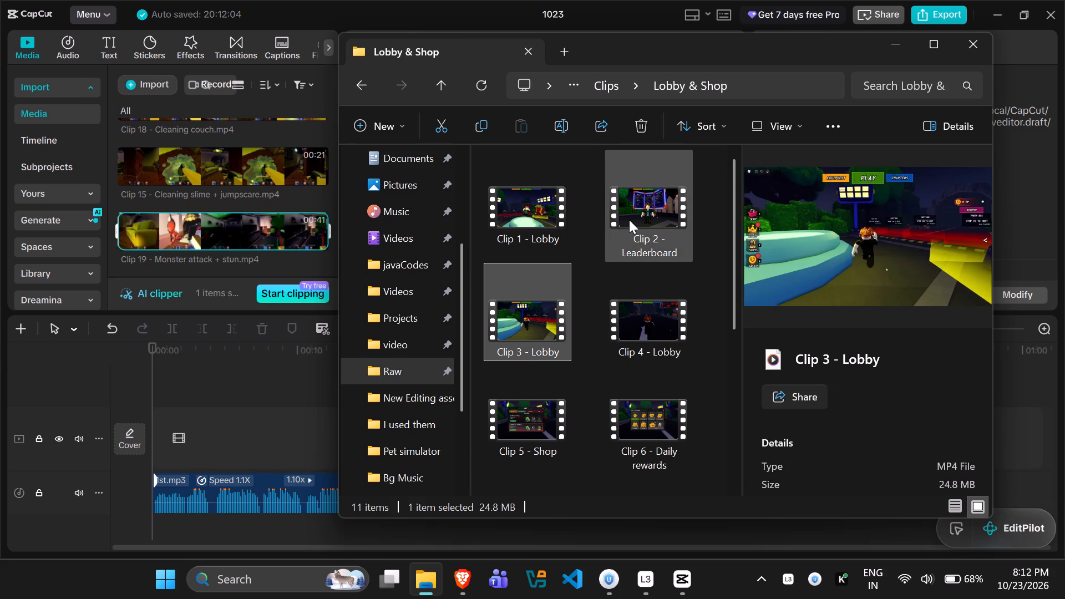
click(629, 220)
drag(626, 219, 276, 267)
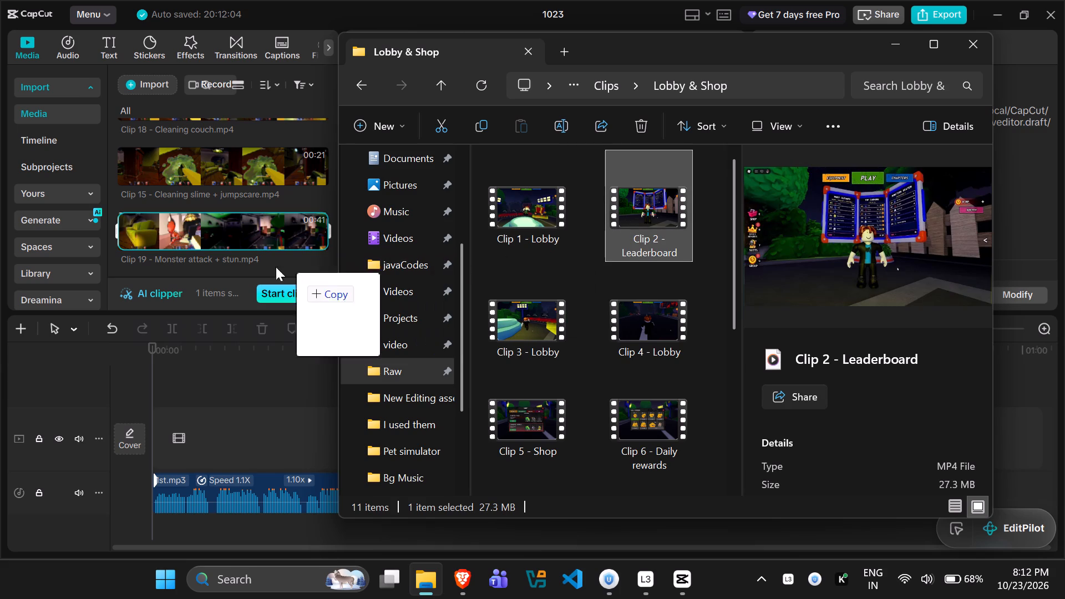
drag(276, 267, 172, 212)
Preview the imported Clip 2 - Leaderboard in CapCut's player.
click(547, 286)
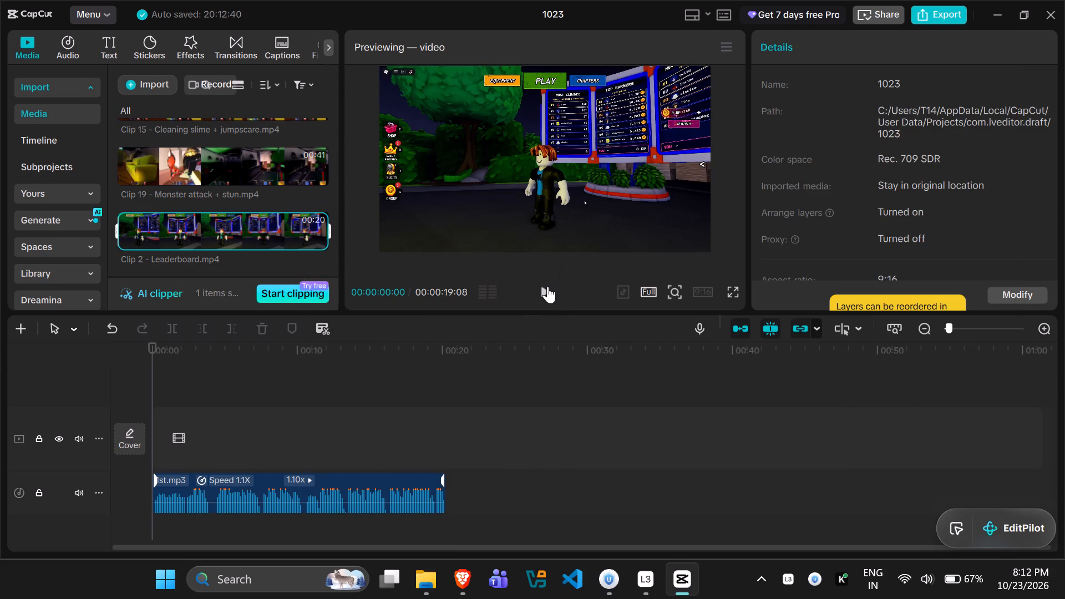
click(547, 286)
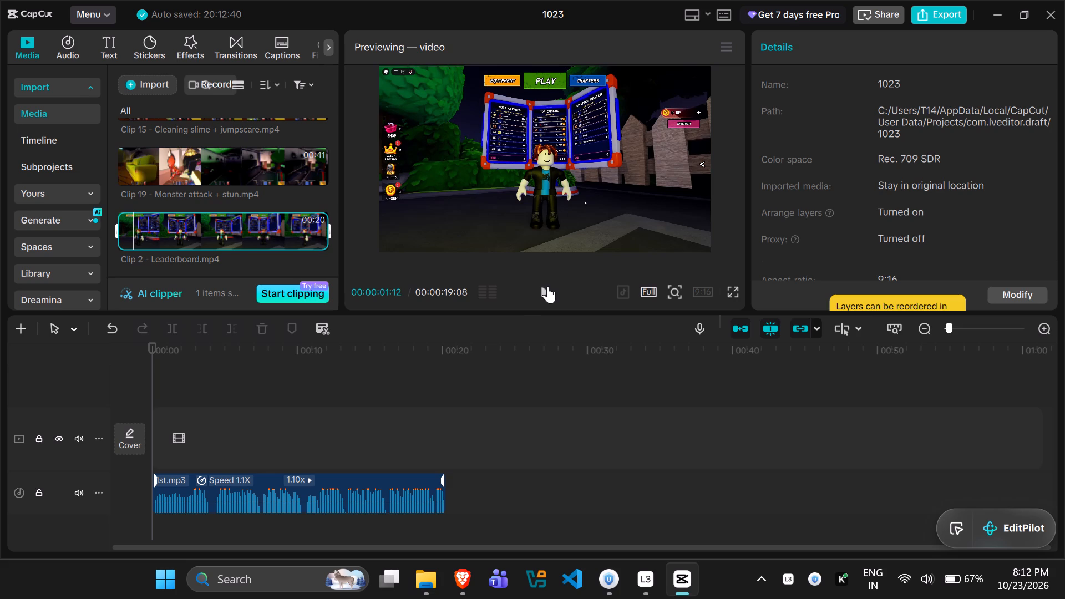
double_click(547, 286)
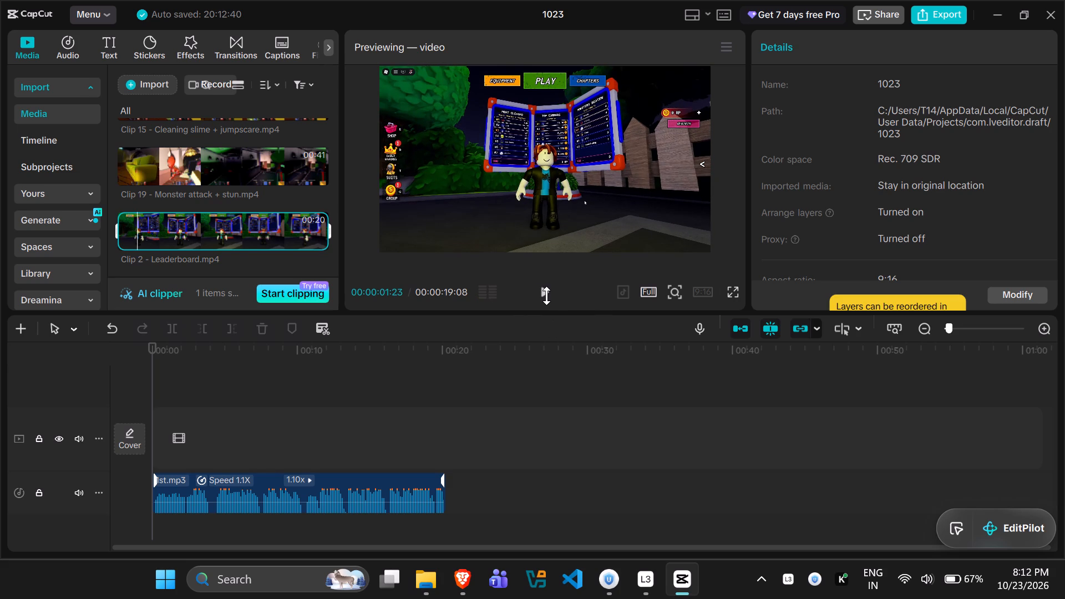
click(546, 296)
click(546, 296)
Return to File Explorer, open the Truck & Escape folder and import Clip 63 - Finishing + driving away into CapCut's project media.
click(430, 578)
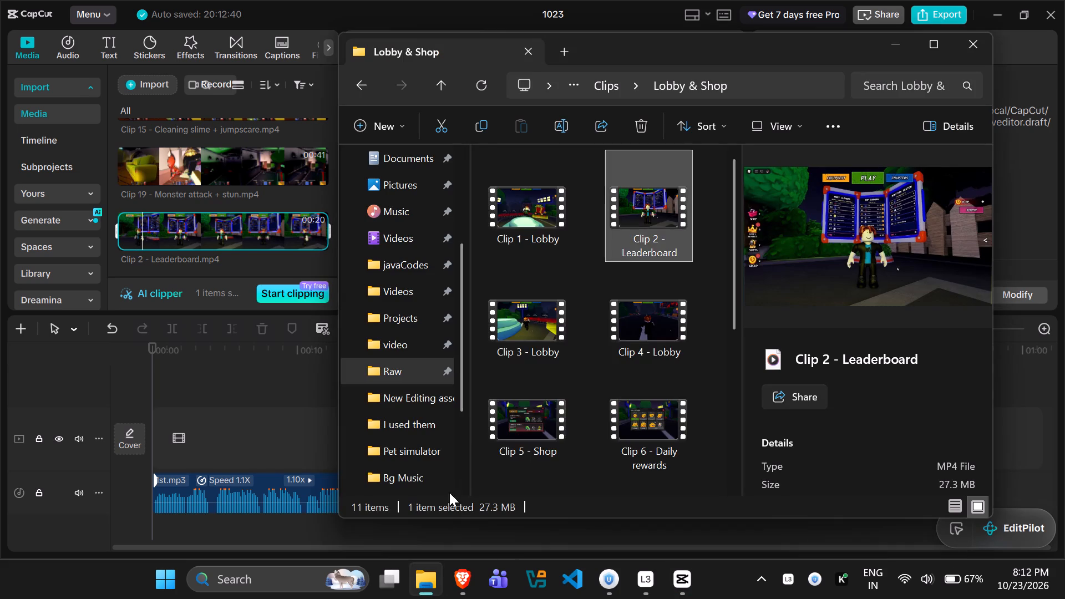
scroll(510, 329, down, 4)
click(600, 92)
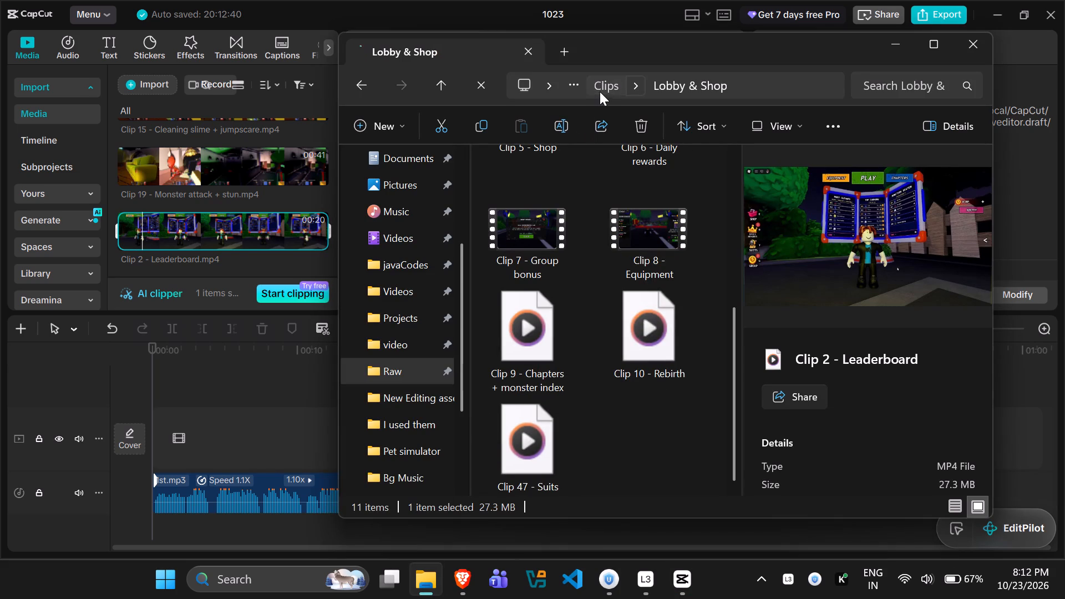
click(545, 232)
double_click(544, 254)
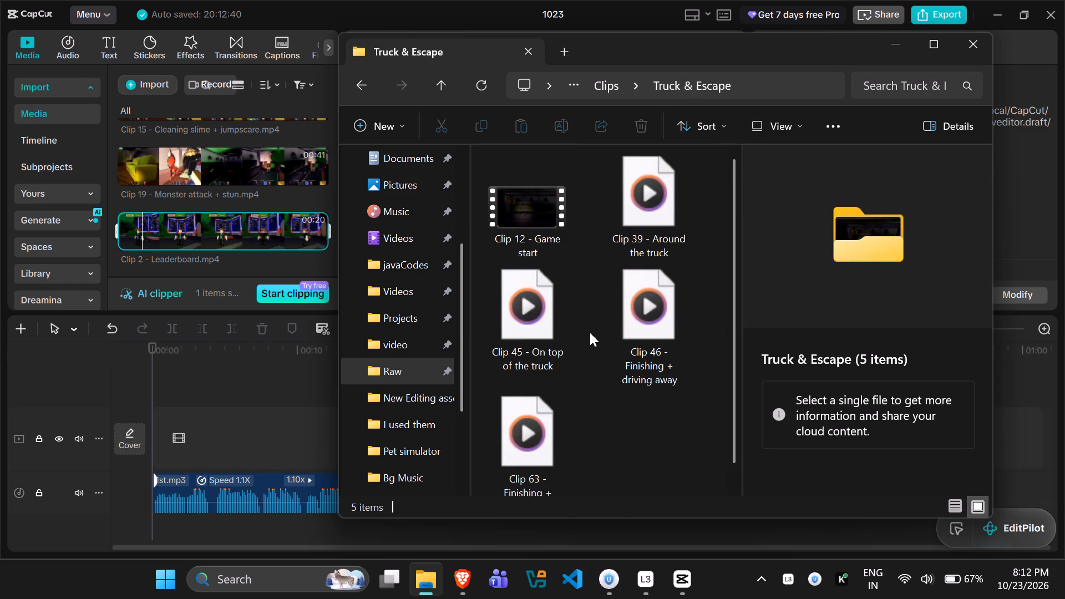
scroll(601, 379, down, 1)
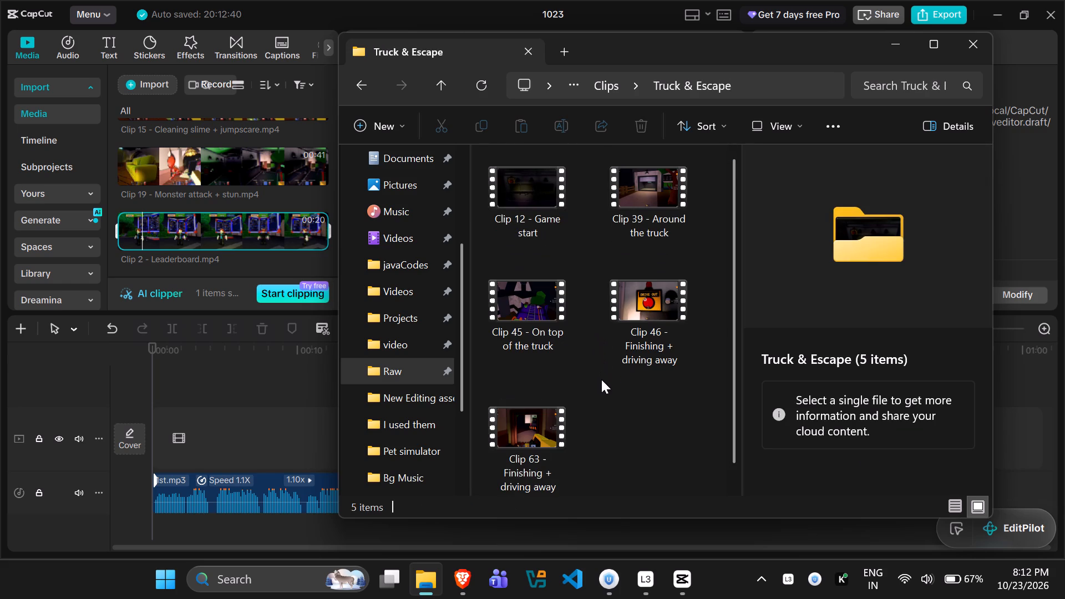
scroll(601, 379, down, 1)
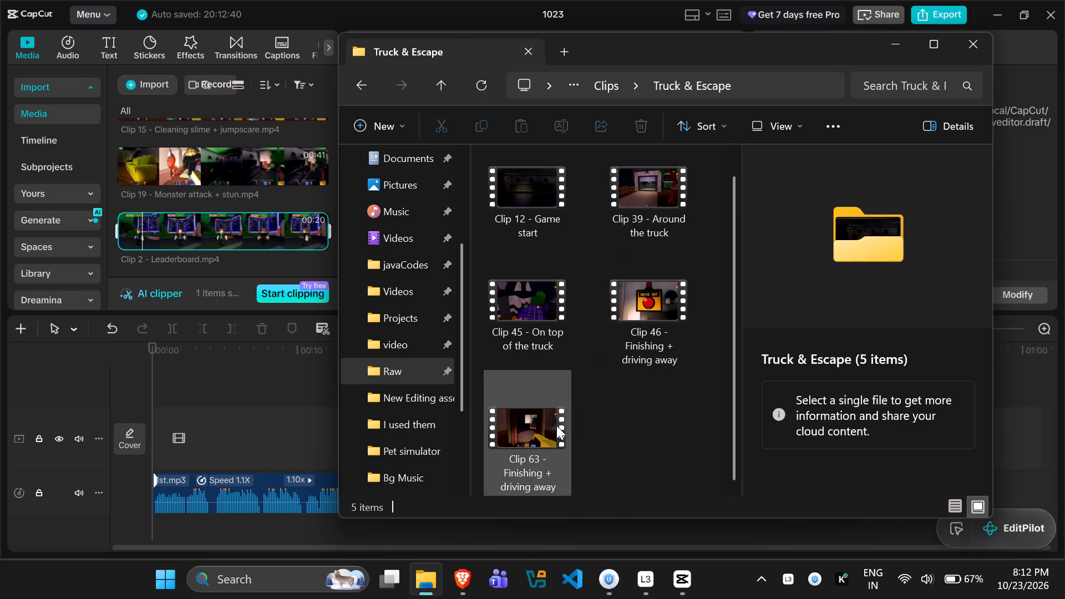
click(556, 425)
double_click(542, 426)
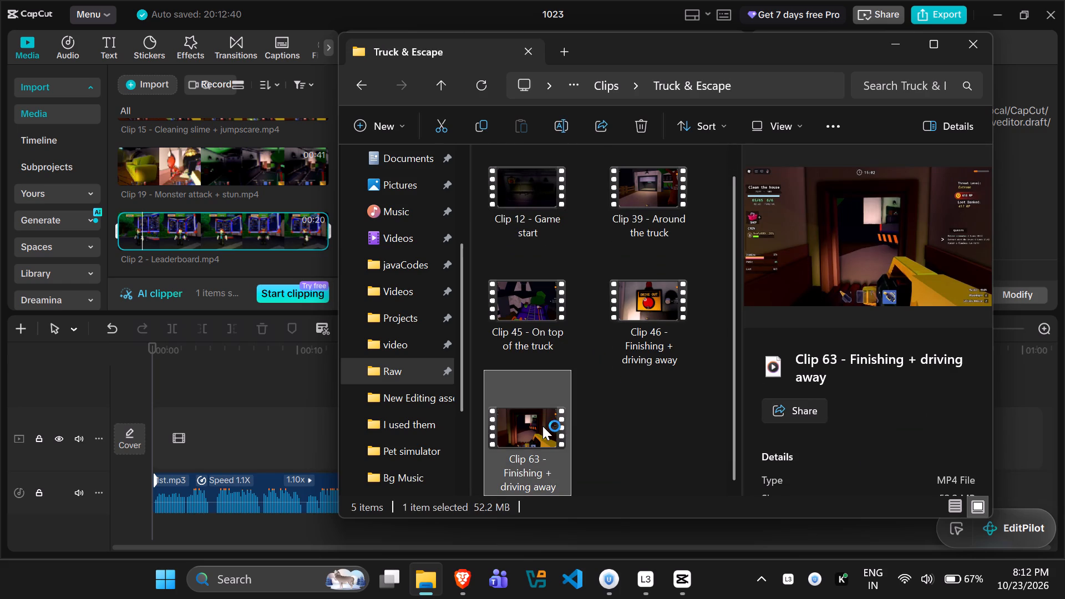
click(1032, 4)
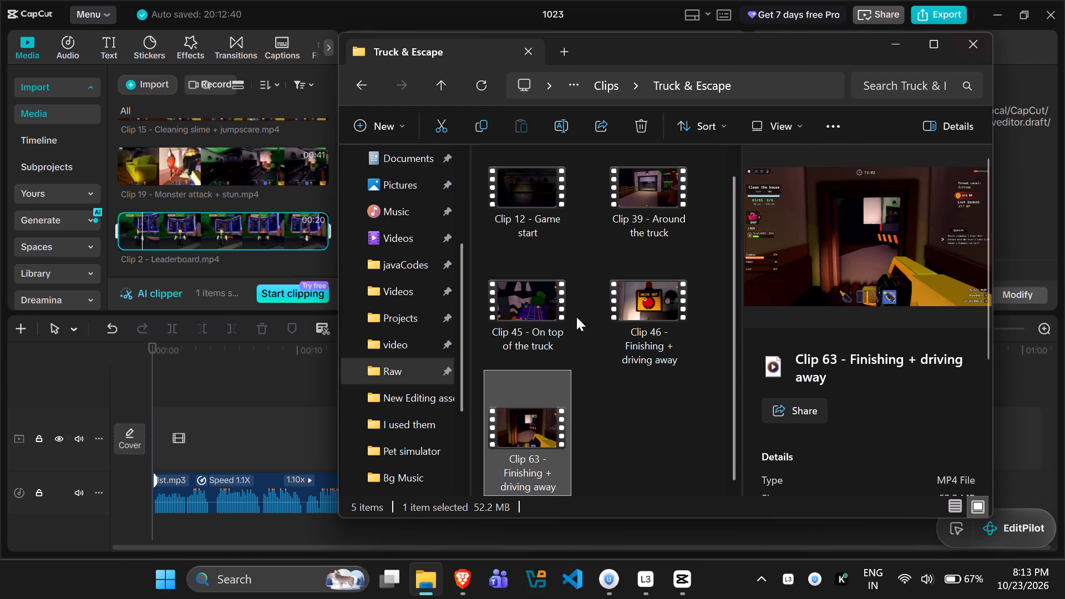
drag(491, 416, 145, 167)
Preview the imported Clip 63 - Finishing + driving away in CapCut's player.
scroll(347, 165, down, 1)
key(space)
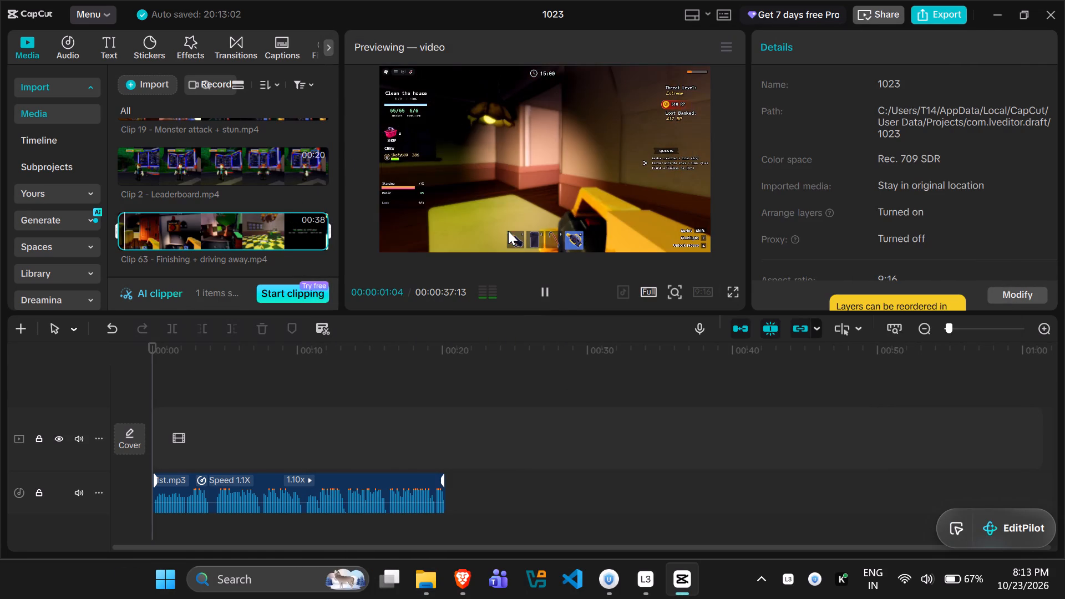
drag(157, 235, 255, 234)
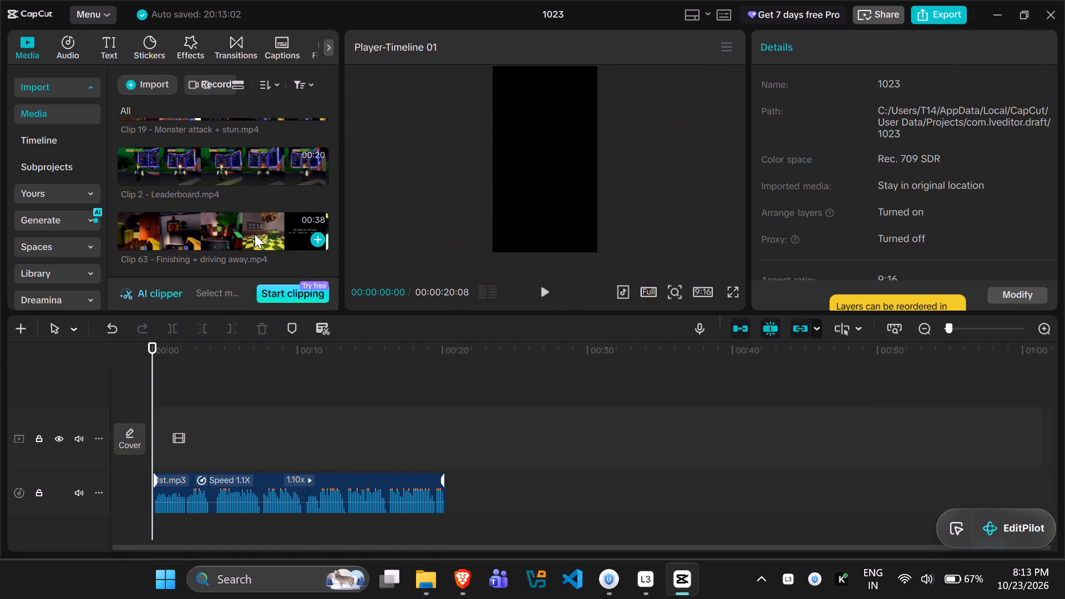
Create a second timeline and place Clip 63 - Finishing + driving away at its start.
click(15, 332)
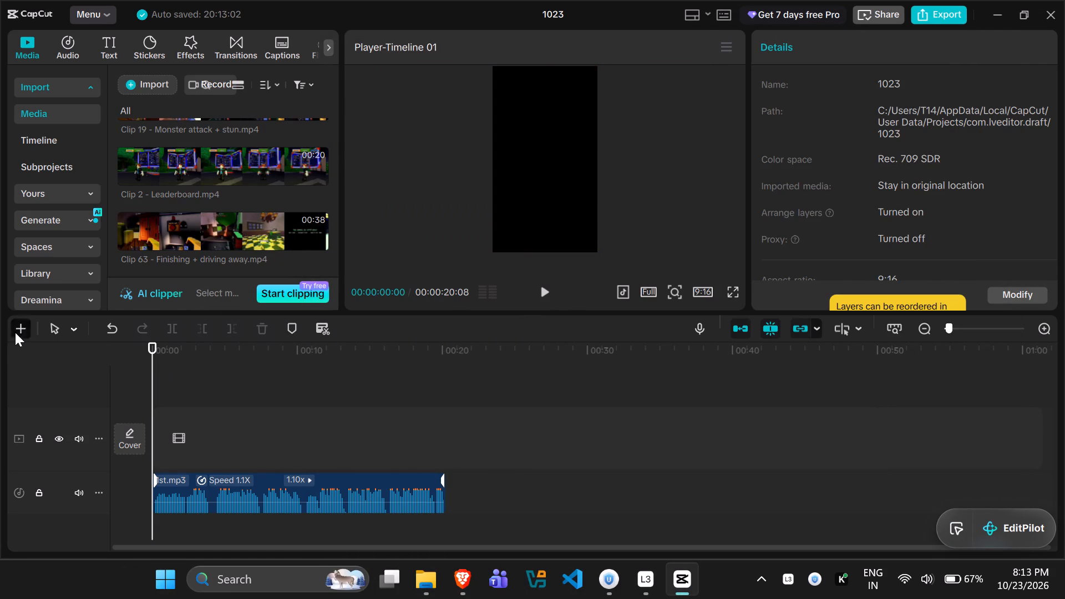
drag(252, 241, 169, 445)
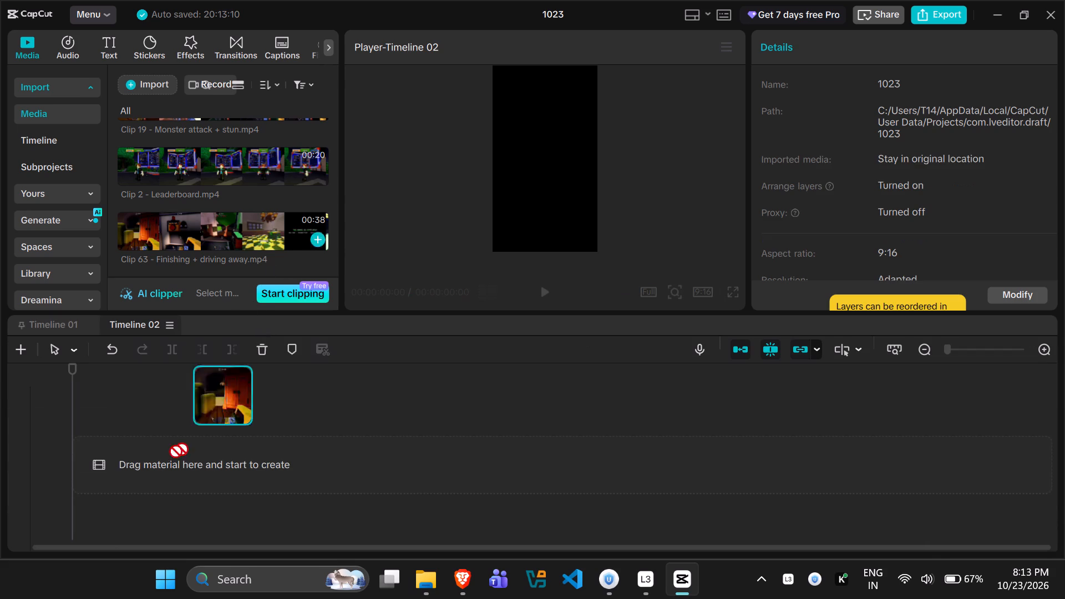
drag(169, 445, 140, 451)
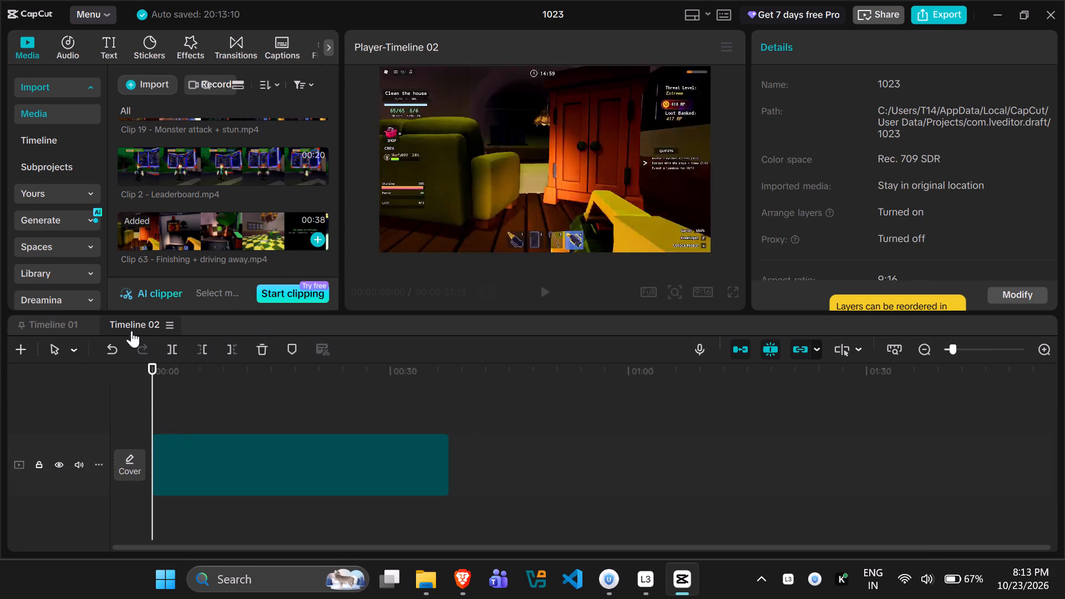
Rename the new timeline containing Clip 63 as Cutting Board.
right_click(132, 326)
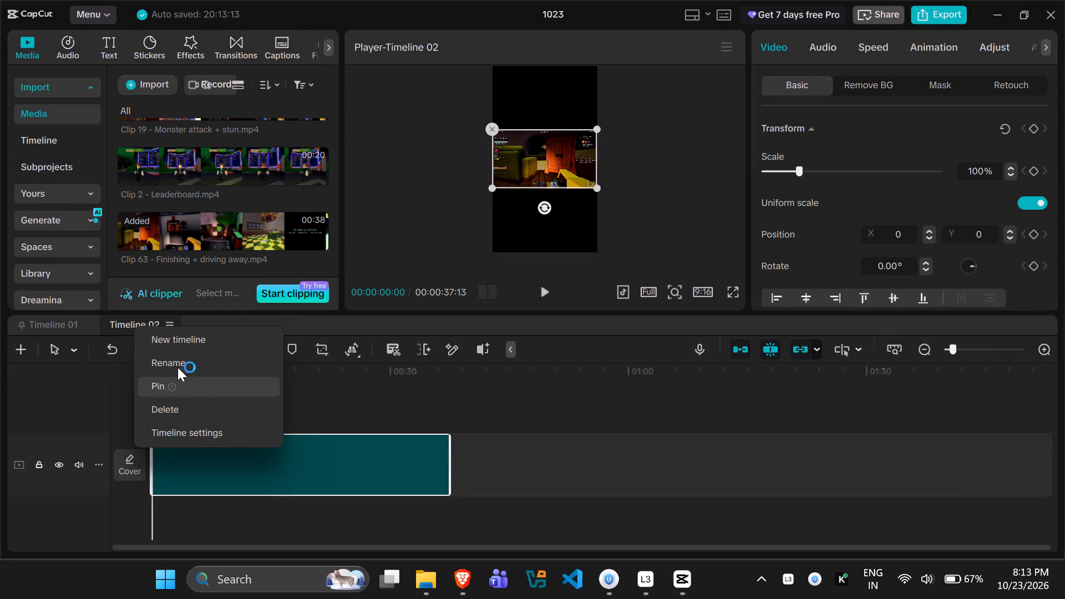
click(179, 354)
key(ctrl+BackSpace)
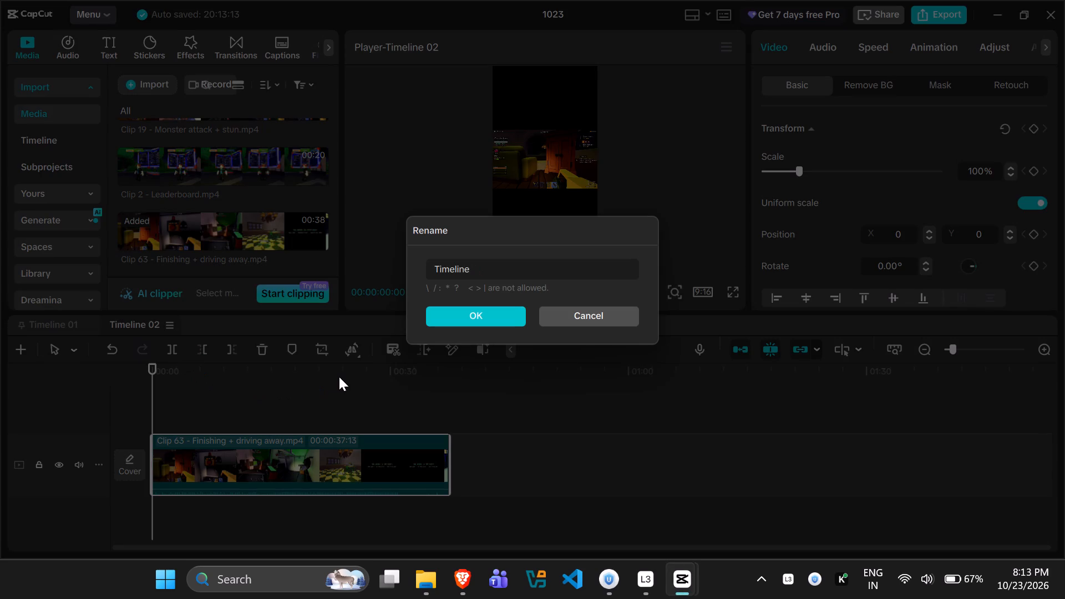
key(ctrl+BackSpace)
key(ctrl+BackSpace)
text(Cutting Board)
key(Return)
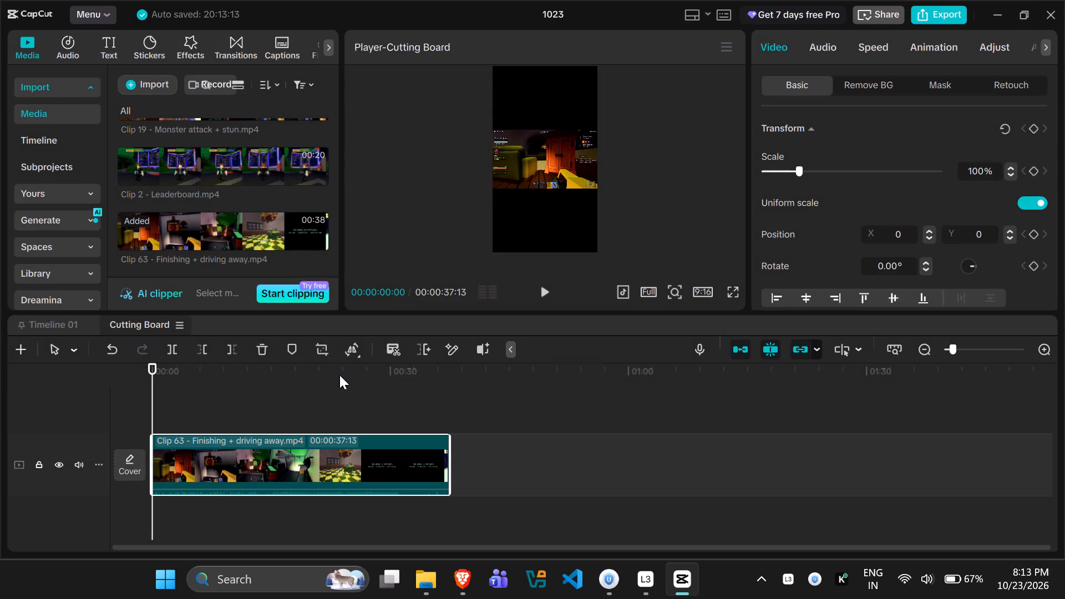
Rename the original voiceover timeline, Timeline 01, as Cutting Boardd.
right_click(43, 323)
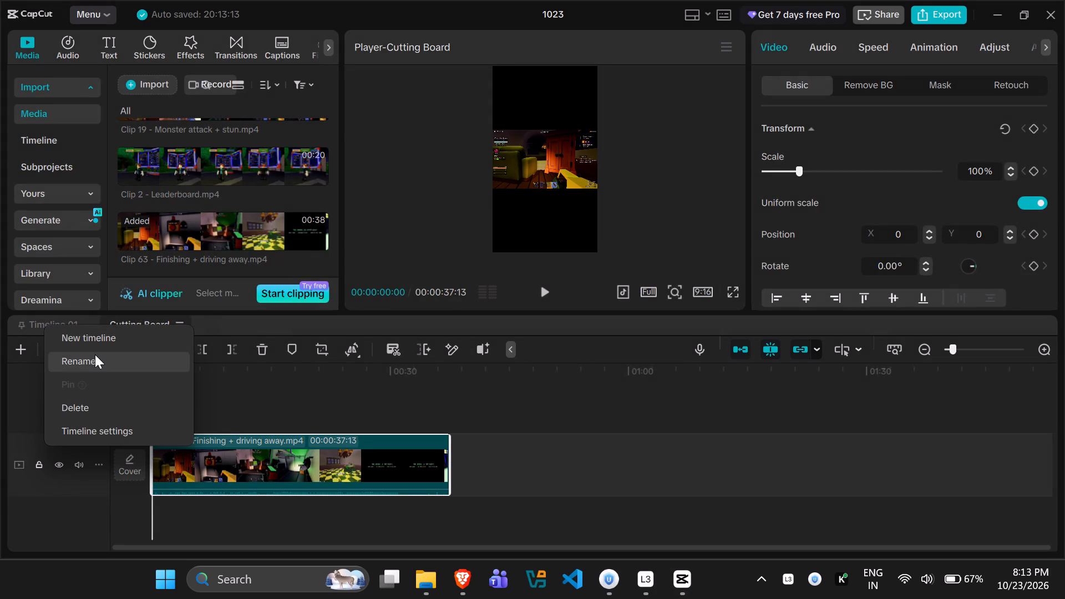
click(95, 354)
key(ctrl+BackSpace)
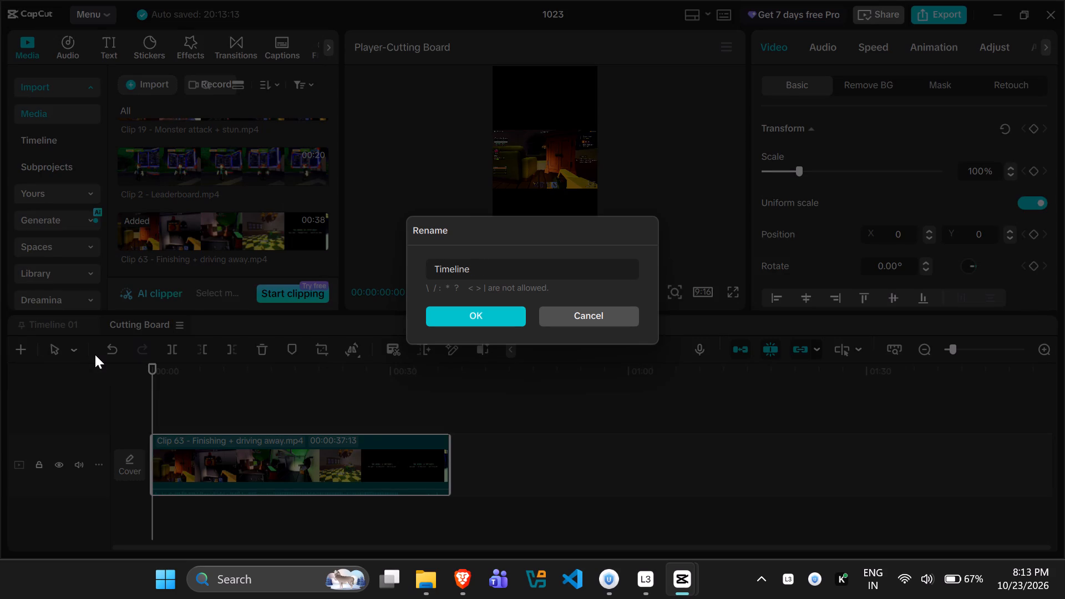
key(ctrl+BackSpace)
text(Cutting Boardd)
key(Return)
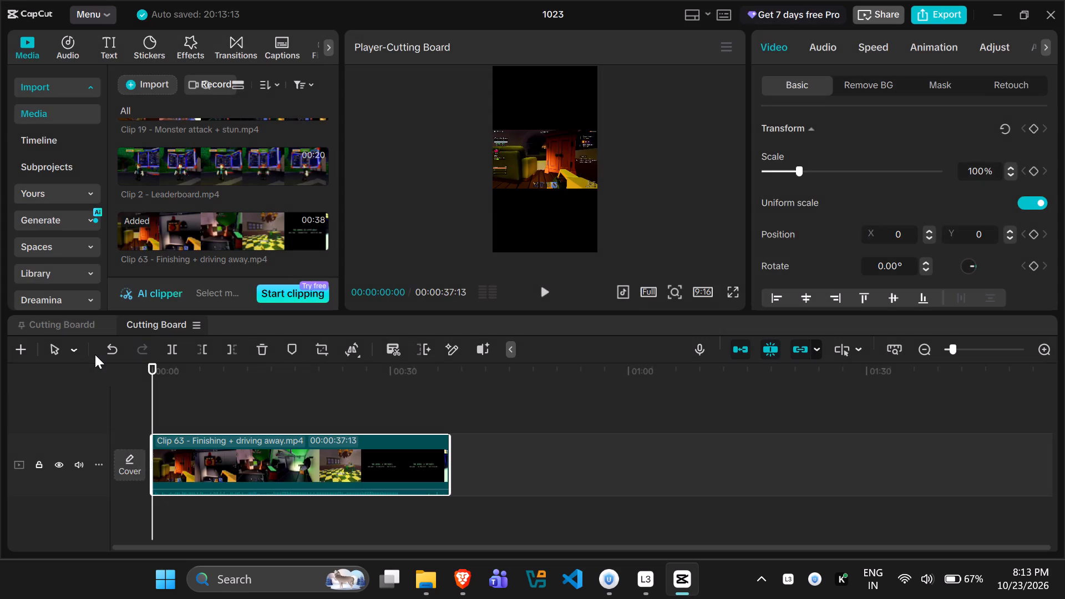
Rename the timeline containing Clip 63, Cutting Board, as First.
right_click(140, 327)
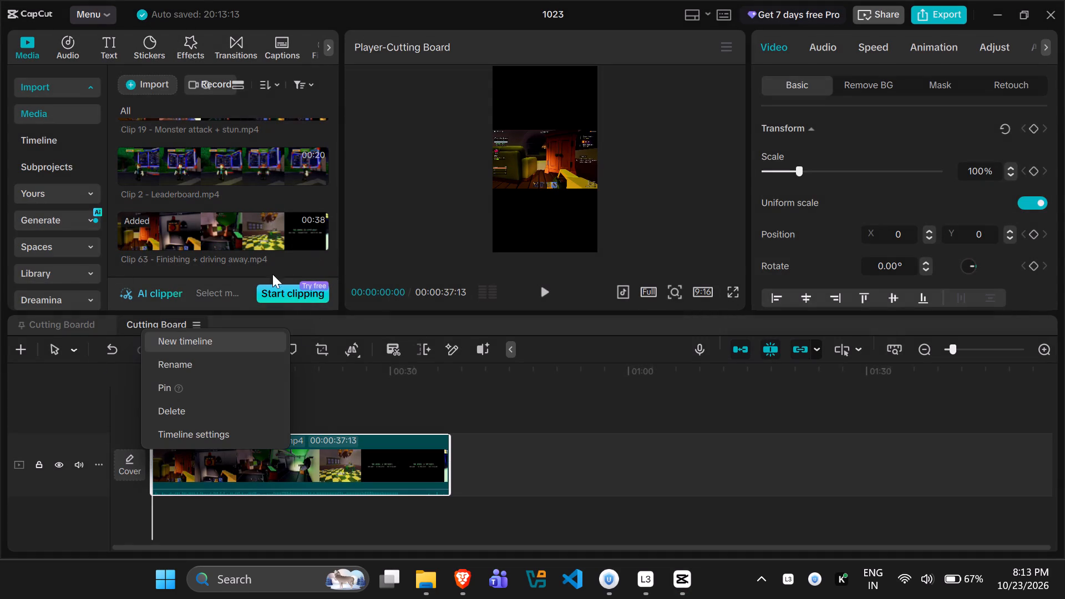
click(176, 372)
key(ctrl+BackSpace)
key(ctrl+BackSpace)
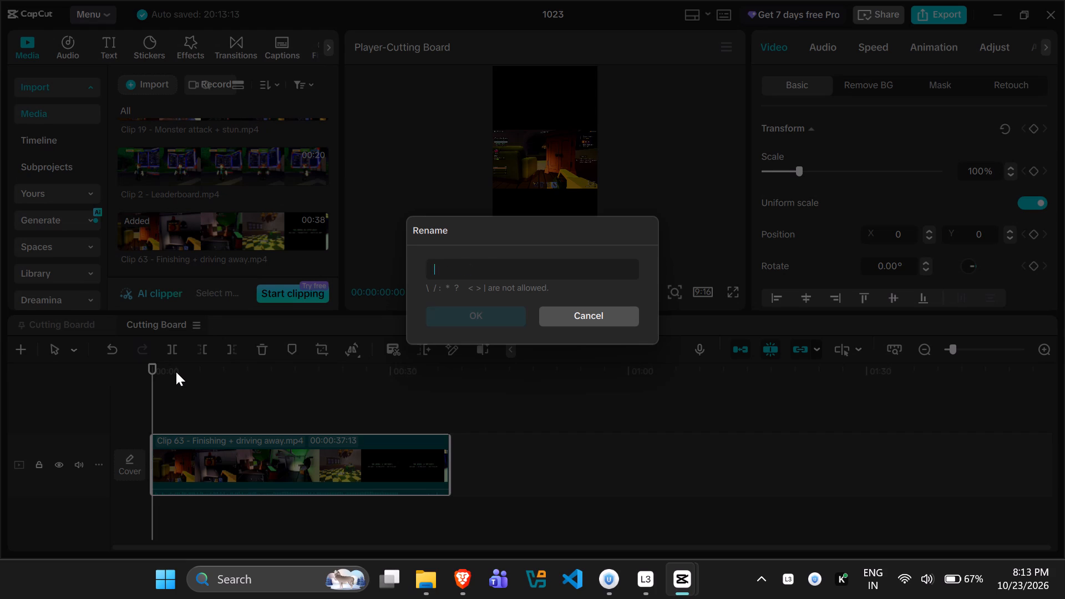
key(ctrl+BackSpace)
text(First)
key(Return)
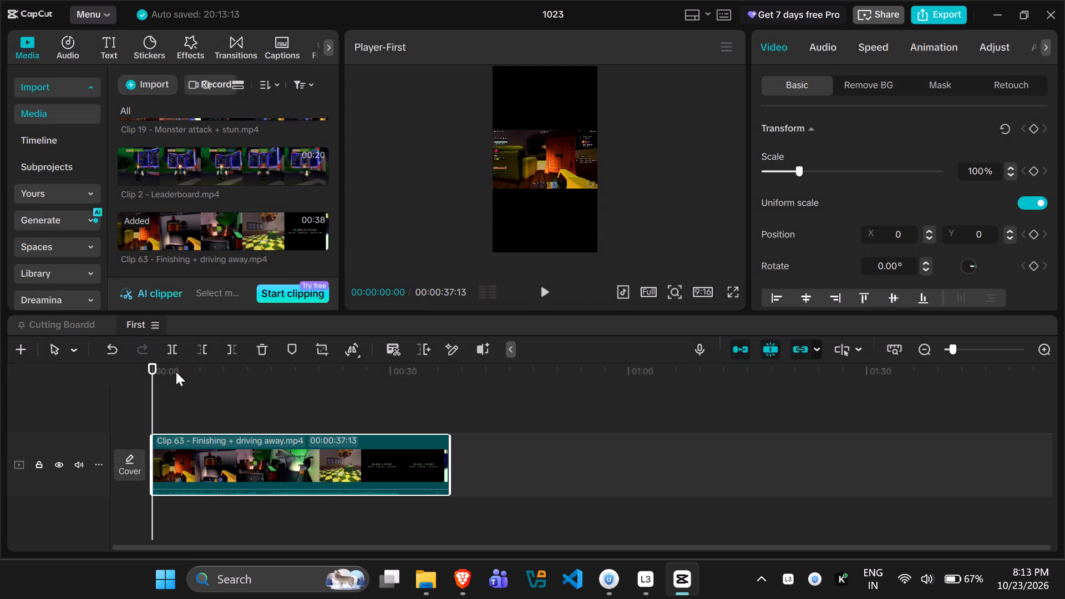
Move the voiceover audio from the Cutting Boardd timeline to the start of the First timeline, beneath Clip 63.
click(64, 320)
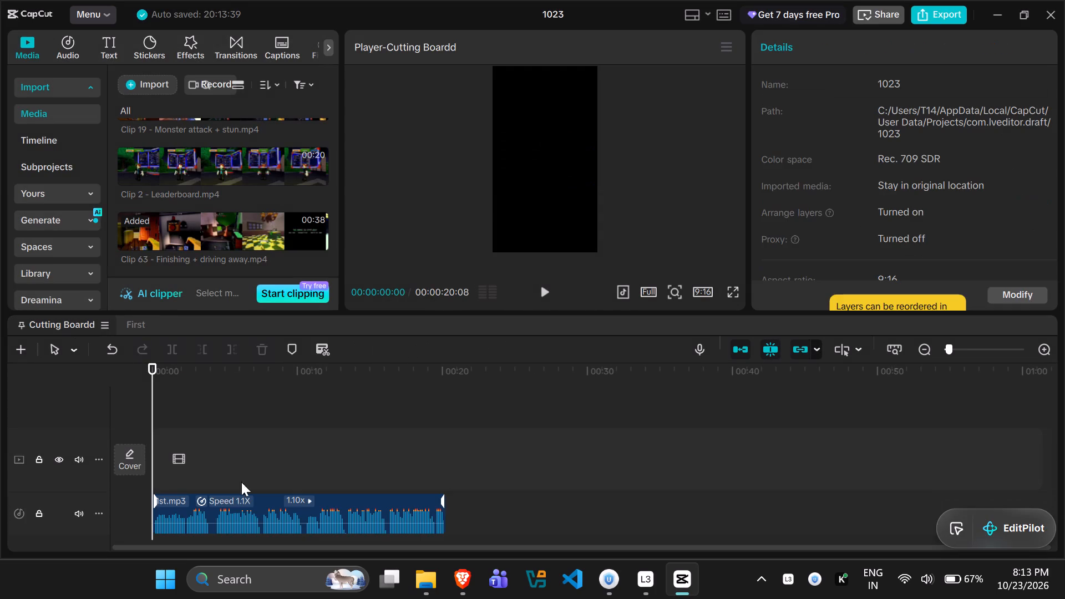
click(243, 511)
key(ctrl+x)
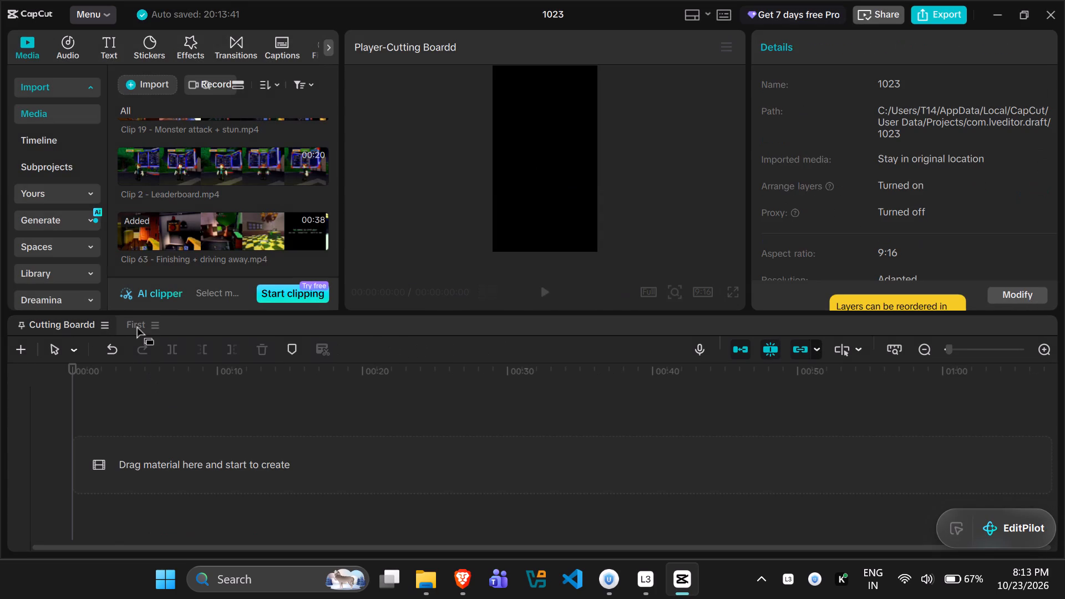
click(136, 324)
key(ctrl+v)
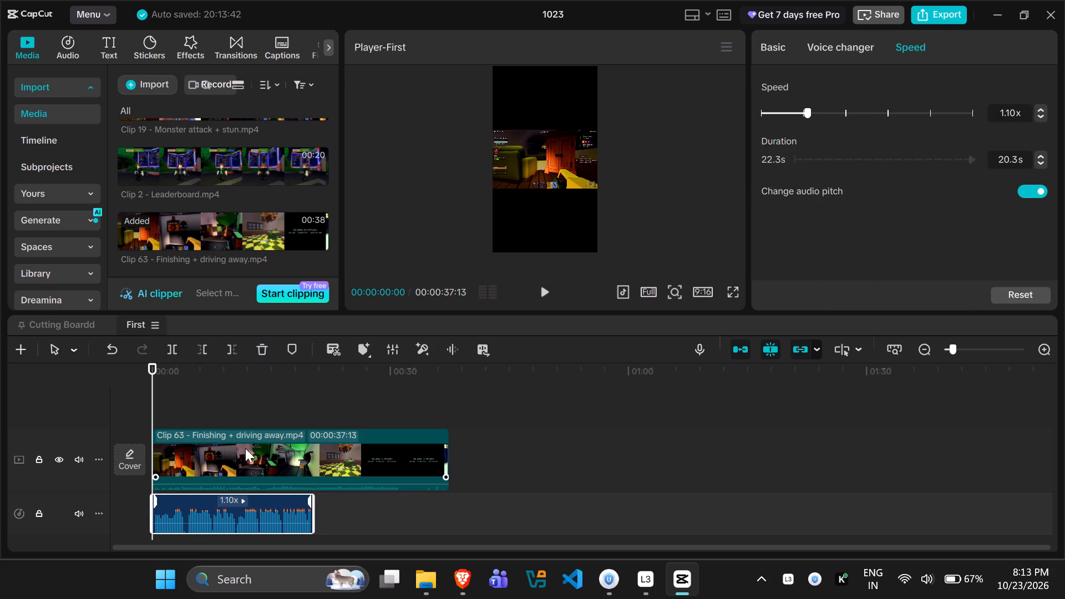
Enlarge Clip 63 slightly in the vertical frame, to about 109% scale.
click(248, 459)
key(space)
key(space)
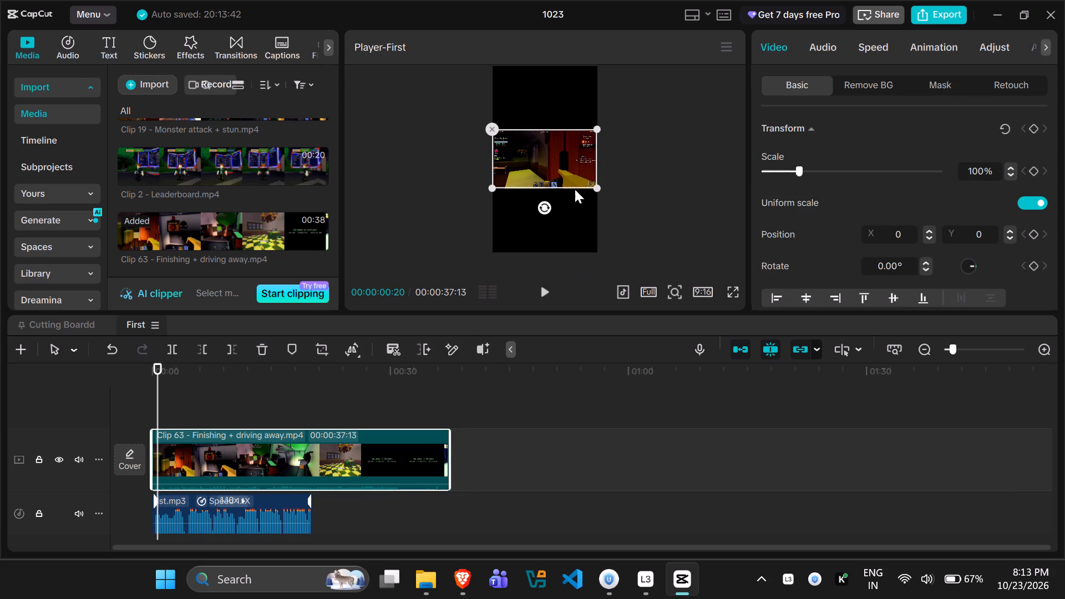
drag(596, 186, 692, 412)
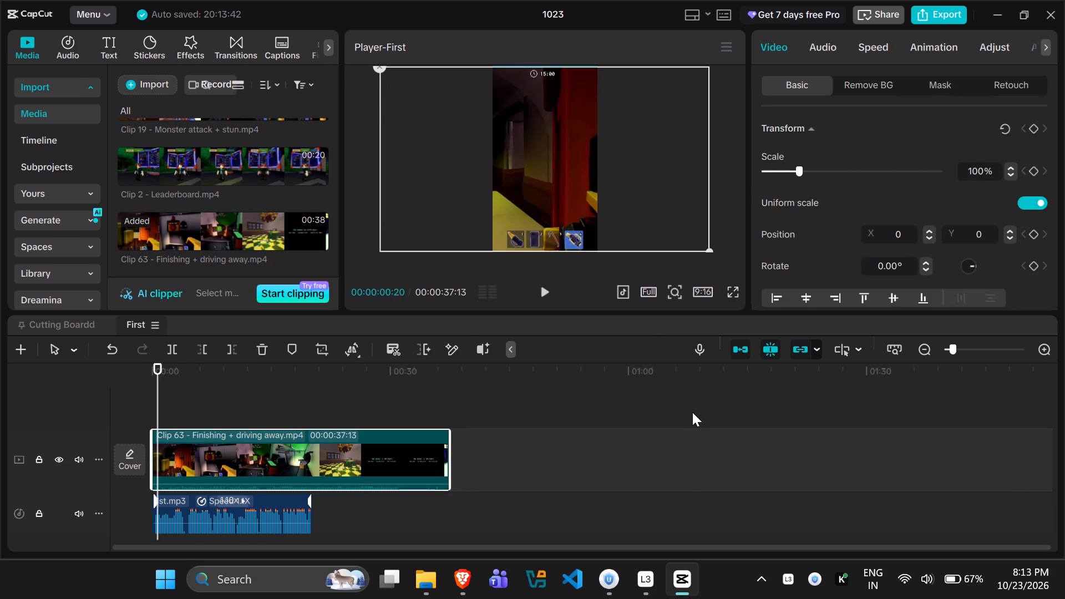
drag(692, 412, 569, 245)
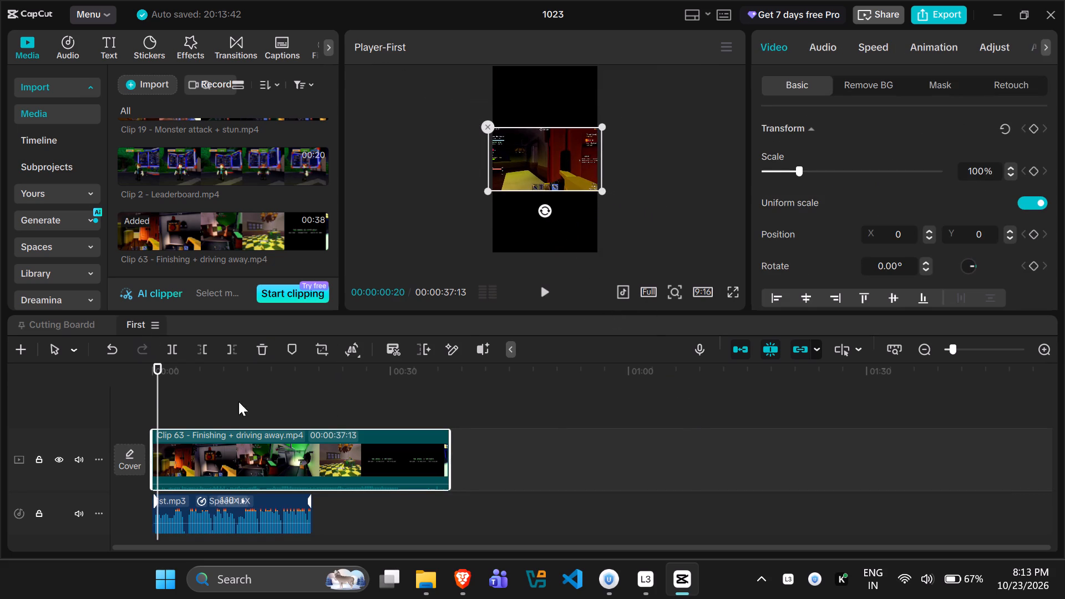
Find the moment at the DRIVE OUT button and trim off everything in Clip 63 before 00:00:07:15.
drag(158, 385, 338, 395)
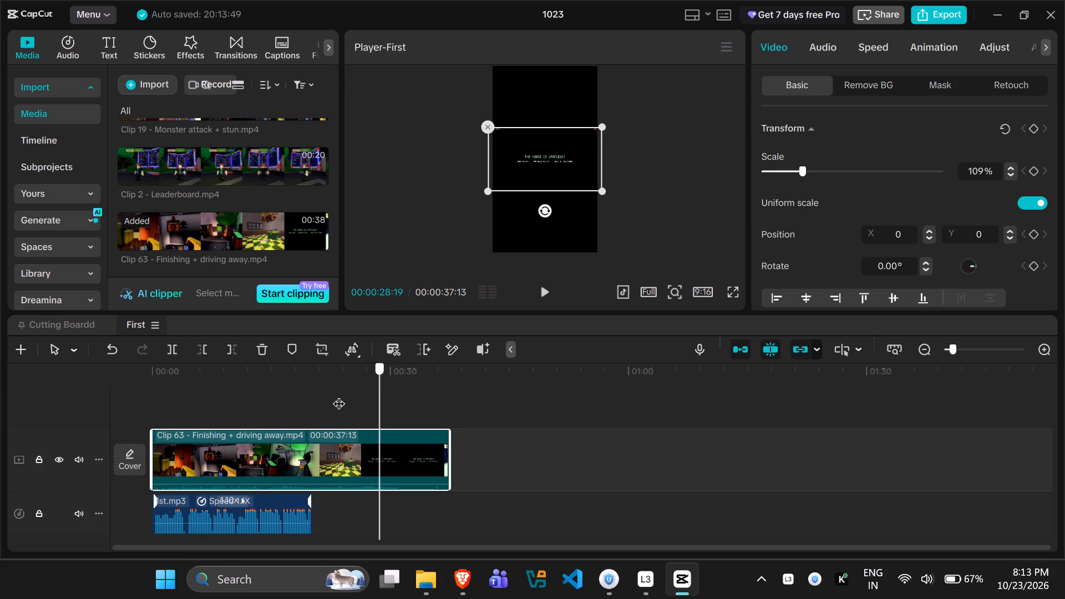
drag(338, 395, 274, 400)
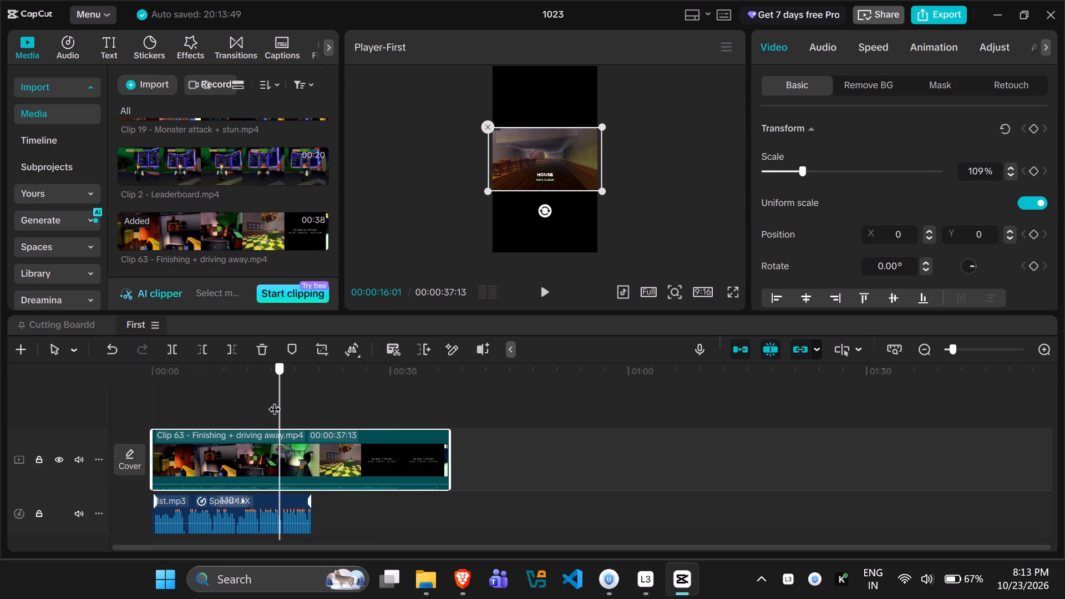
drag(274, 400, 249, 400)
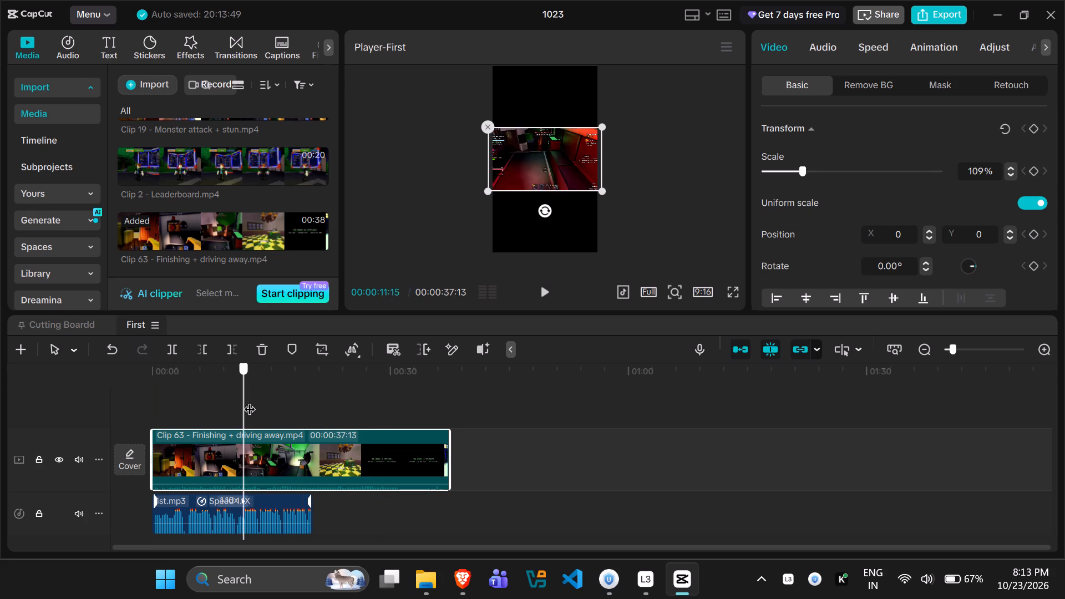
drag(249, 400, 209, 400)
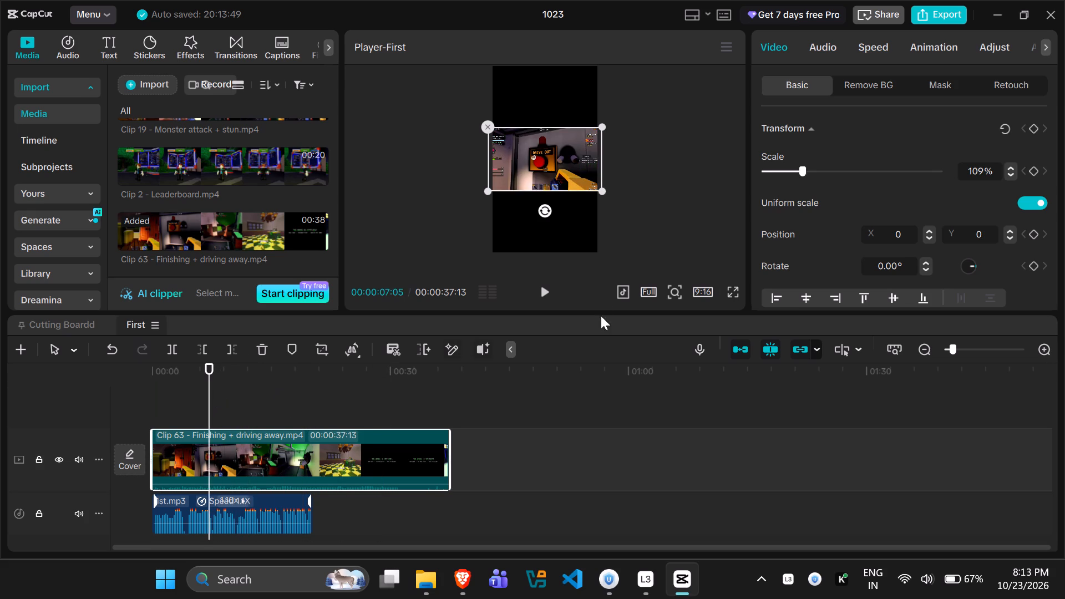
click(734, 288)
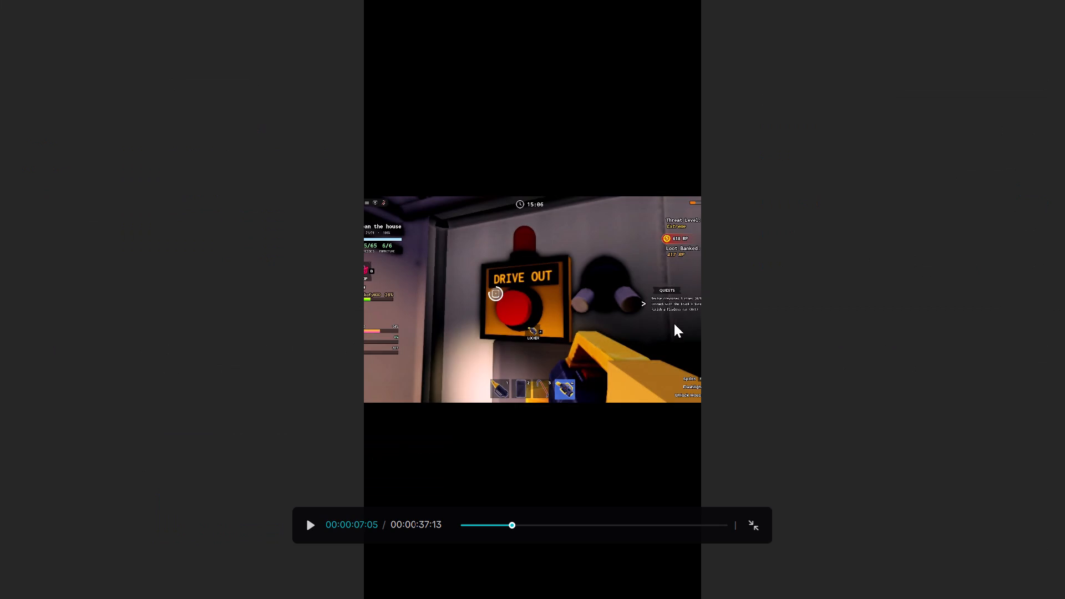
key(space)
key(space)
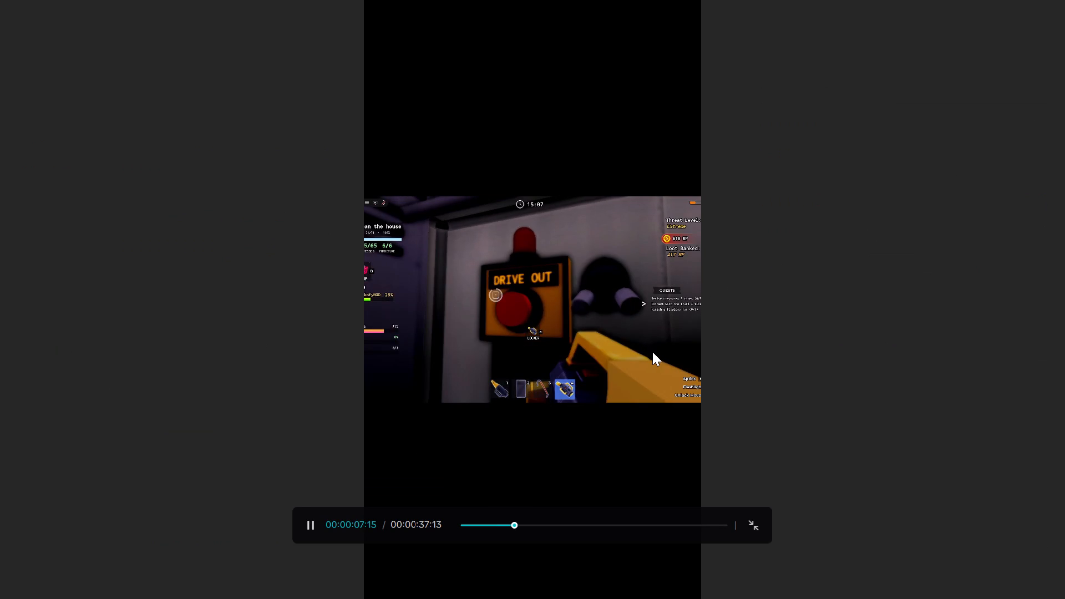
key(Escape)
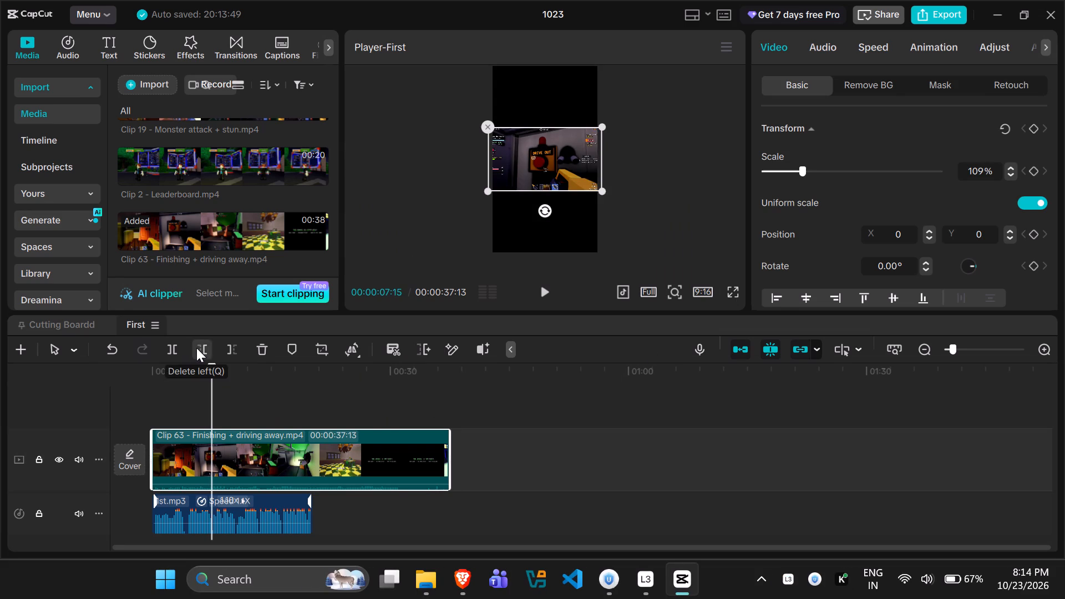
click(196, 348)
Play through the remaining footage and trim off everything in Clip 63 after 00:00:06:08.
key(space)
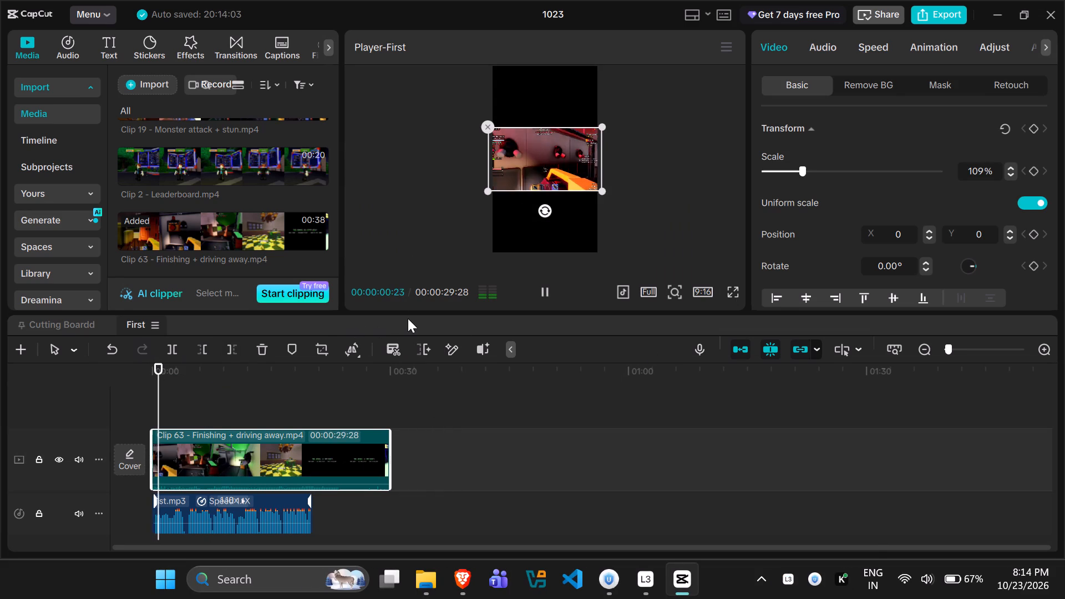
key(space)
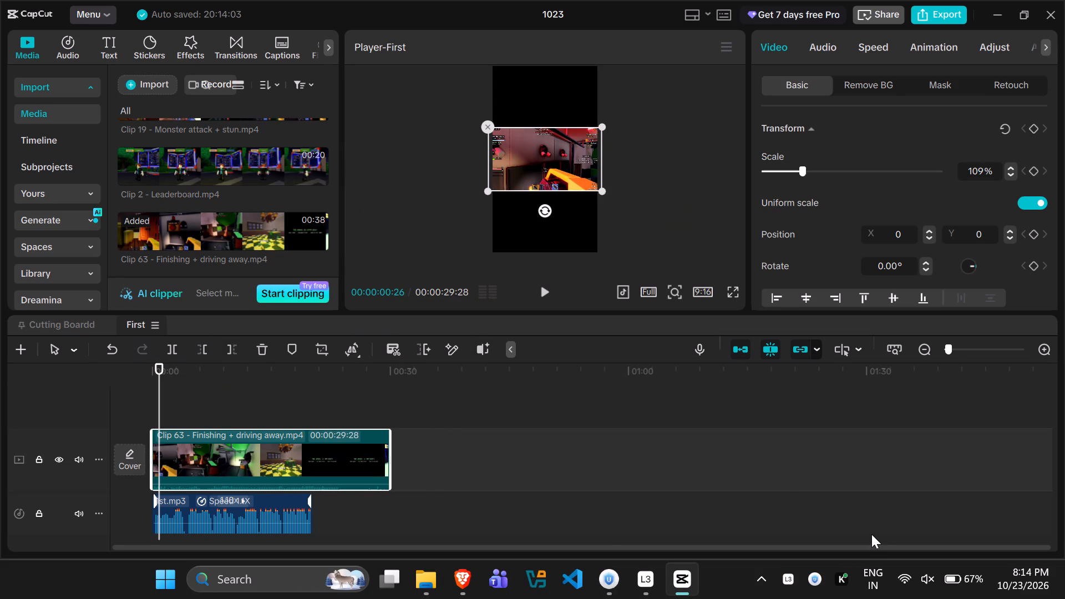
key(space)
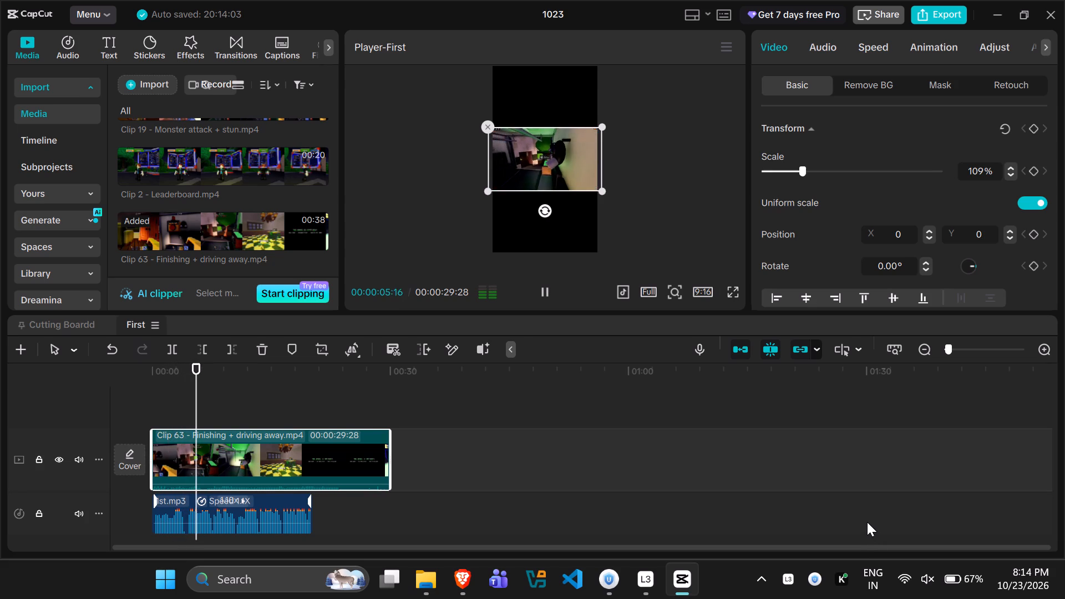
key(space)
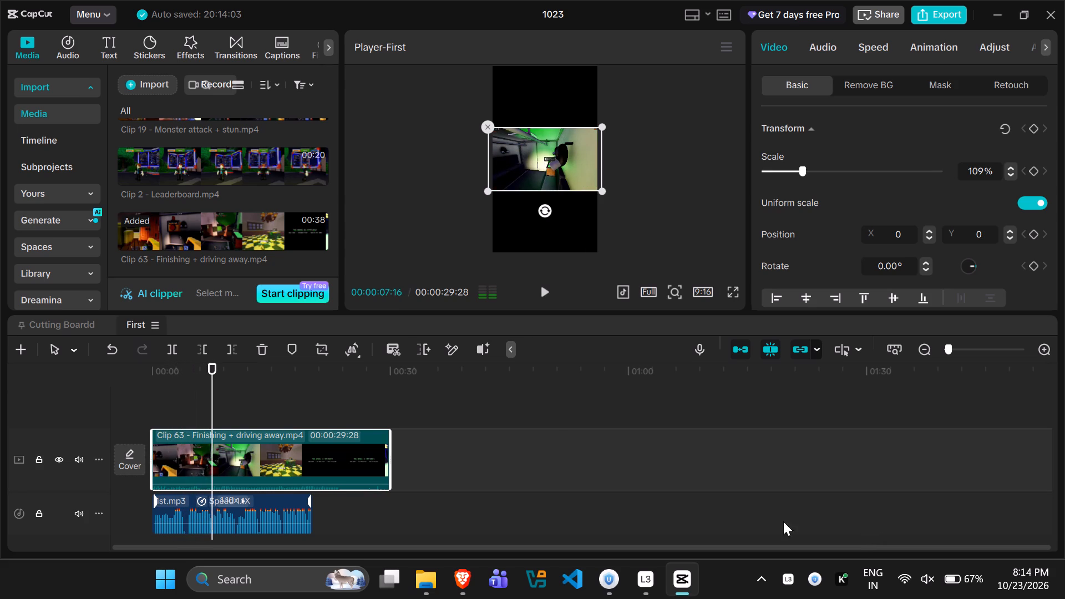
drag(209, 398, 177, 398)
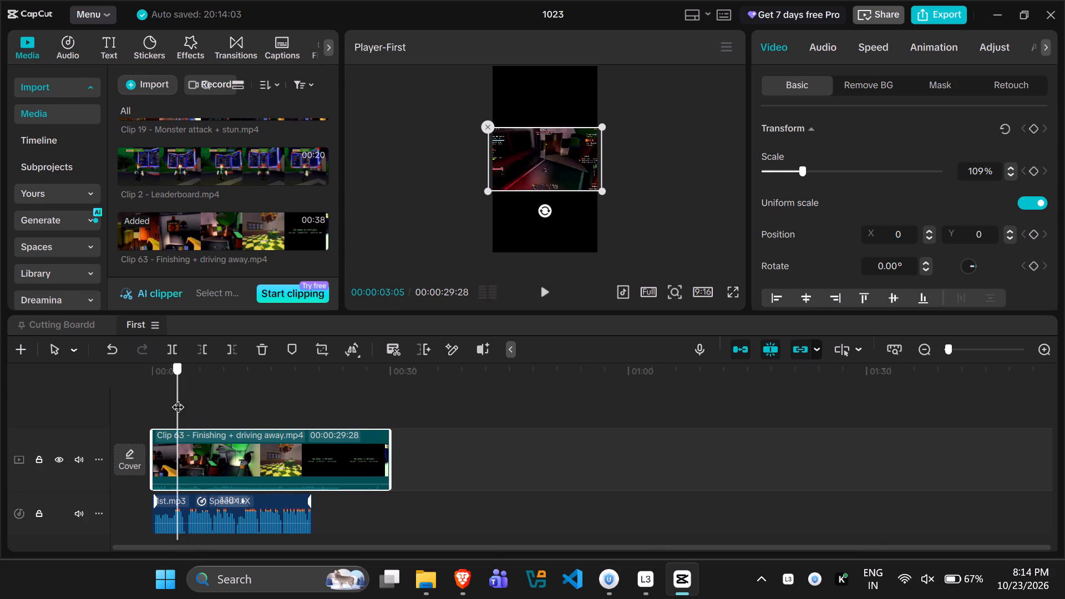
drag(177, 398, 211, 396)
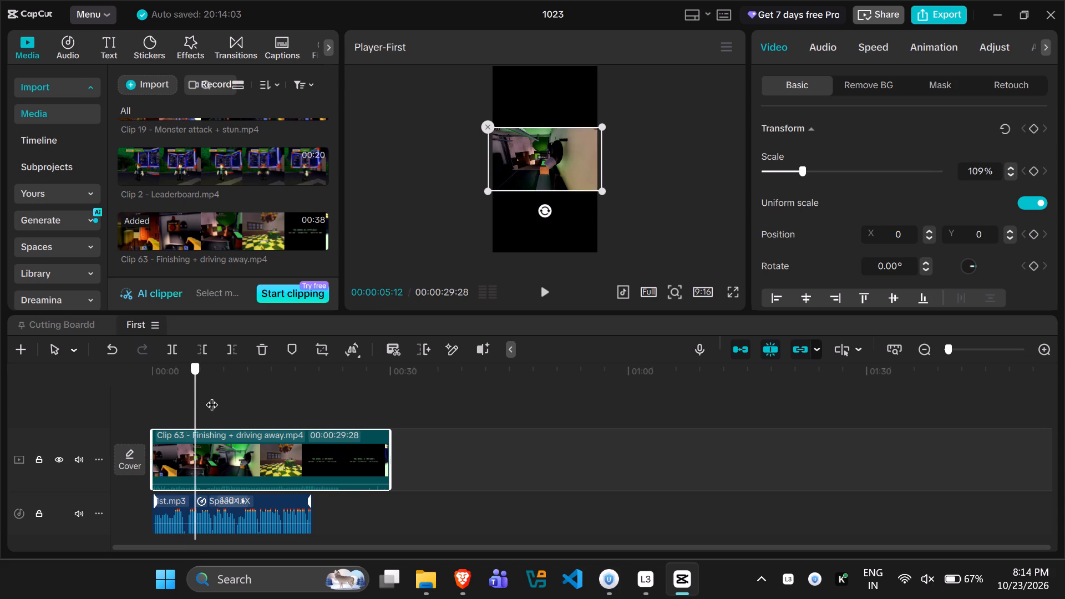
drag(211, 396, 235, 398)
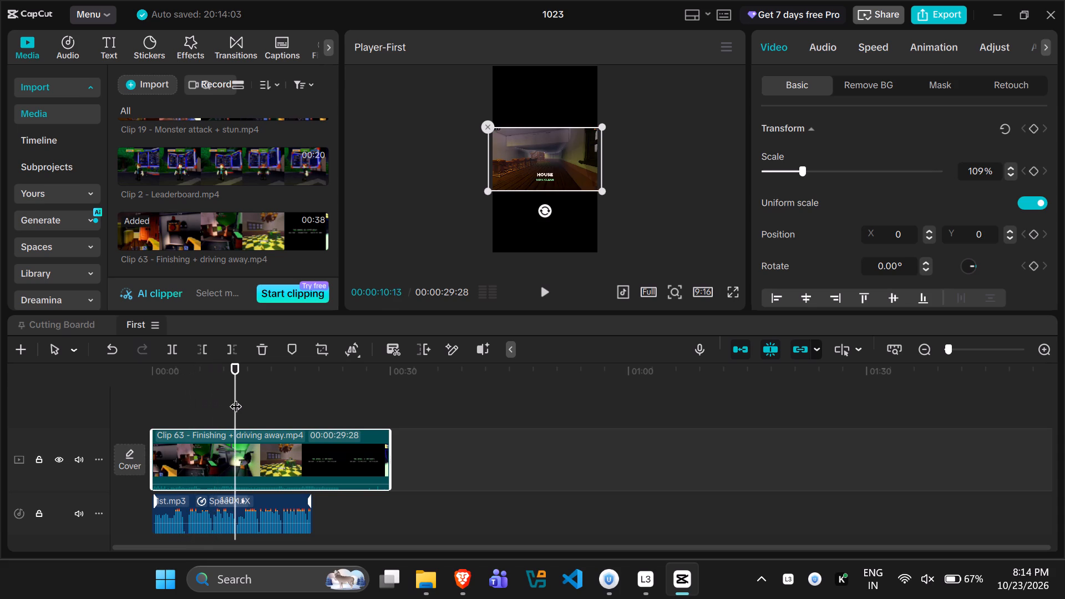
click(221, 445)
drag(232, 406, 188, 407)
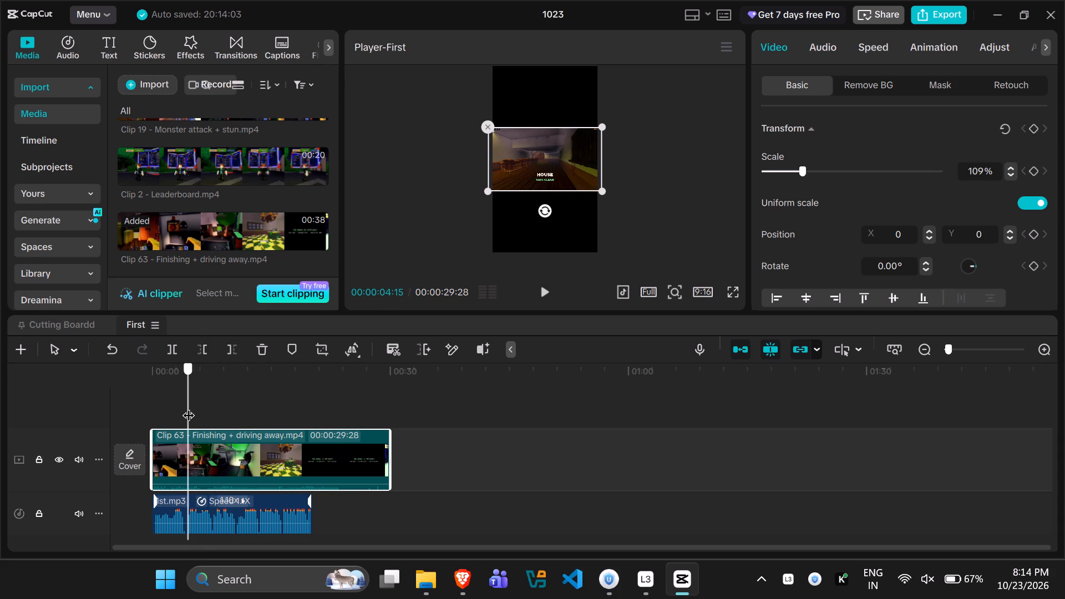
drag(188, 407, 202, 410)
click(231, 345)
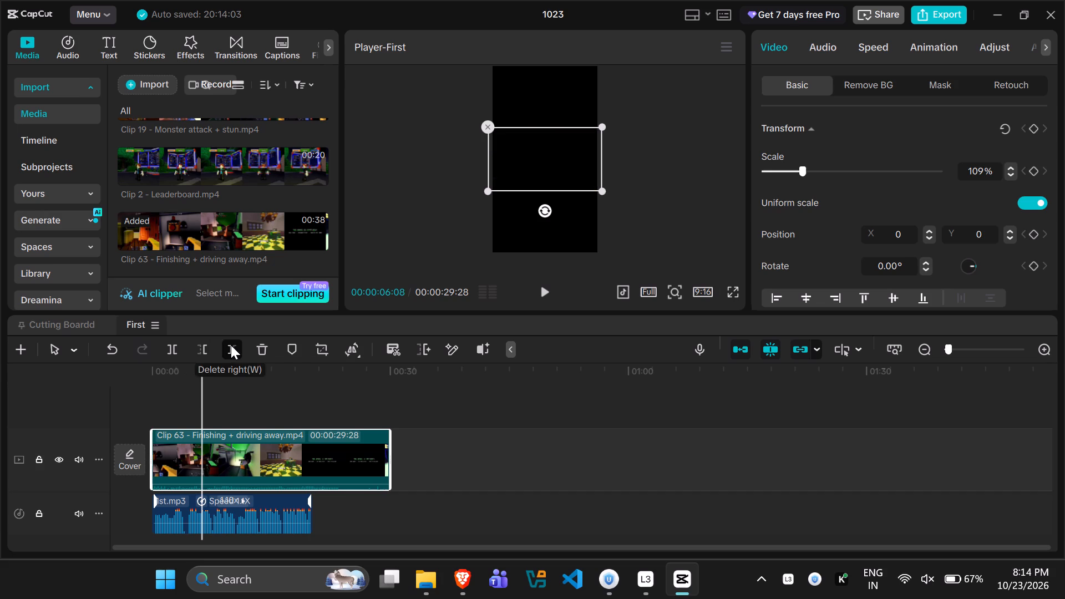
Mute Clip 63 by lowering its volume to -∞ dB.
drag(200, 397, 136, 387)
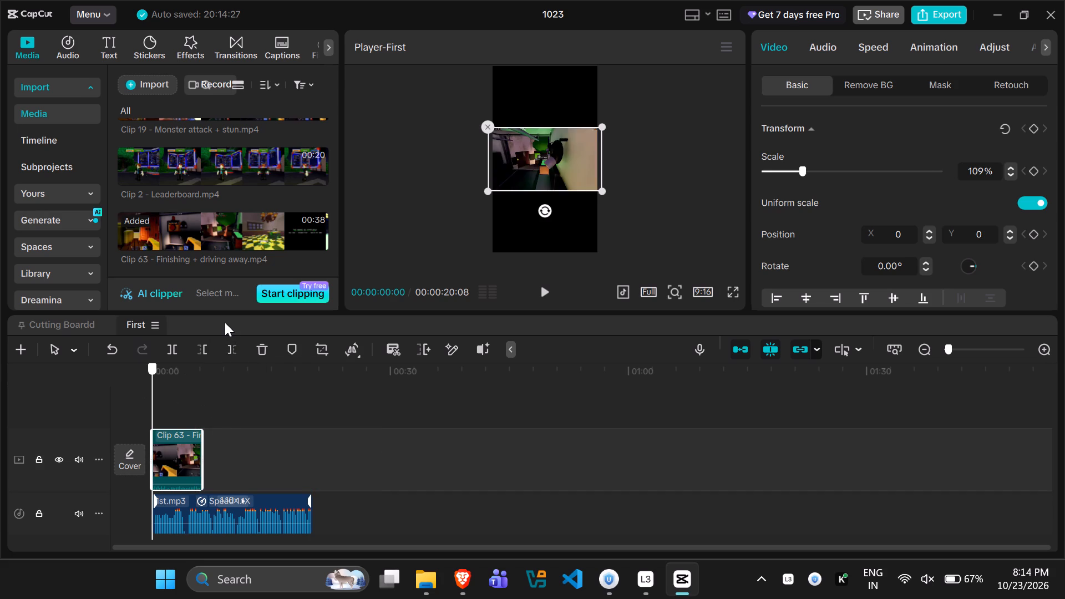
click(826, 48)
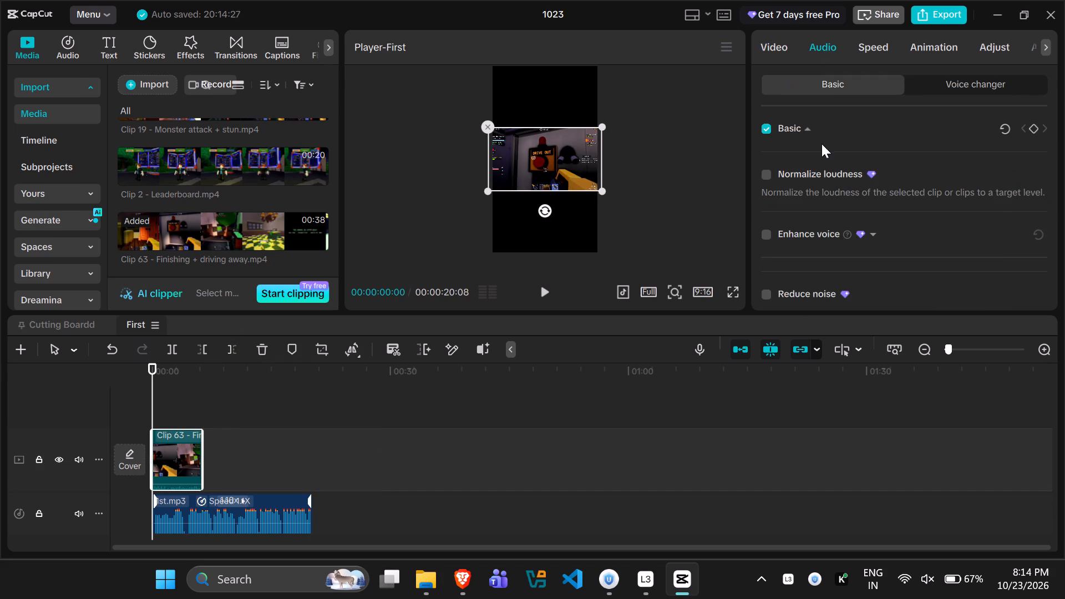
drag(896, 170, 676, 172)
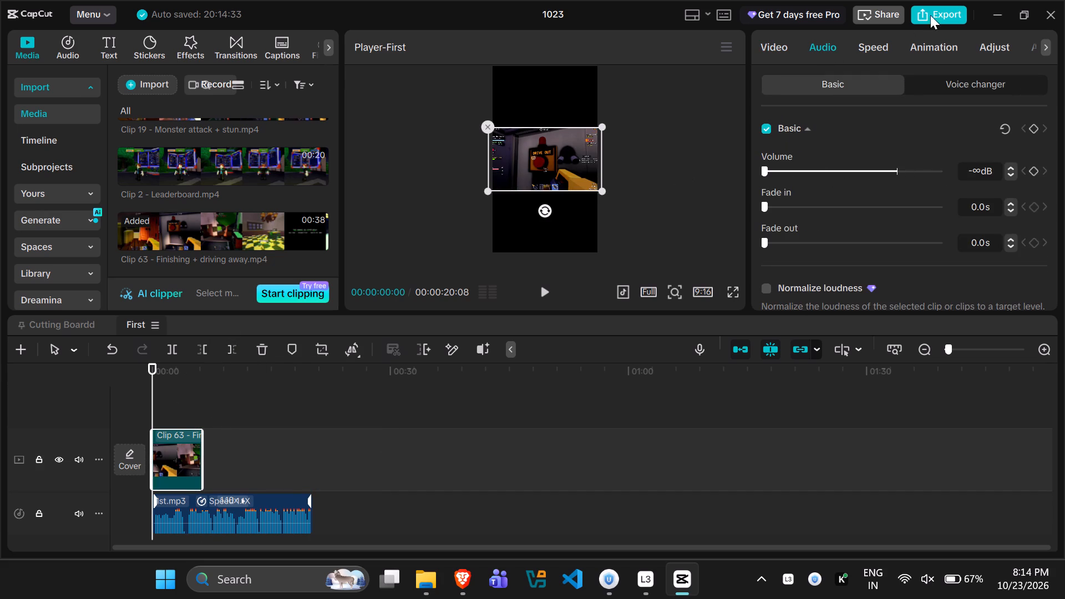
Speed Clip 63 up to 2.00x and play it back against the voiceover.
click(904, 50)
click(862, 42)
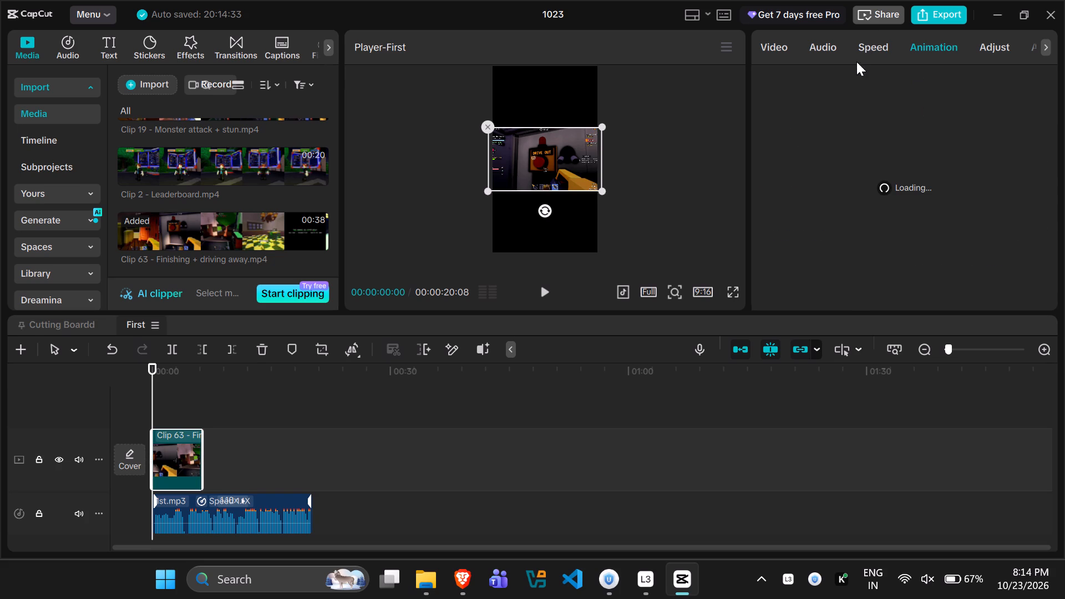
double_click(1039, 146)
triple_click(1039, 146)
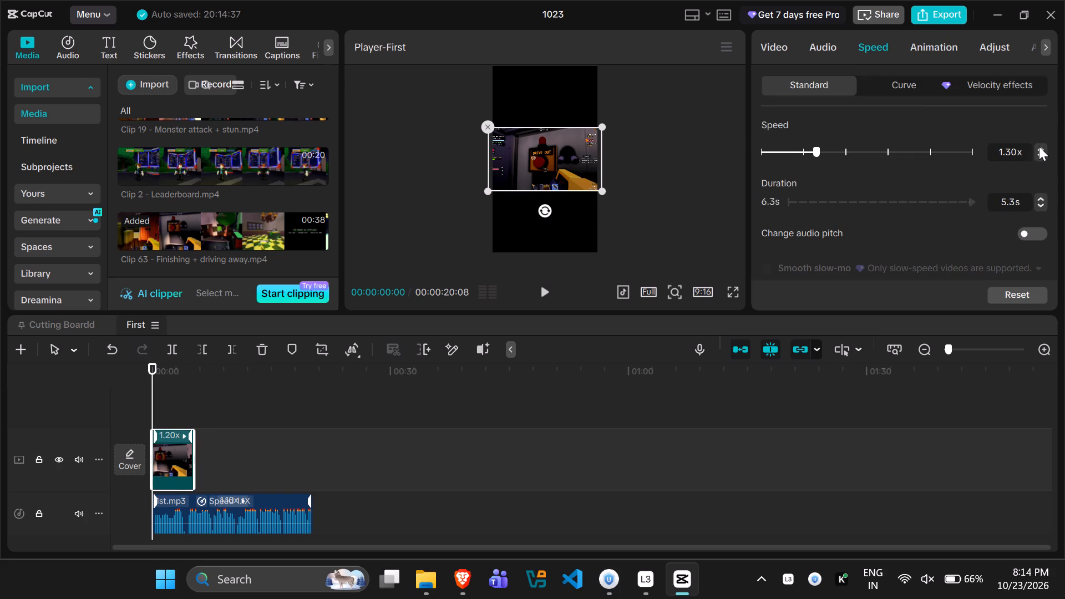
triple_click(1039, 146)
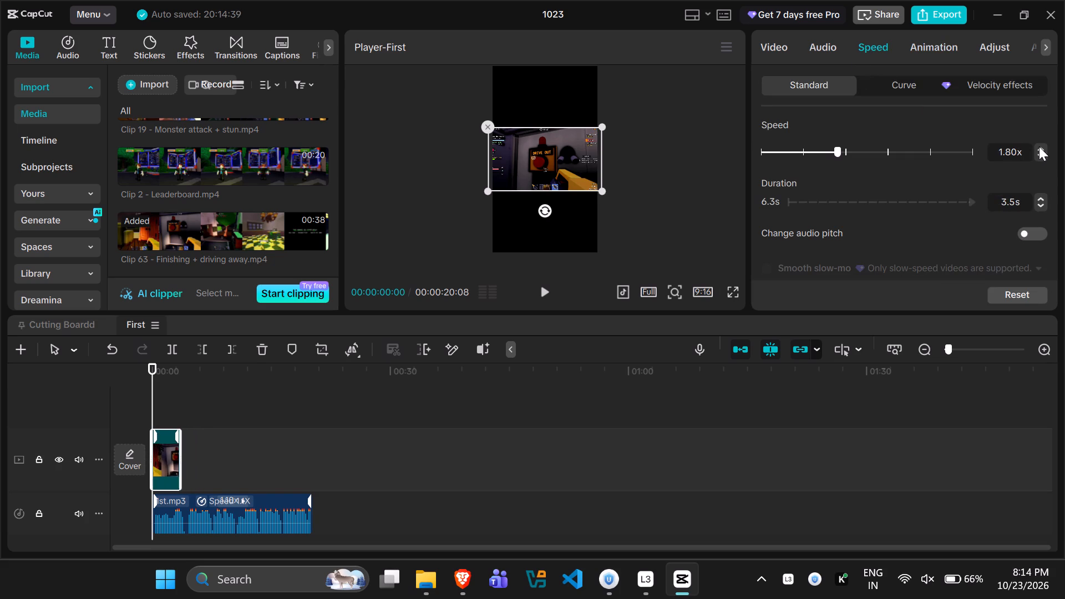
click(1039, 146)
click(1039, 146)
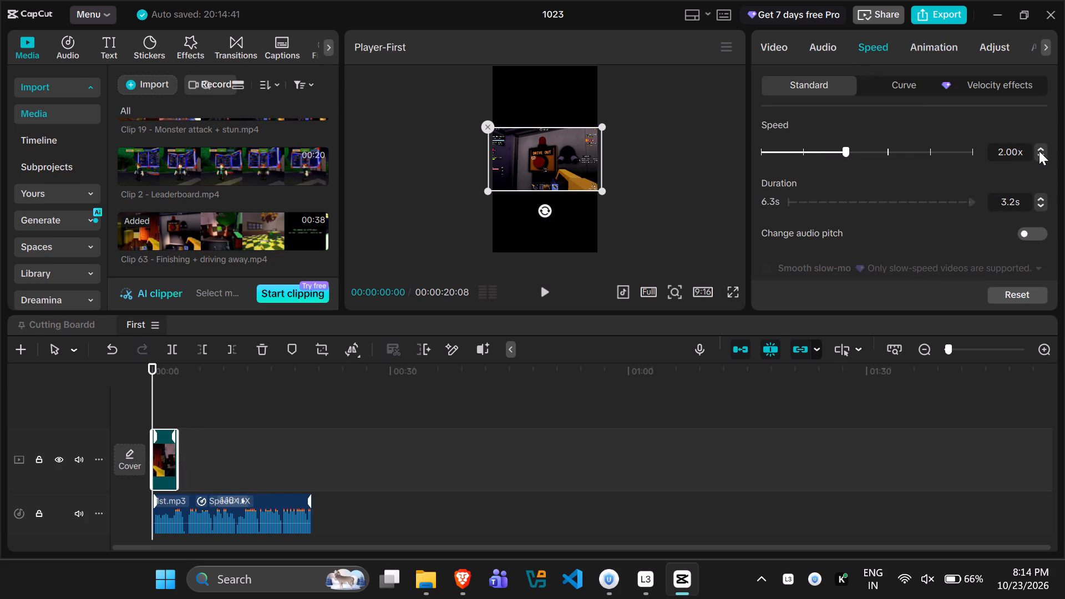
key(space)
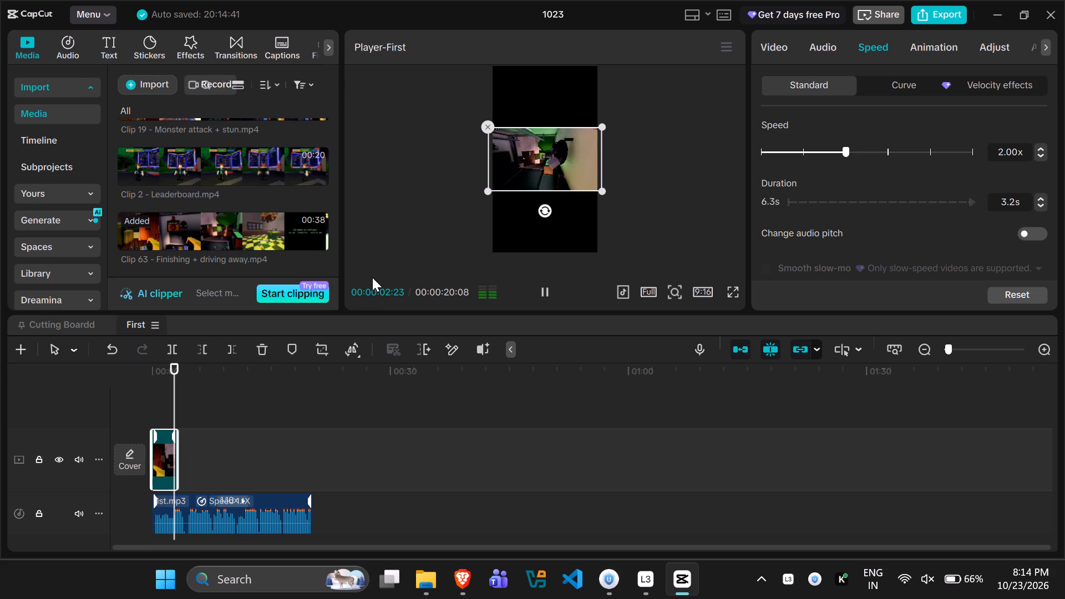
key(space)
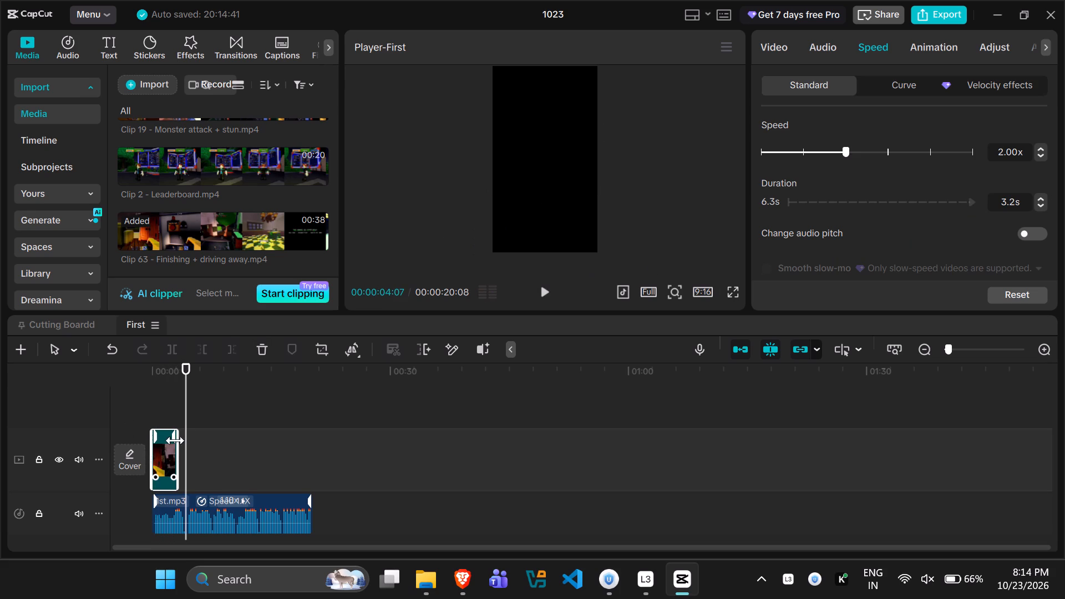
Duplicate Clip 63 onto a new video track above the original, starting at 00:00:00:00.
click(168, 449)
right_click(168, 449)
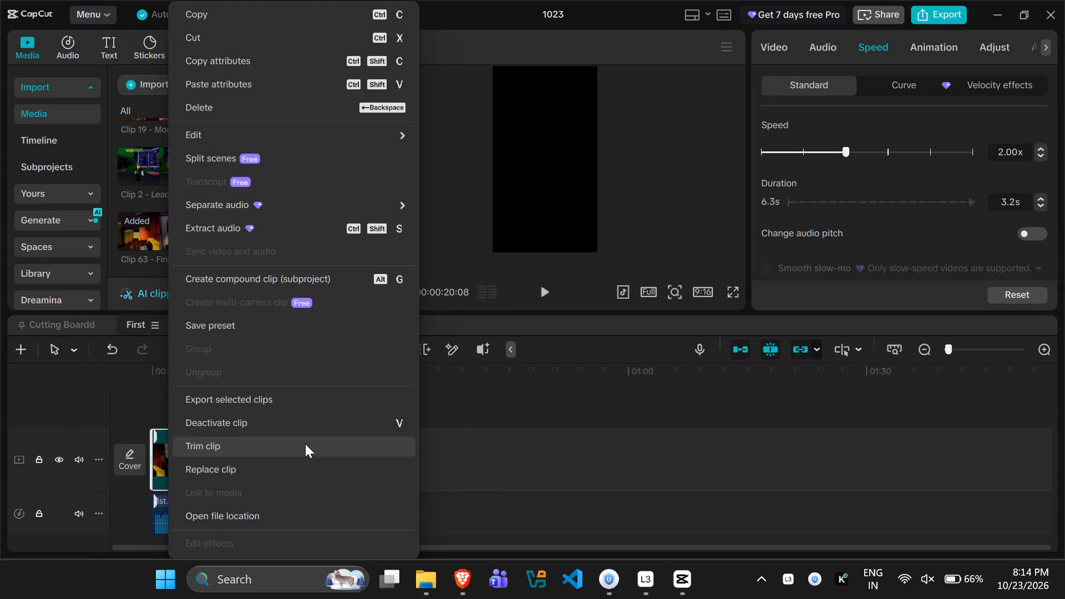
key(ctrl+c)
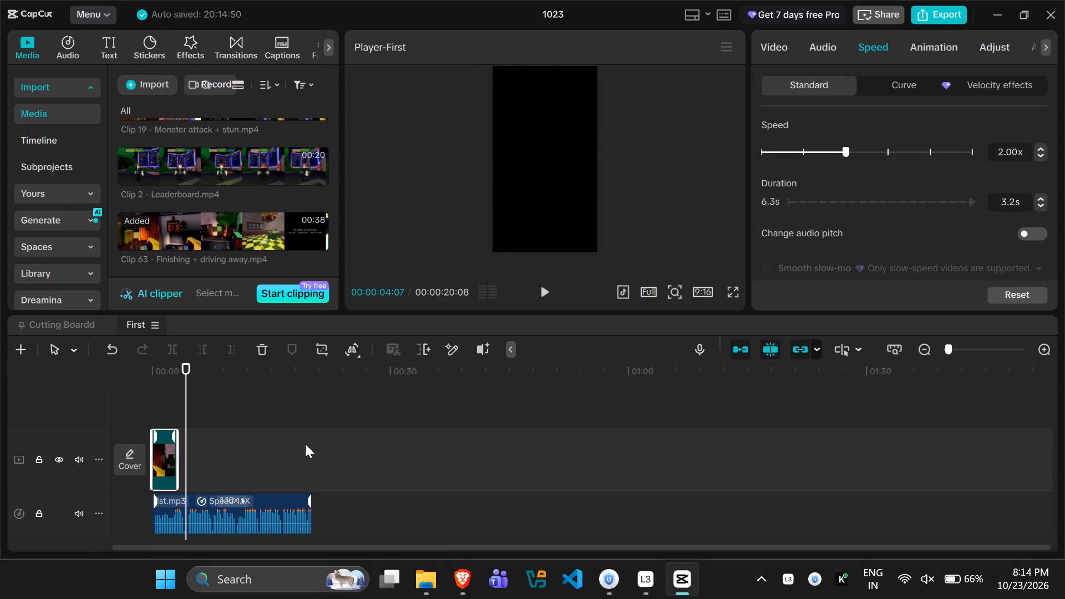
drag(184, 393, 113, 400)
key(ctrl+v)
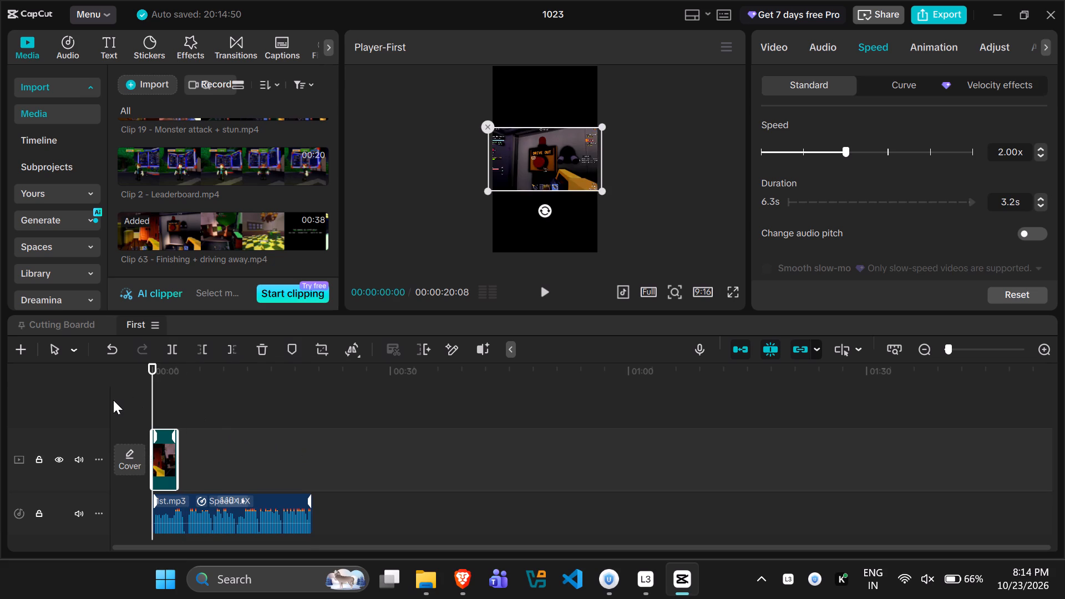
Resize the upper copy of Clip 63 to fit the width of the vertical frame.
click(166, 425)
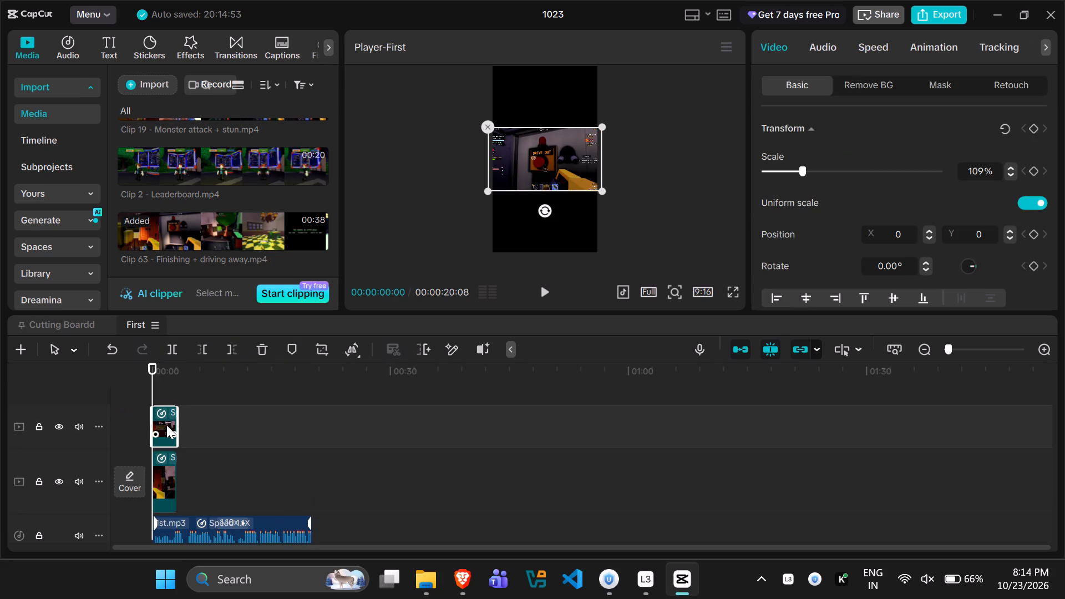
drag(600, 193, 645, 293)
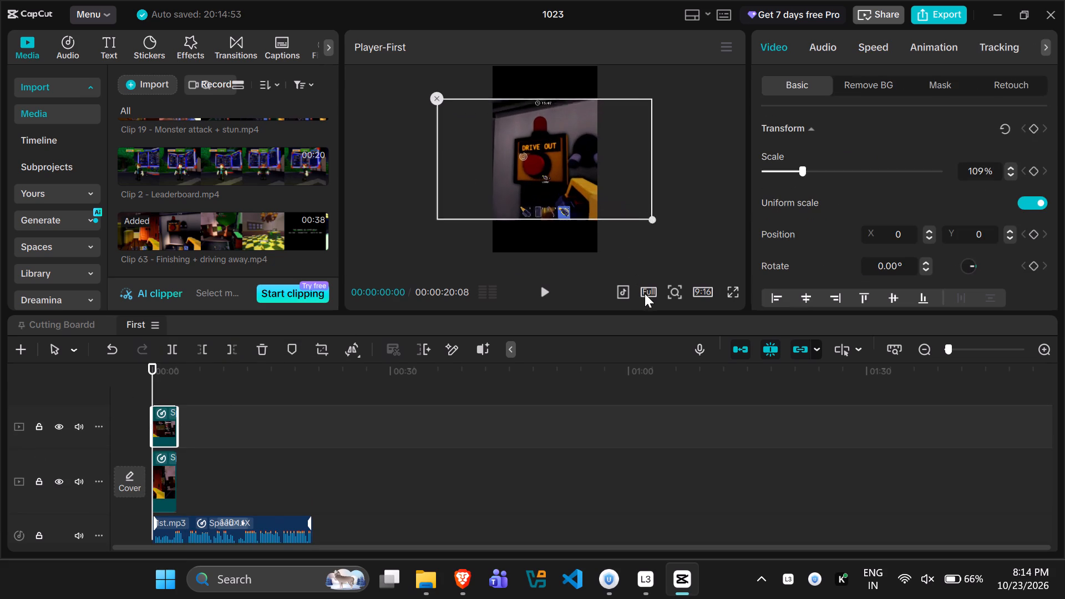
drag(645, 293, 589, 207)
Enlarge the lower Clip 63 to about 316% so it fills the vertical frame as a background.
click(159, 481)
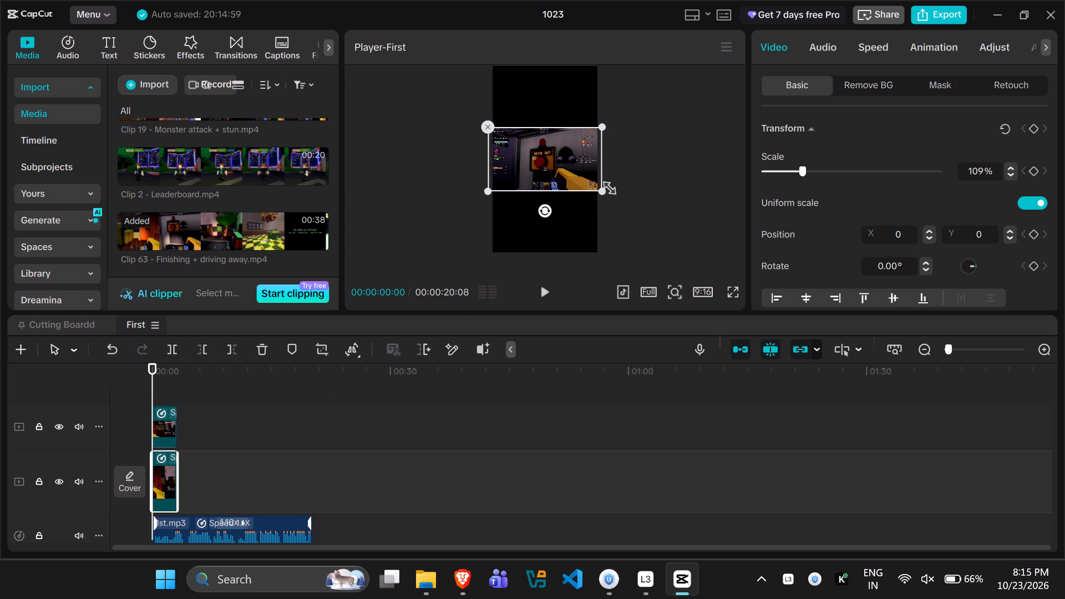
drag(600, 196, 683, 415)
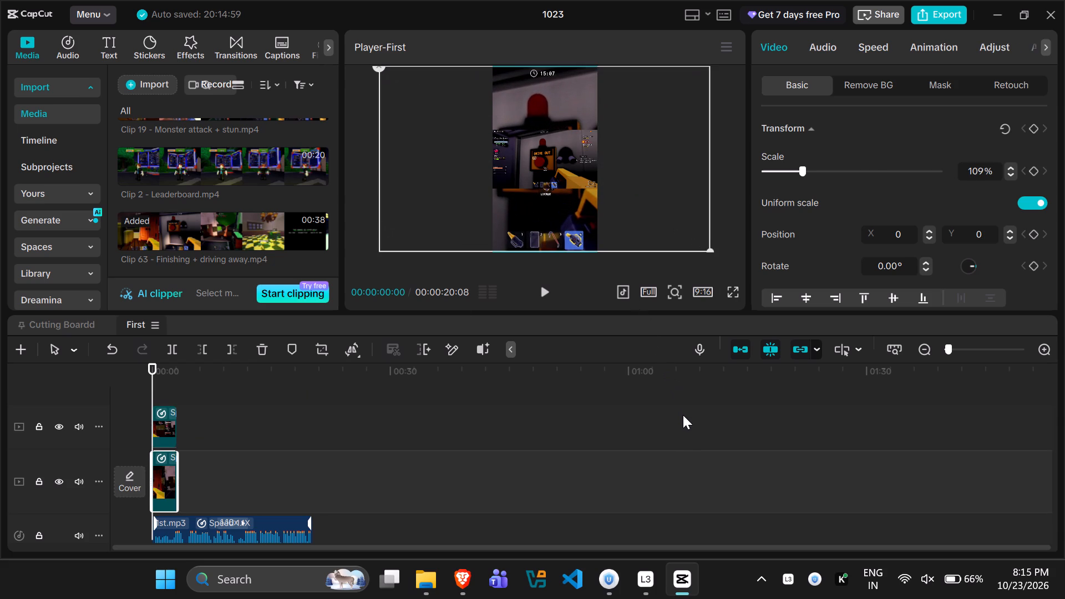
drag(683, 415, 684, 418)
Search the video effects for fade.
click(179, 48)
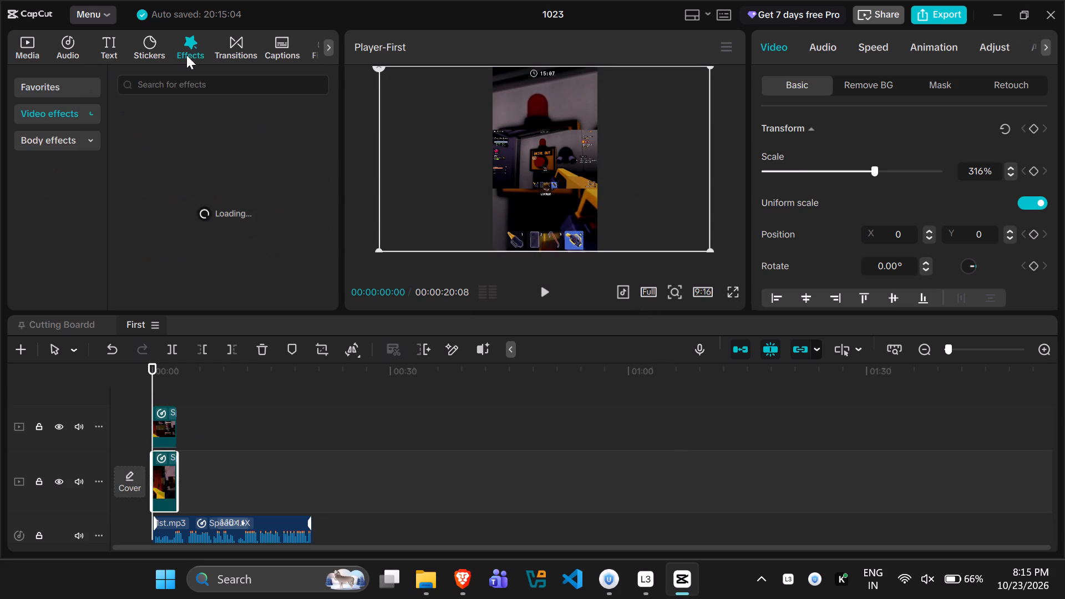
click(173, 87)
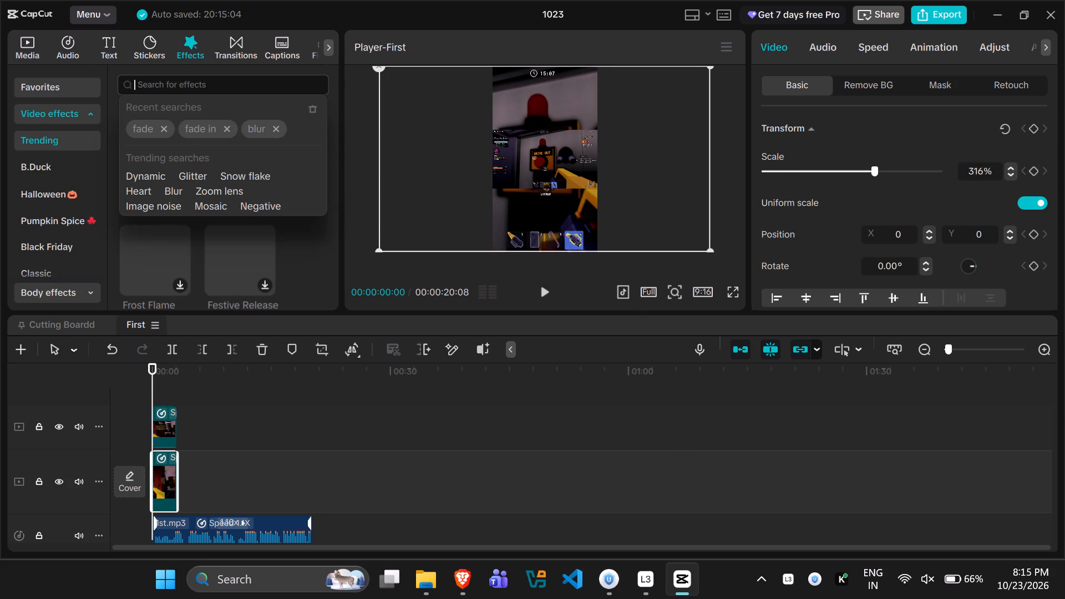
click(147, 122)
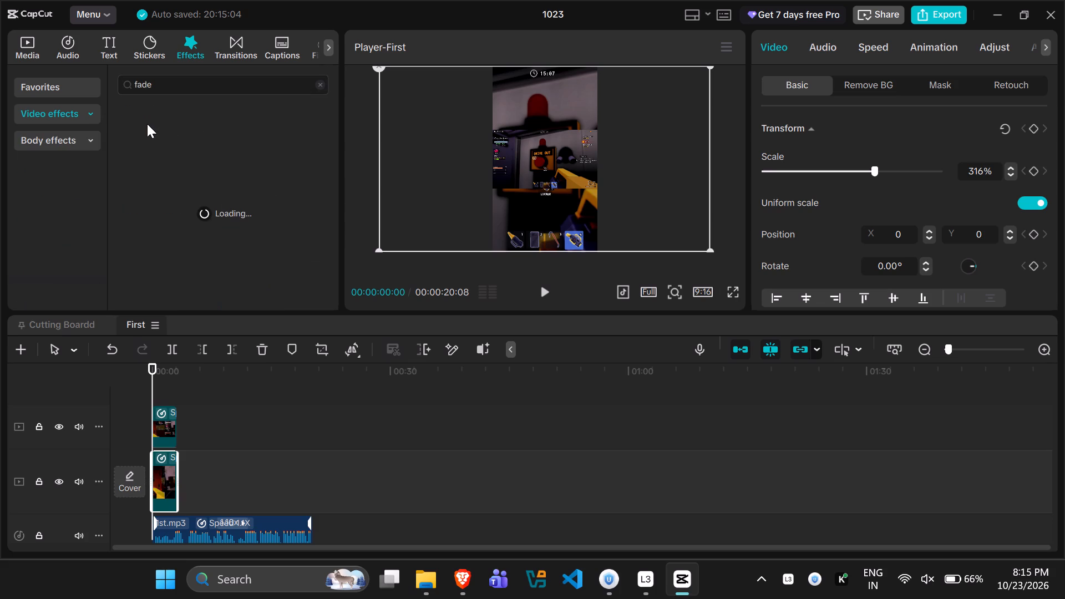
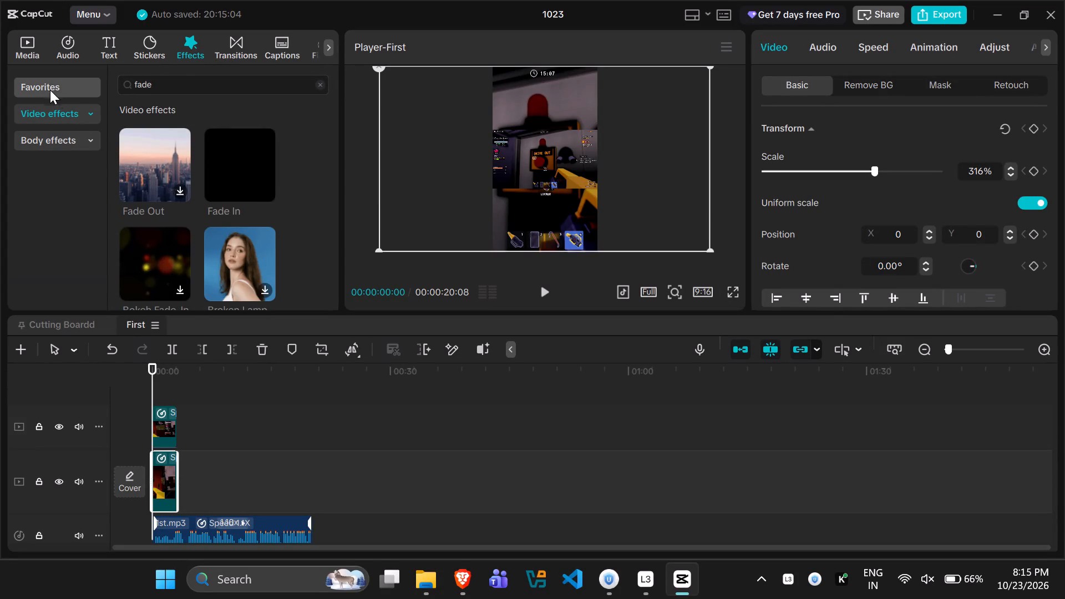
Browse the fade video effects and try the Fade Out effect.
scroll(186, 173, down, 1)
scroll(165, 163, up, 1)
click(327, 47)
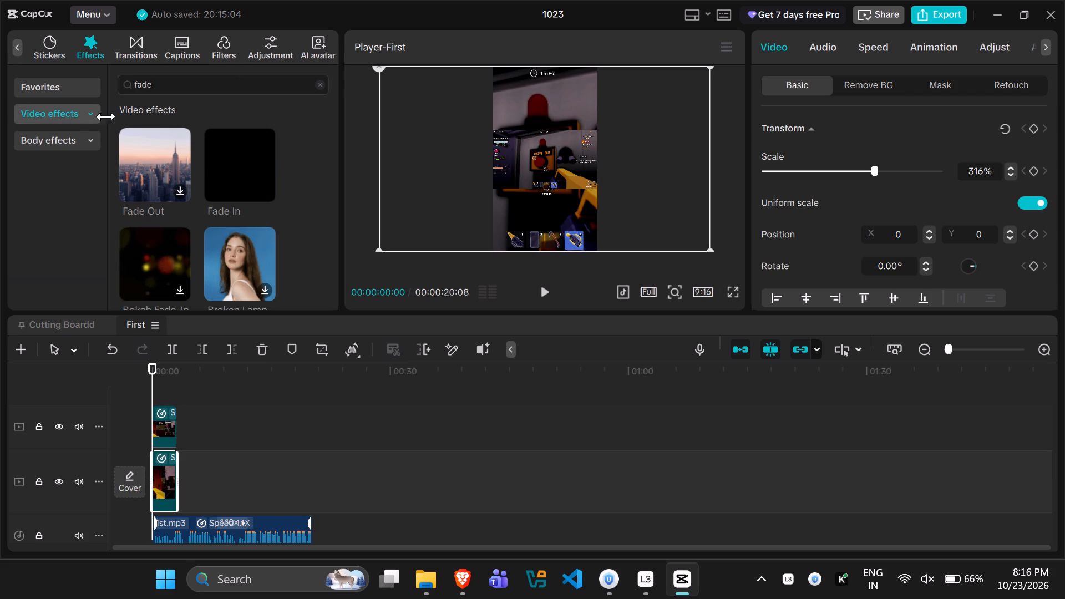
scroll(204, 163, down, 3)
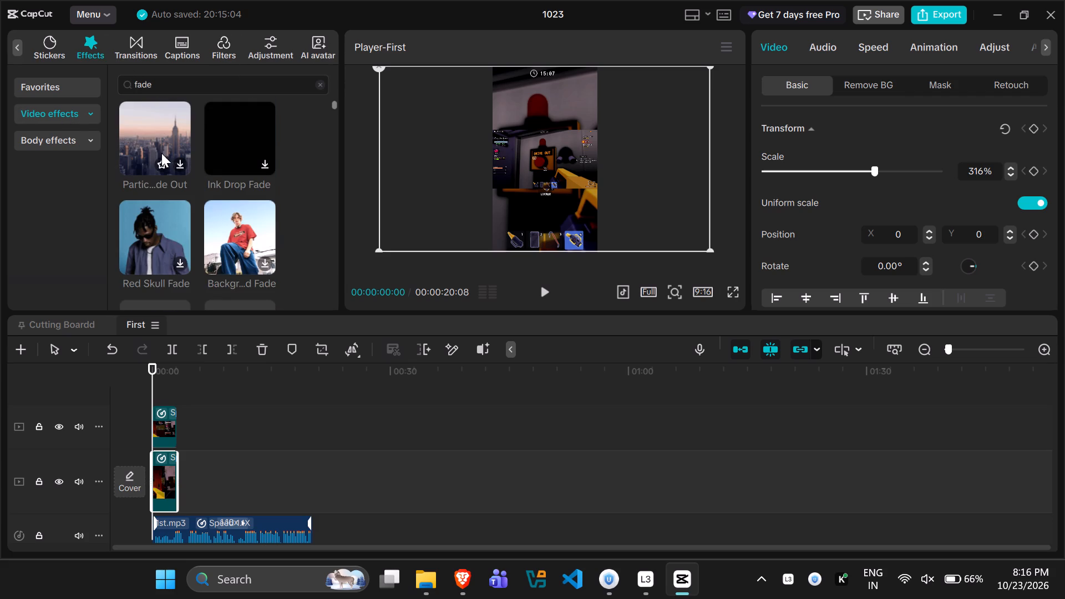
scroll(148, 145, up, 4)
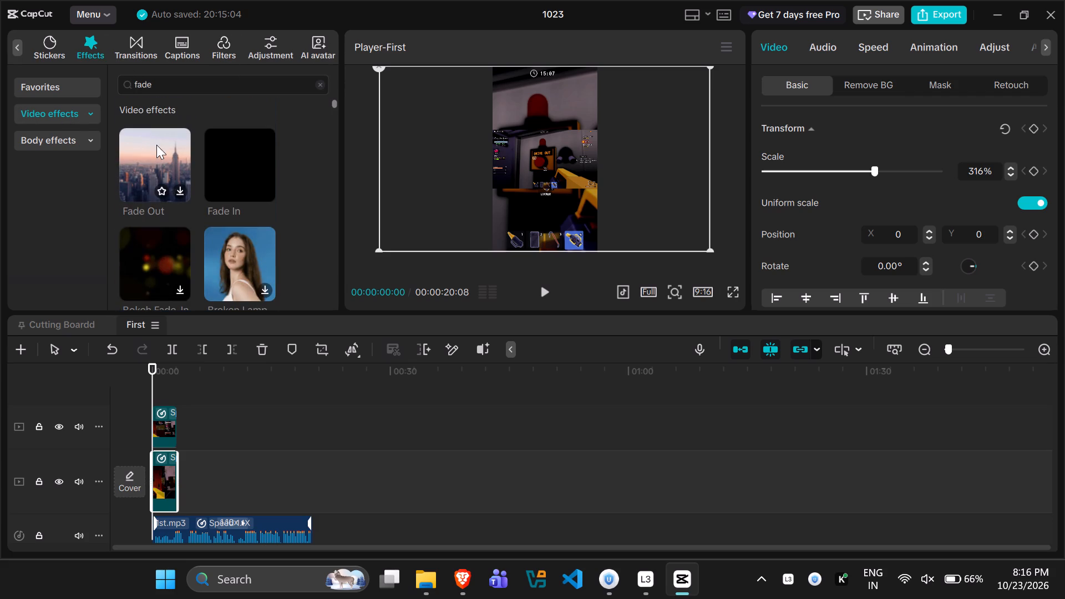
drag(155, 155, 126, 168)
Search the body effects for fade.
click(65, 139)
click(176, 83)
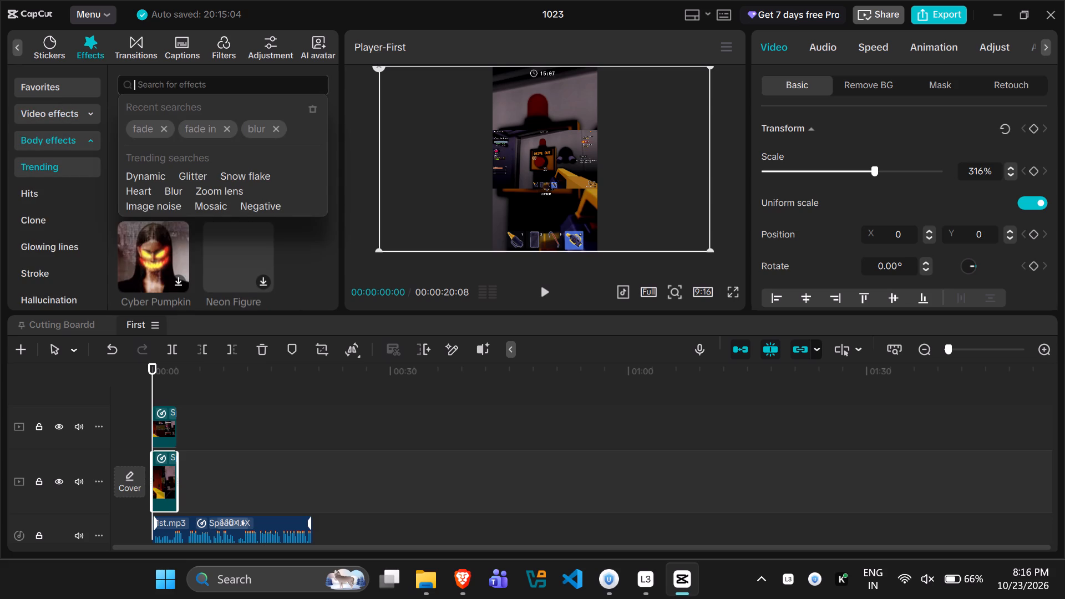
text(fade)
key(Return)
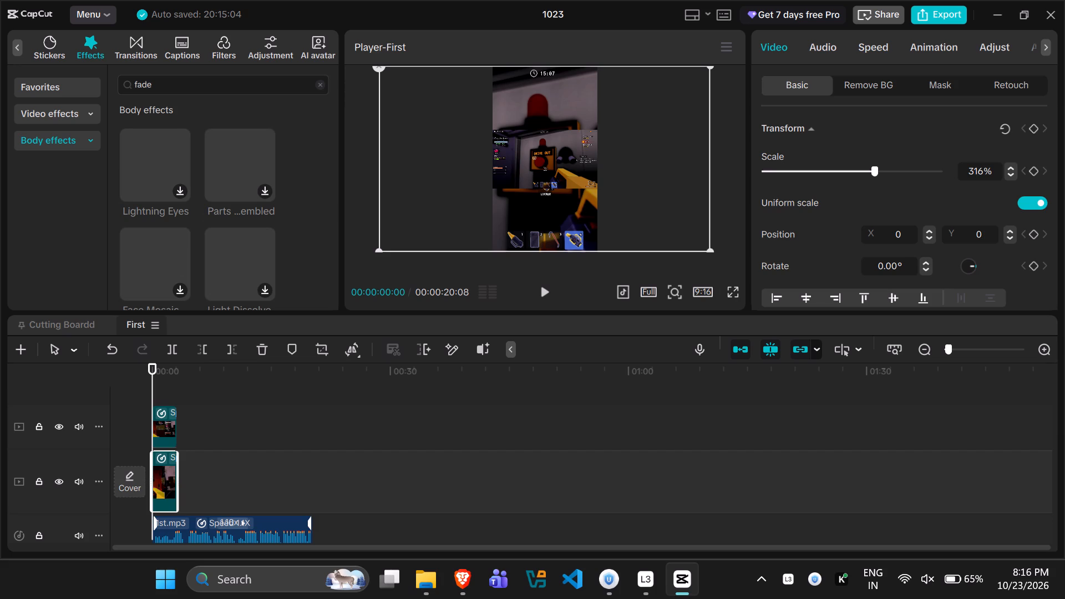
Look through the favourite effects, the clip's entrance animations, the transitions and the caption options.
click(21, 90)
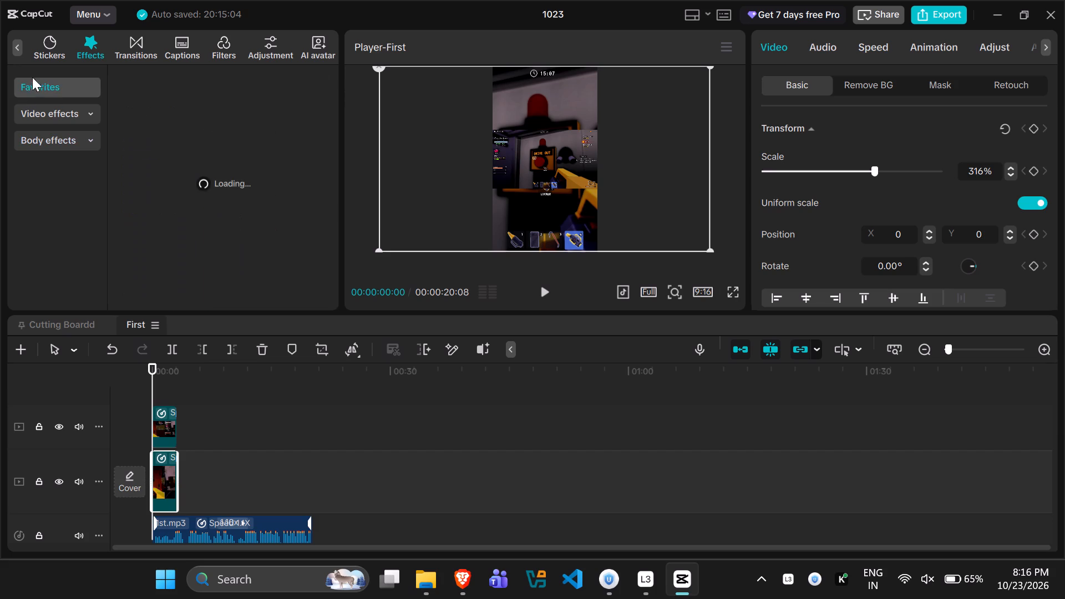
drag(72, 44, 217, 66)
click(946, 35)
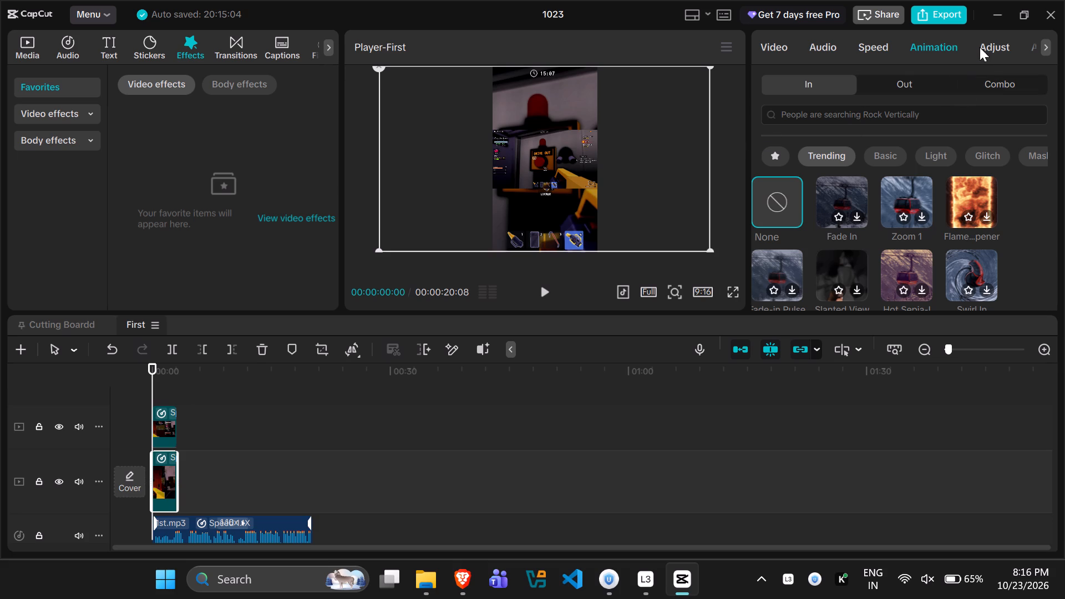
drag(980, 47, 1057, 66)
click(239, 52)
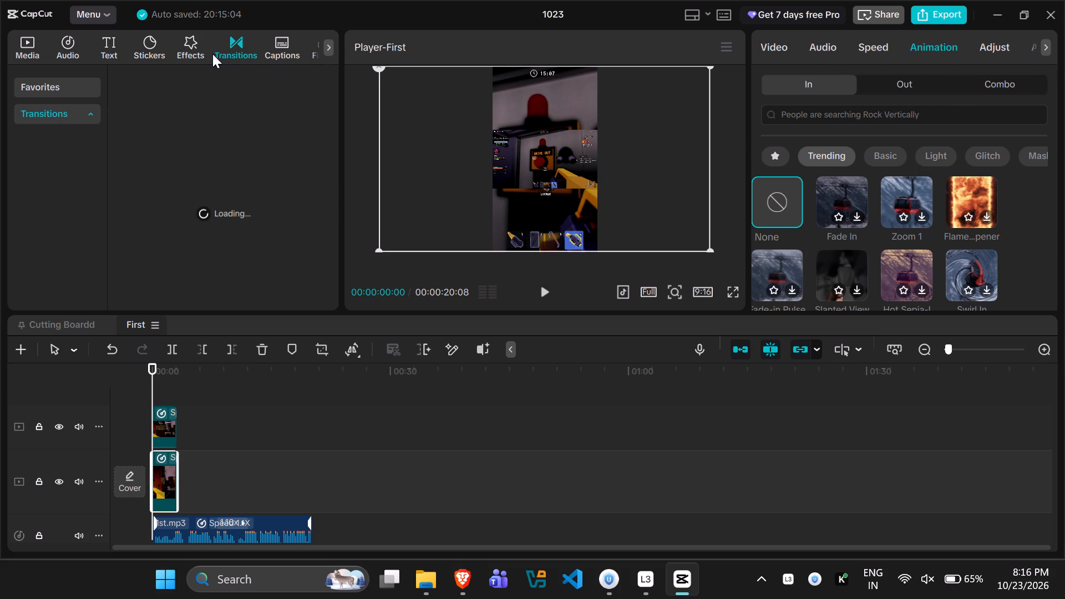
drag(190, 43, 110, 52)
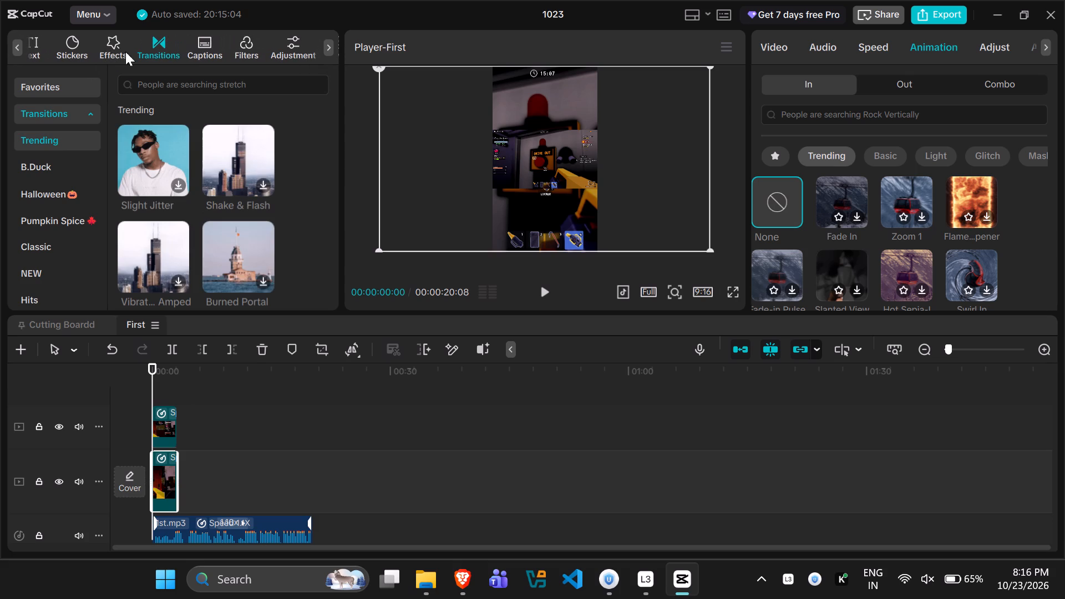
click(191, 48)
click(199, 48)
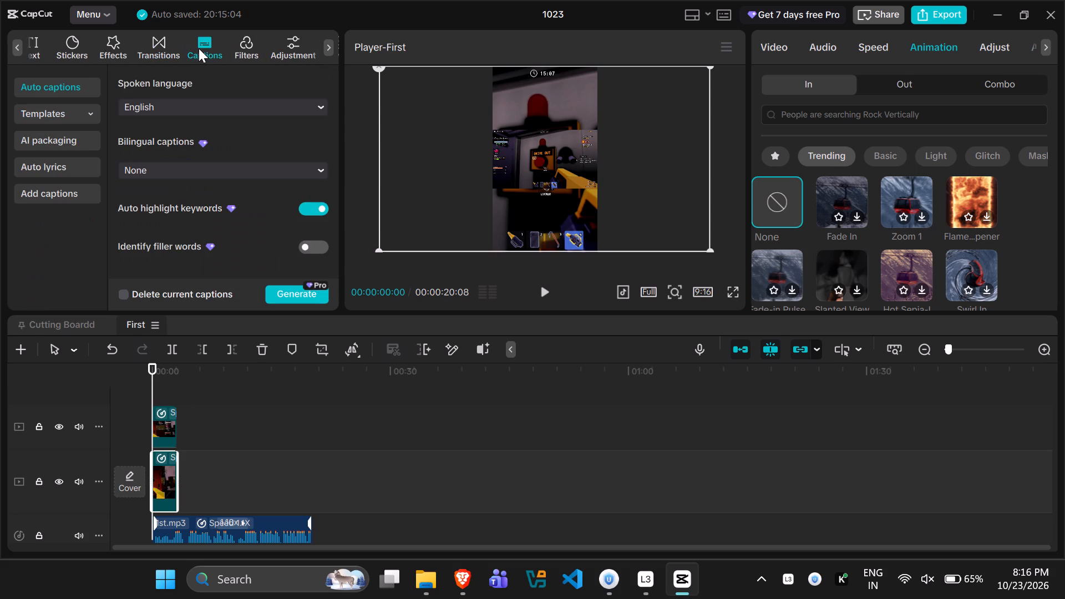
click(246, 43)
click(129, 44)
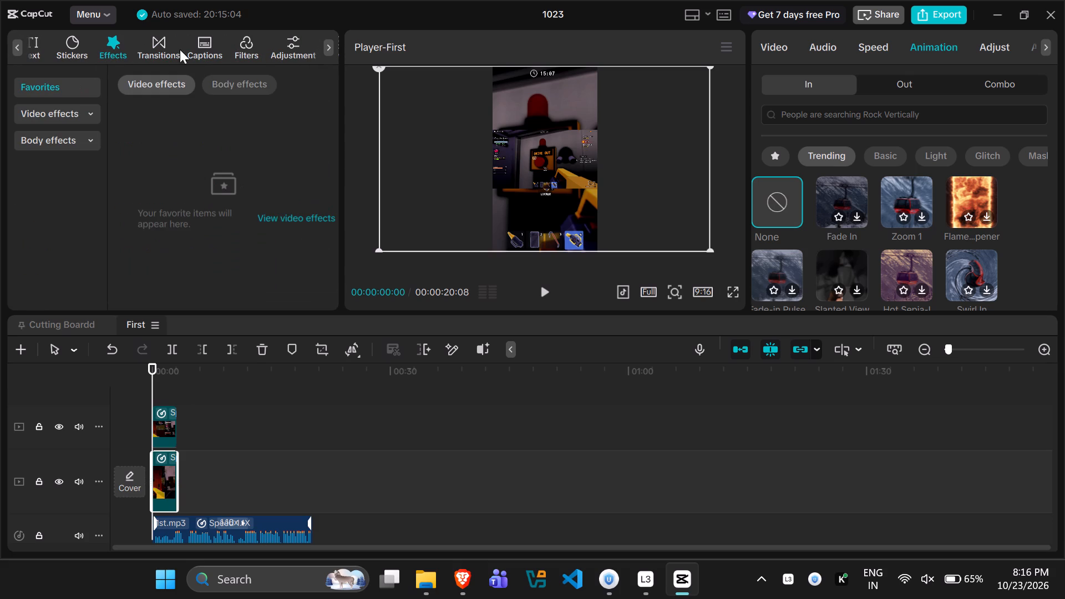
Close project 1023, open project 1019 and show its Timeline 07.
click(1046, 11)
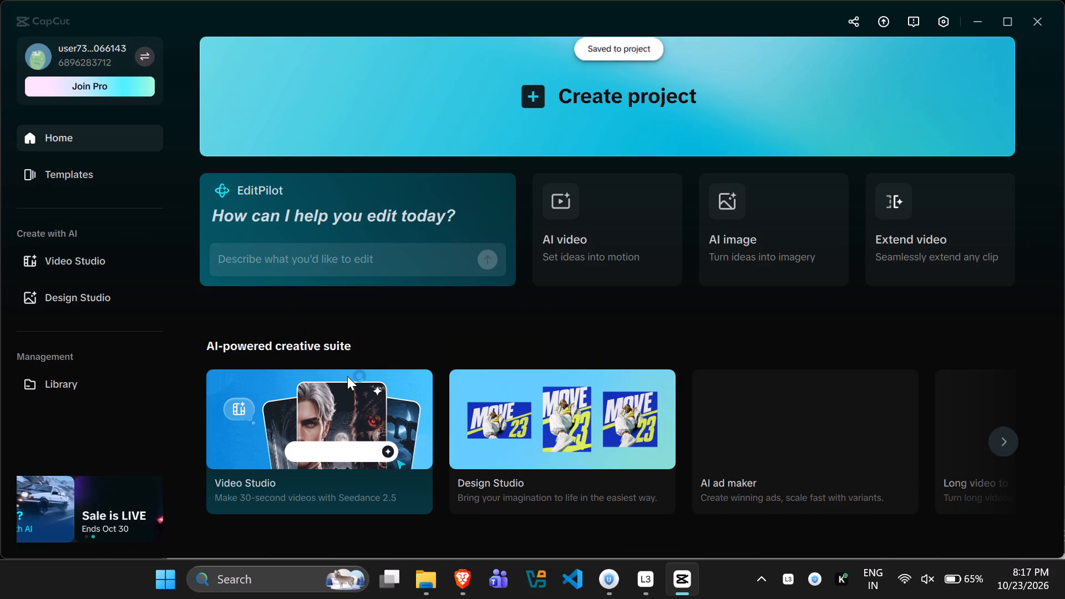
scroll(364, 377, down, 7)
click(366, 377)
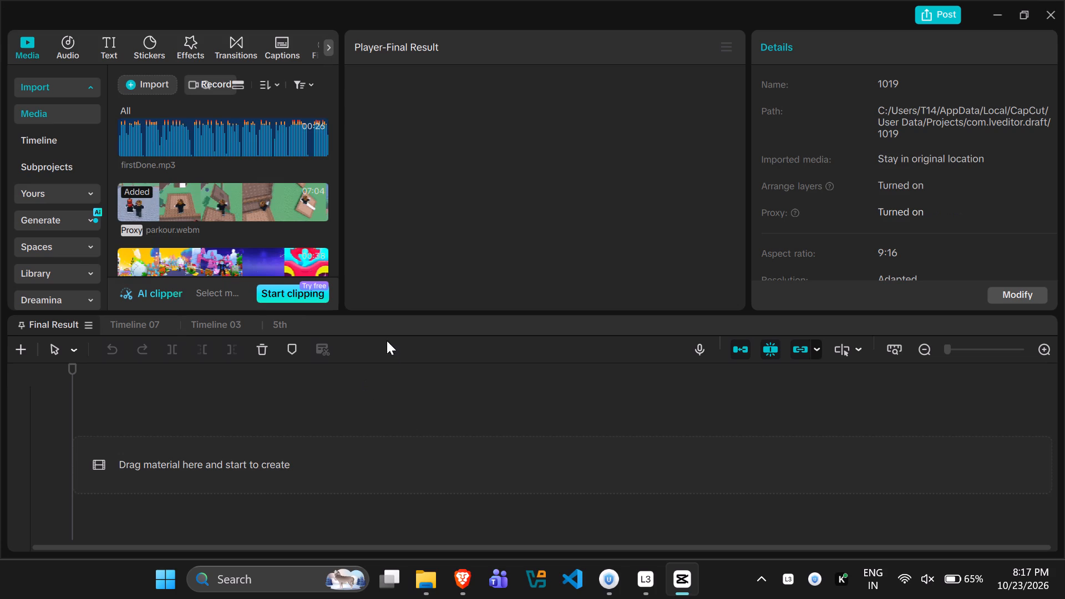
click(141, 326)
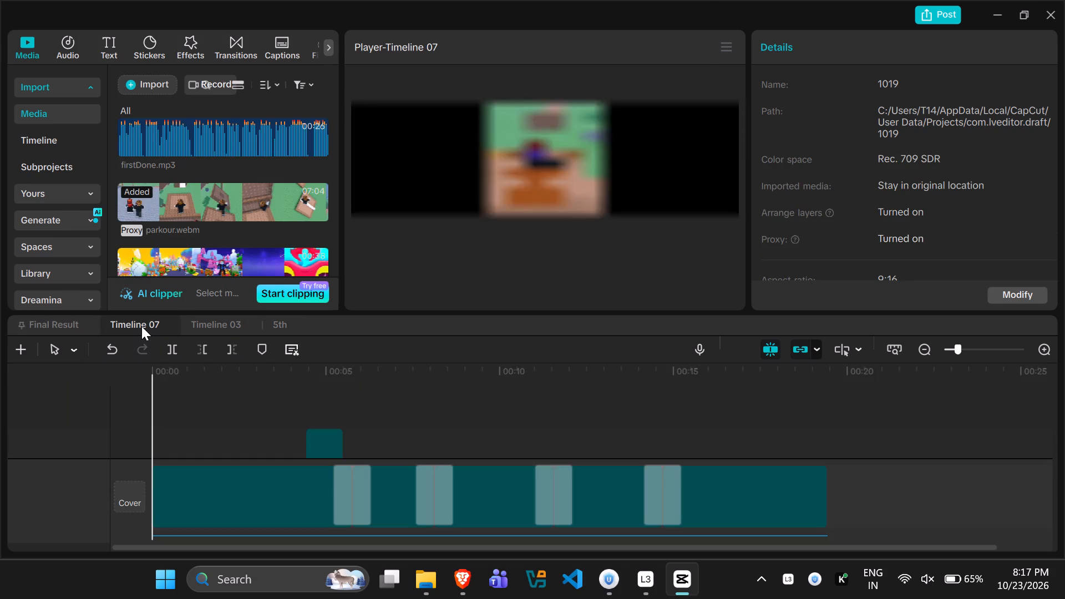
Examine around 00:00:06:25 how the background copy beneath Digging 15.mp4 is set up, including its scale and special effect settings.
scroll(397, 427, up, 11)
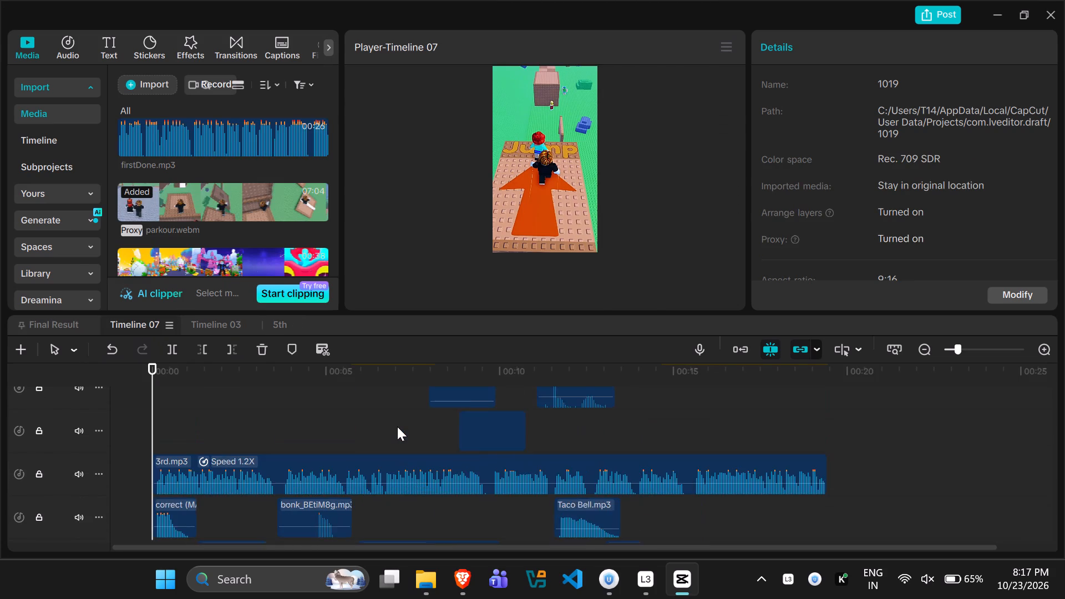
scroll(397, 427, up, 8)
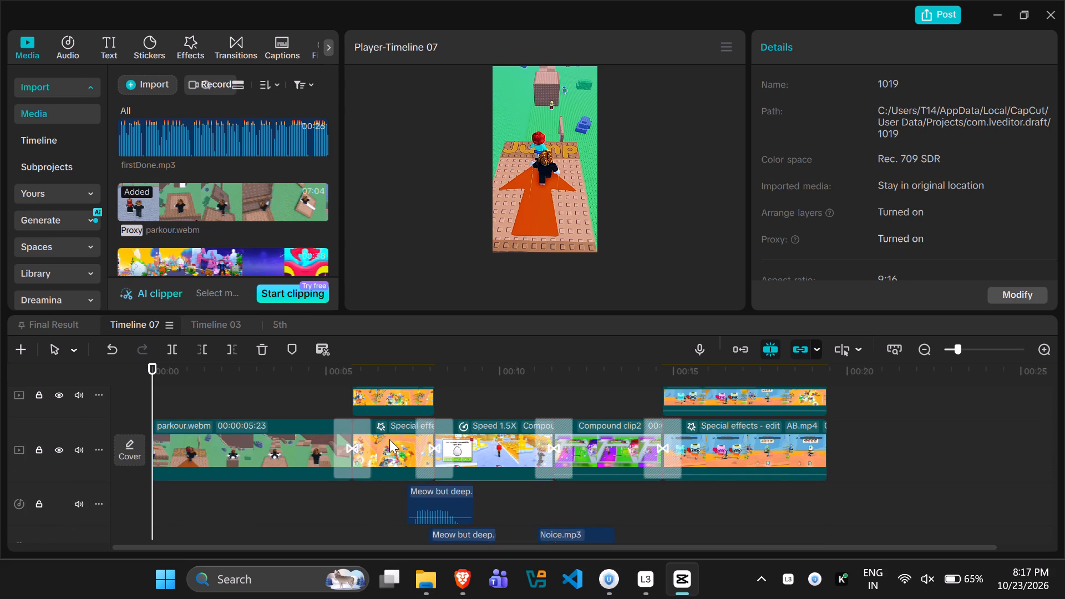
click(389, 439)
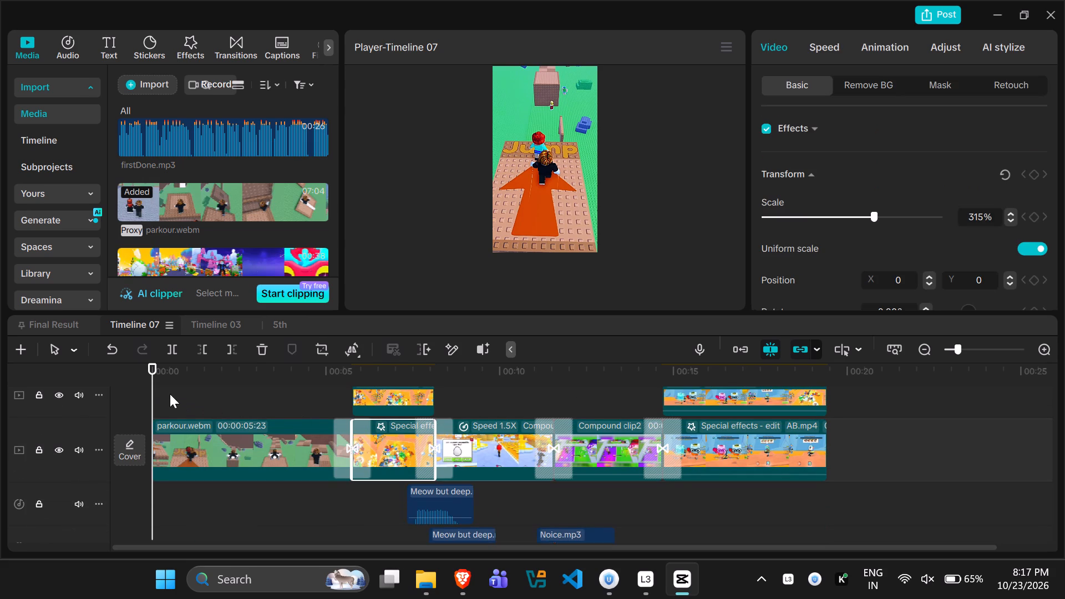
drag(152, 388, 386, 389)
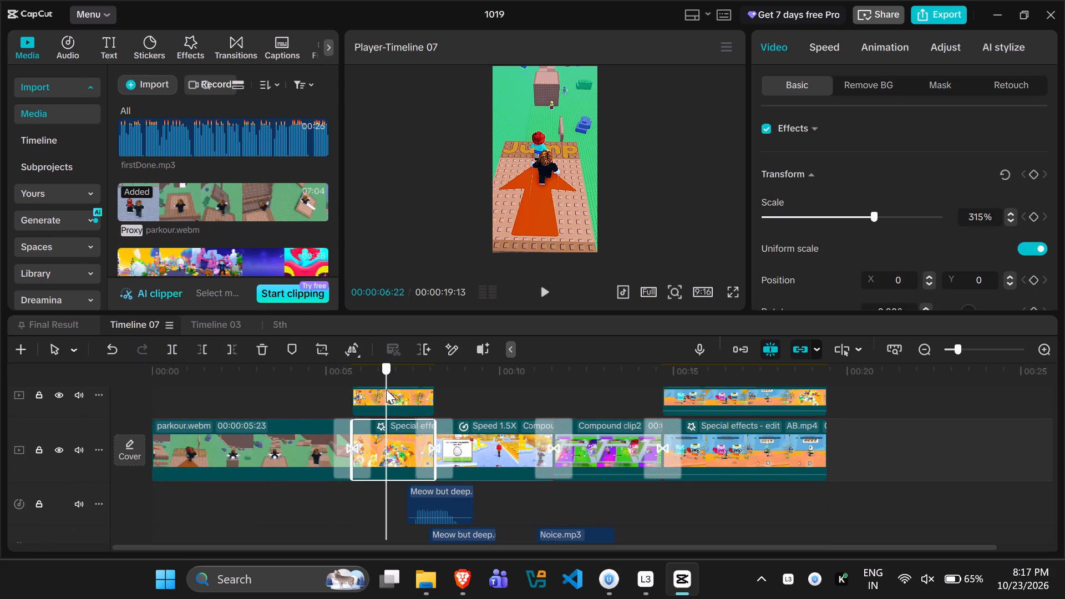
drag(386, 389, 389, 389)
scroll(386, 438, up, 3)
click(395, 450)
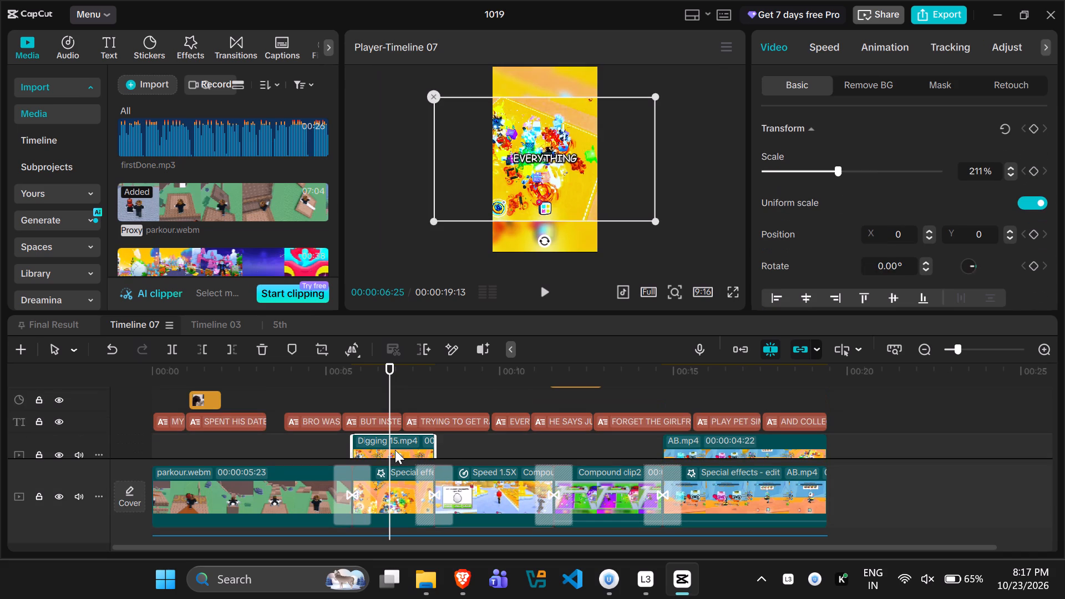
click(400, 495)
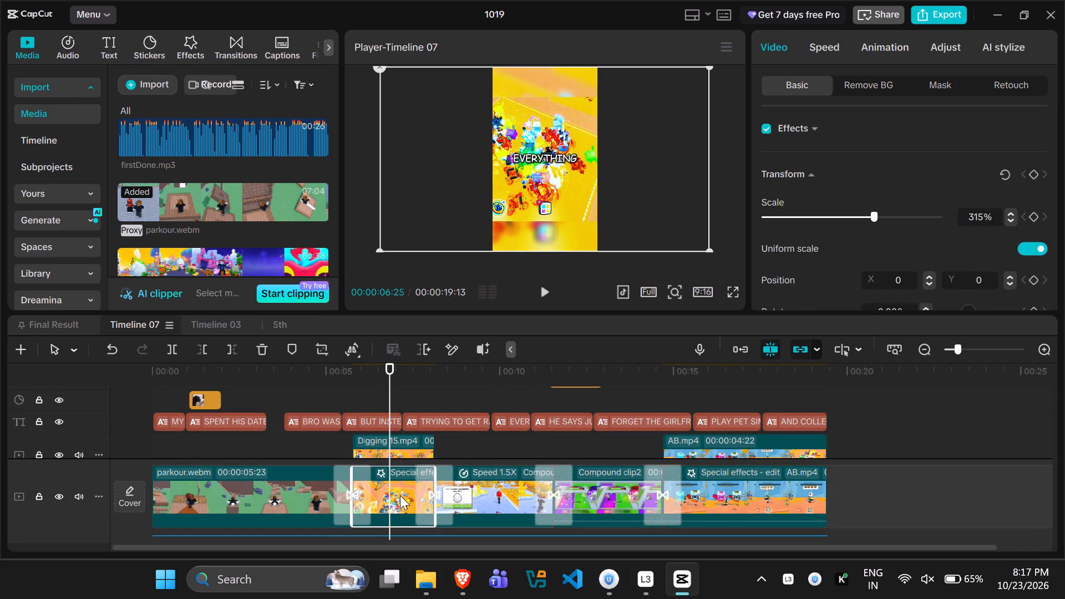
click(393, 472)
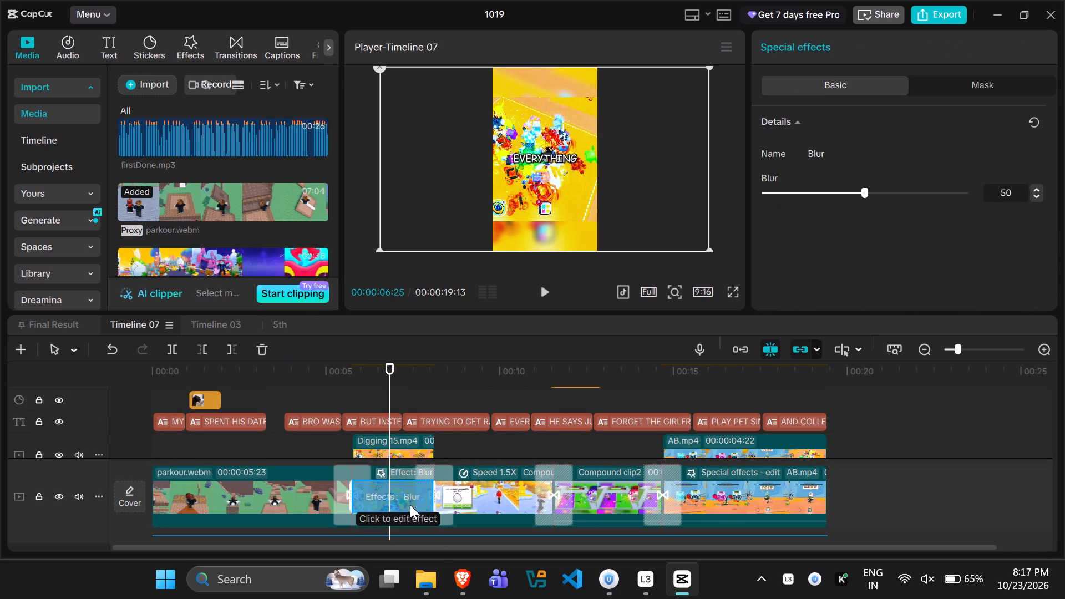
Close project 1019 and reopen project 1023.
click(997, 11)
click(681, 588)
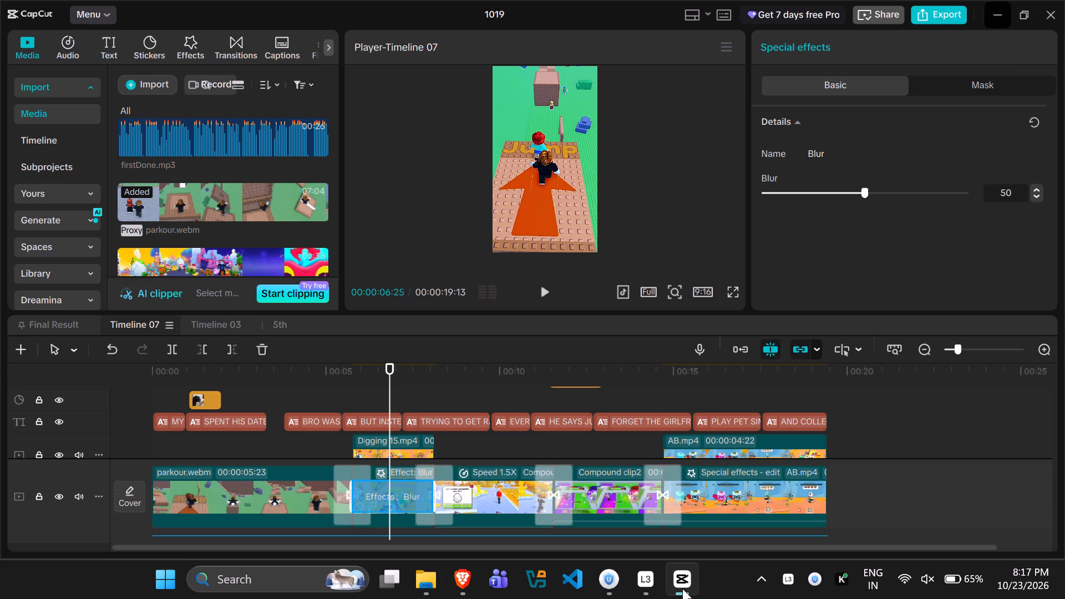
click(1051, 31)
click(1052, 22)
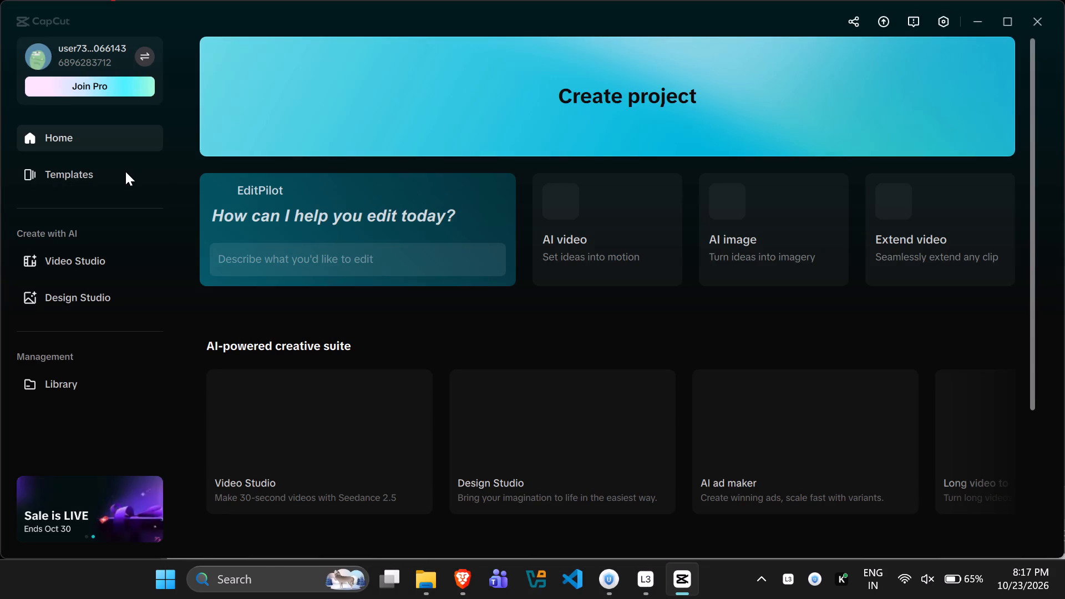
scroll(207, 263, down, 6)
scroll(348, 387, down, 6)
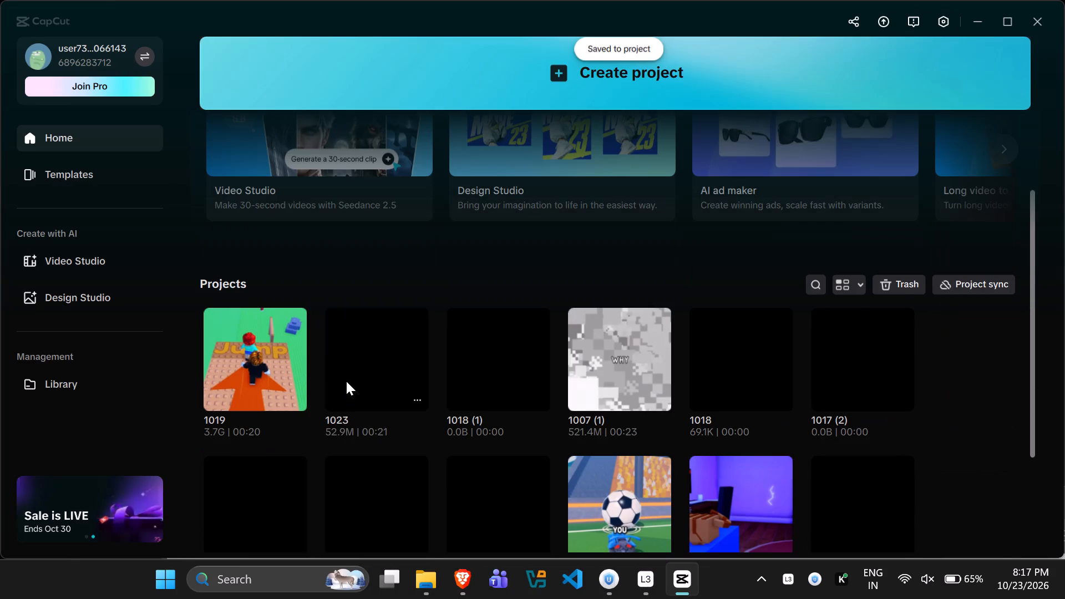
click(353, 370)
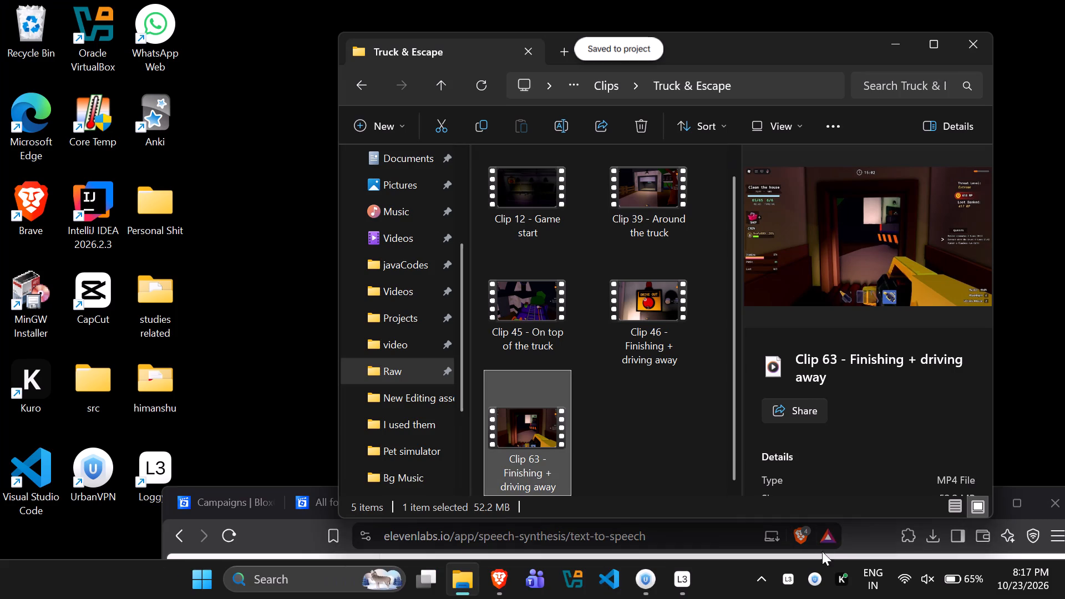
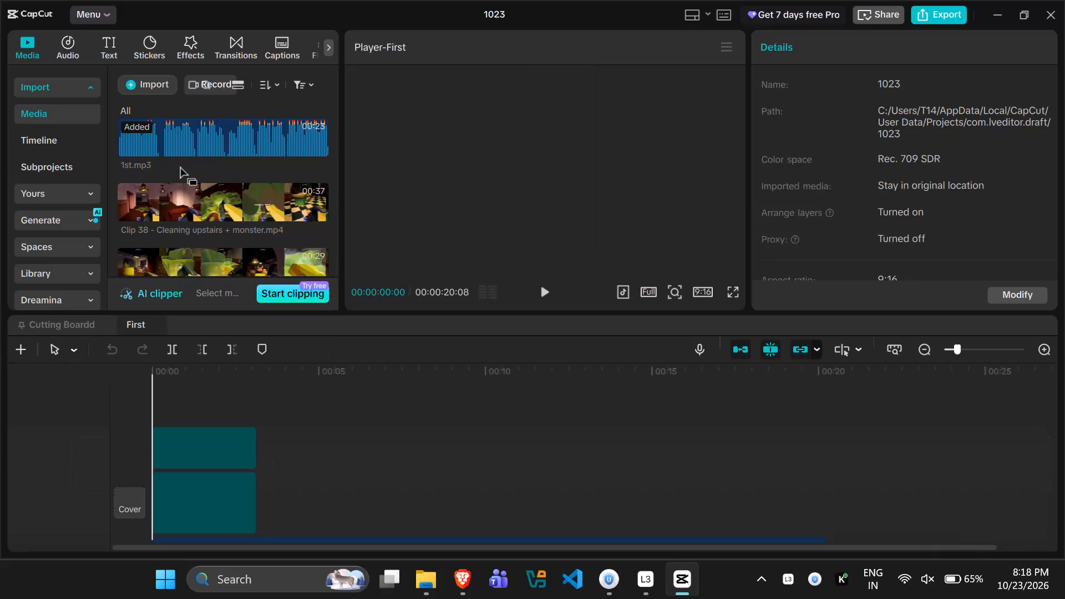
Move both stacked Clip 63 - Finishing + driving away.mp4 clips from the First timeline to the Cutting Boardd timeline.
click(194, 449)
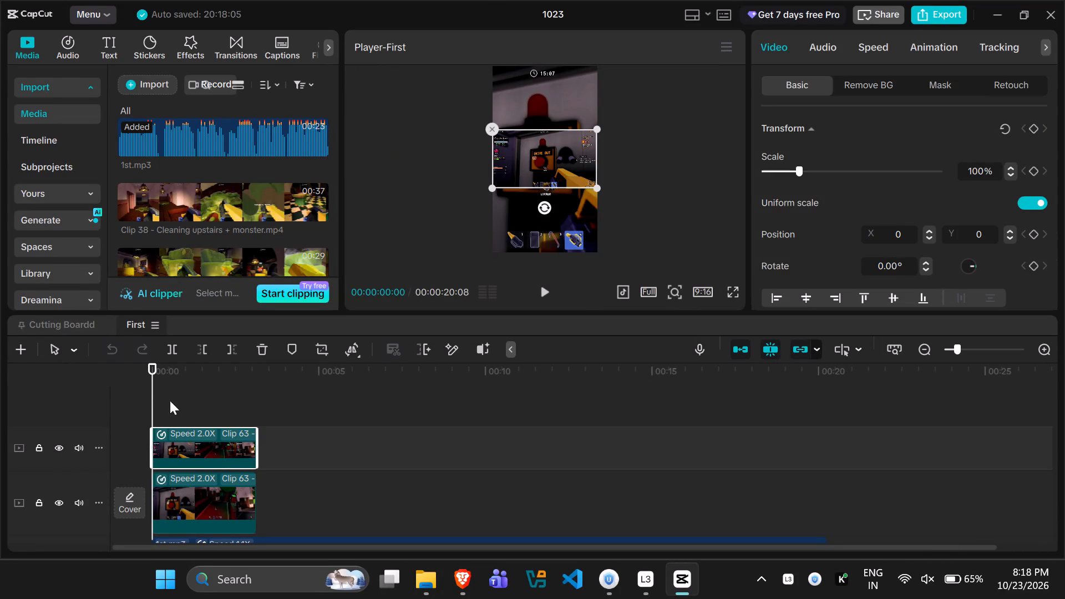
ctrl+click(207, 491)
key(ctrl+x)
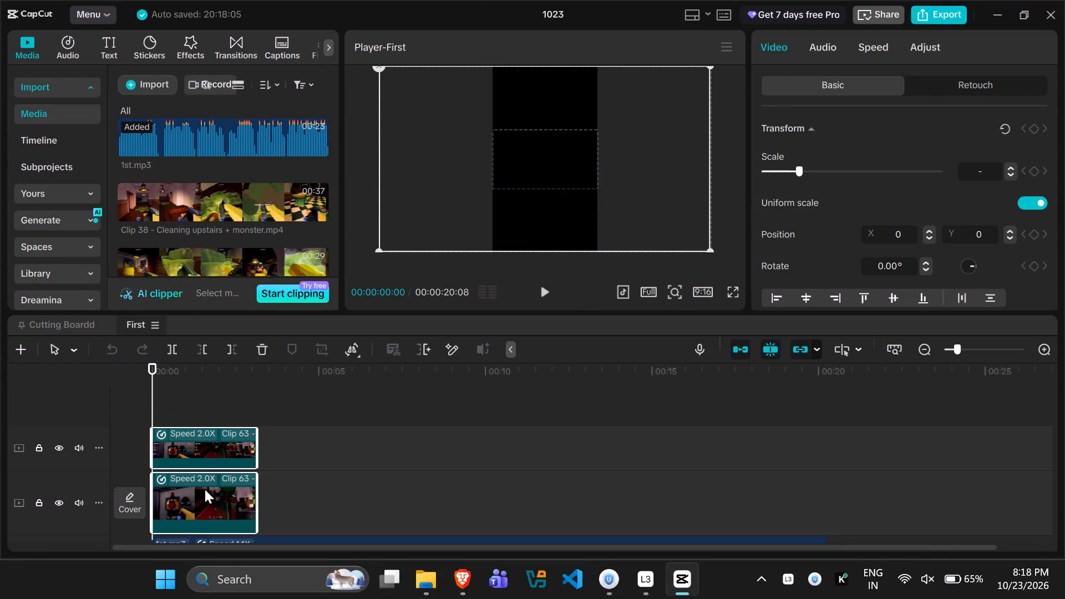
click(68, 327)
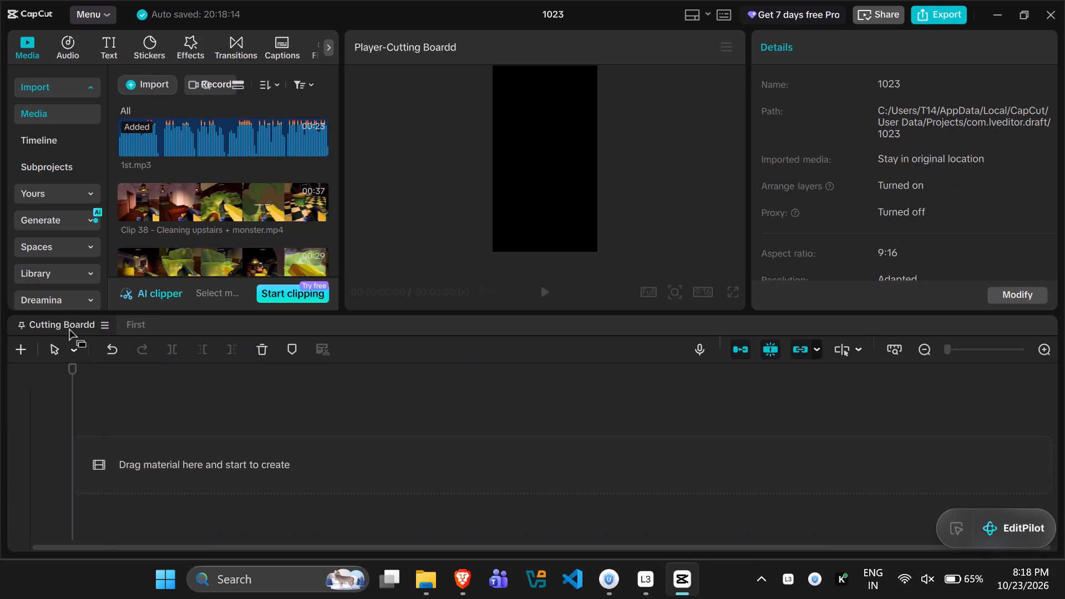
key(ctrl+v)
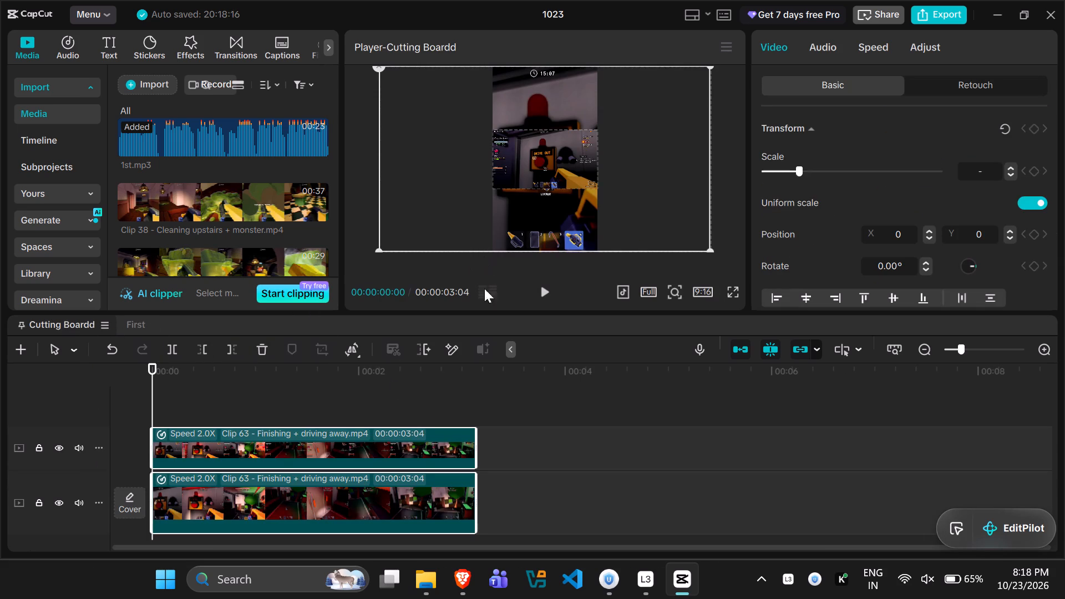
Search the video effects for "blur", dismissing the VPN window, and apply Blur to the enlarged lower Clip 63 copy.
click(273, 427)
click(306, 502)
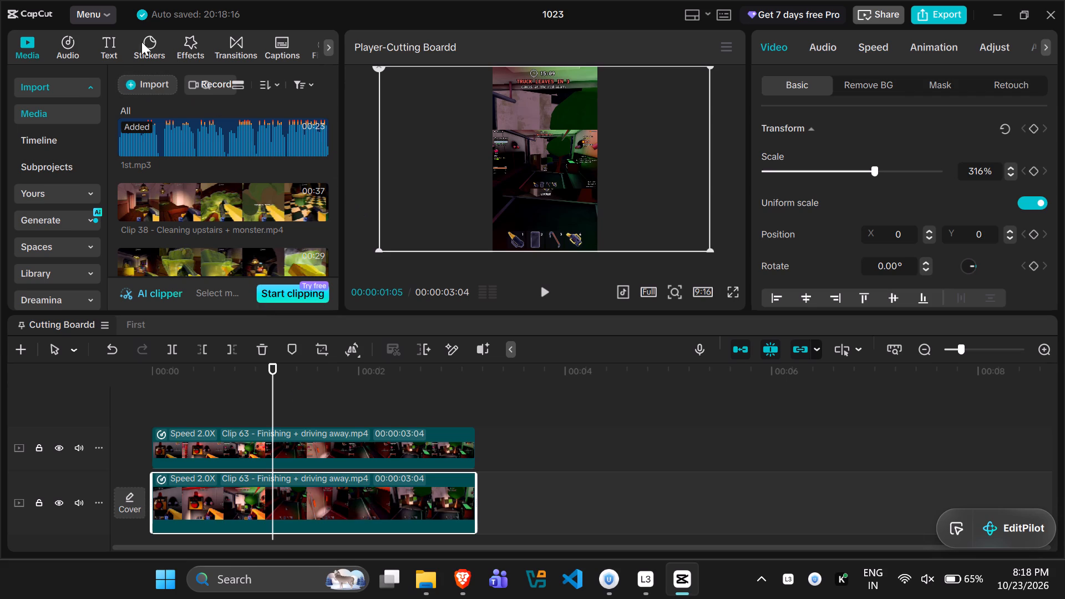
click(190, 49)
click(179, 82)
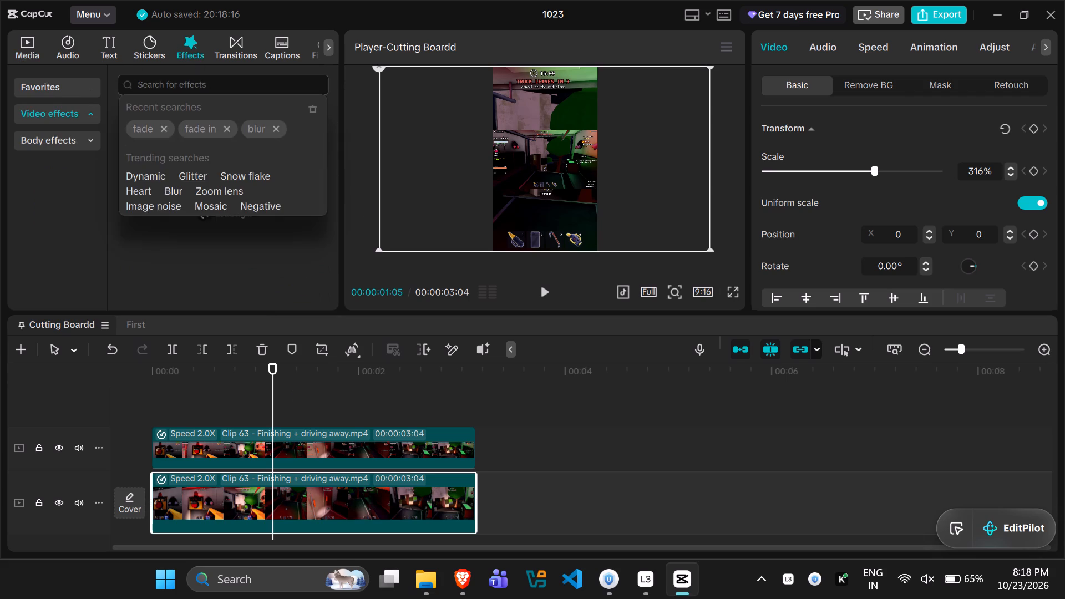
text(blur)
key(Return)
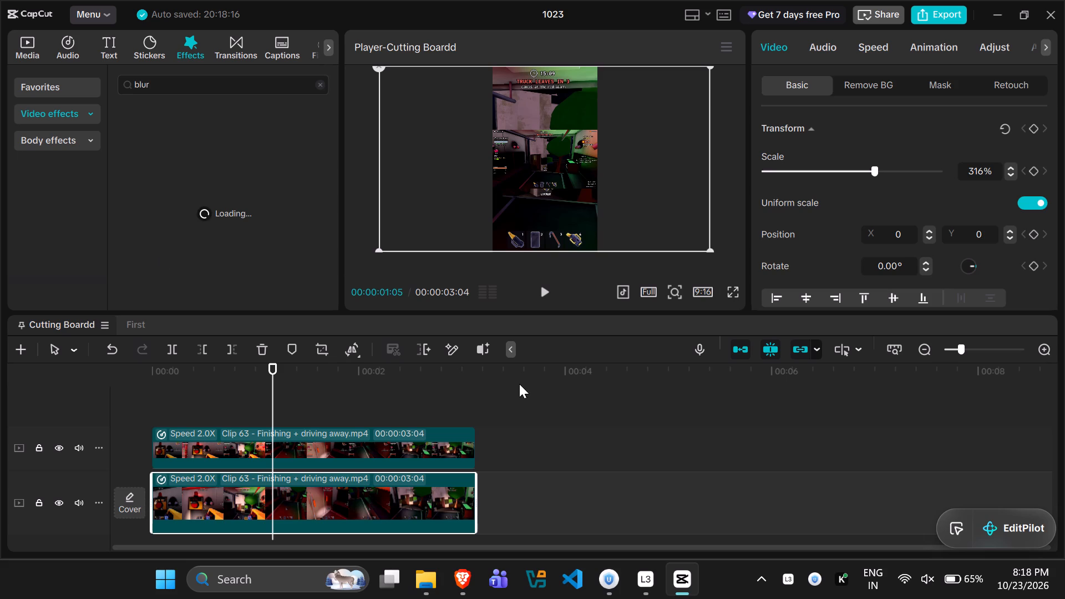
click(819, 581)
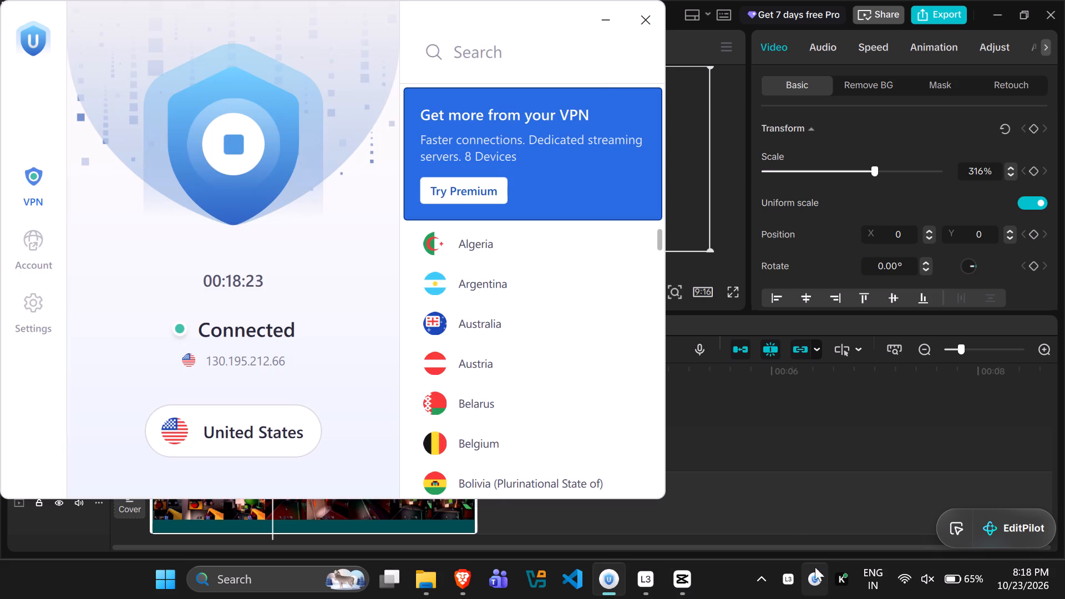
click(633, 21)
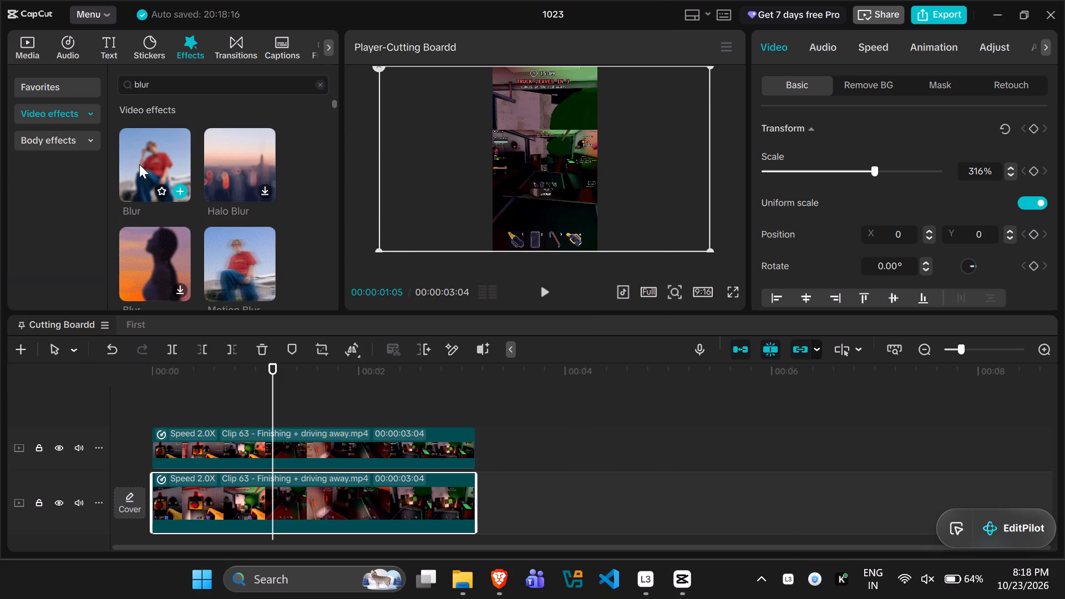
drag(139, 164, 193, 483)
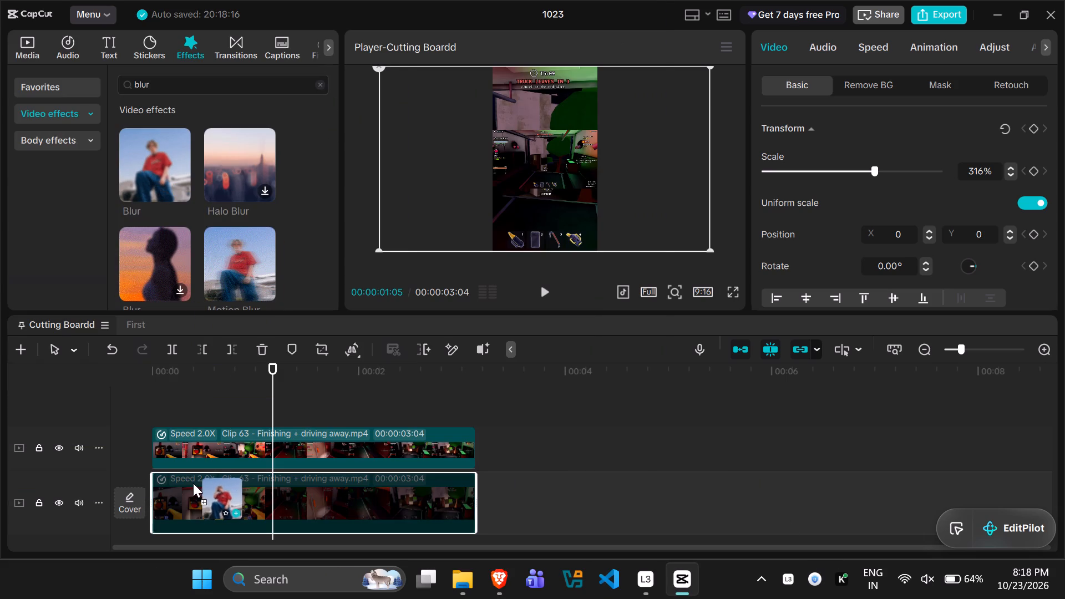
drag(193, 483, 190, 484)
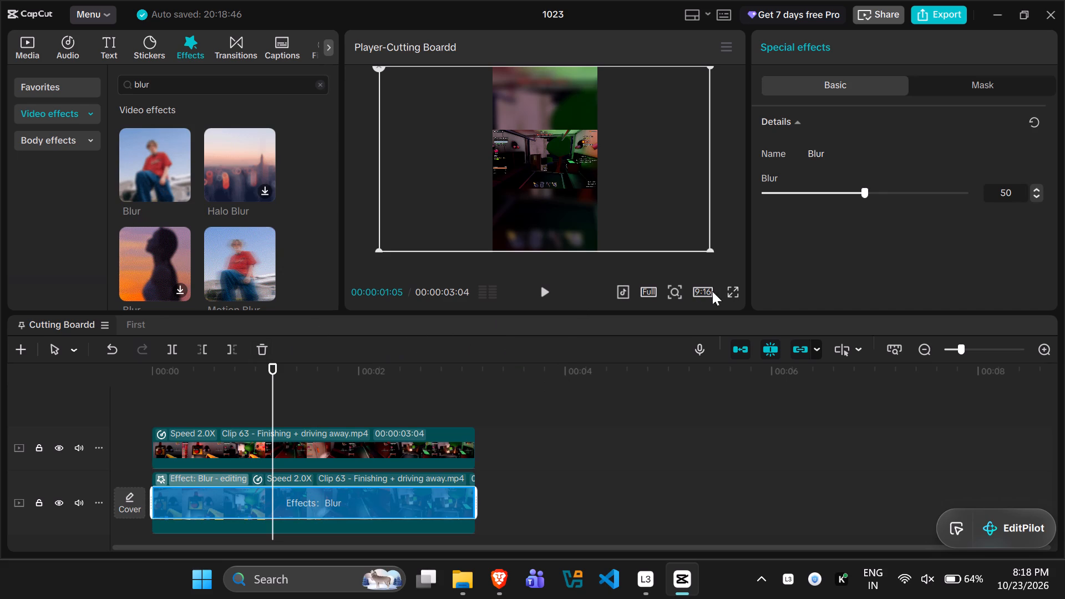
Preview the blurred-background composition in full screen and return the playhead to the start.
click(737, 296)
key(space)
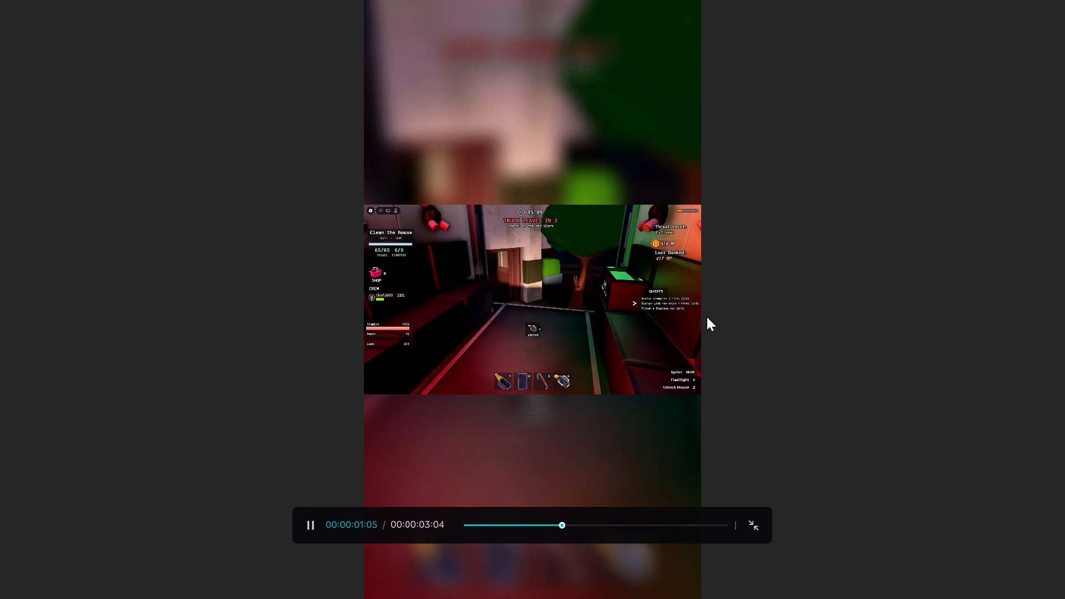
key(space)
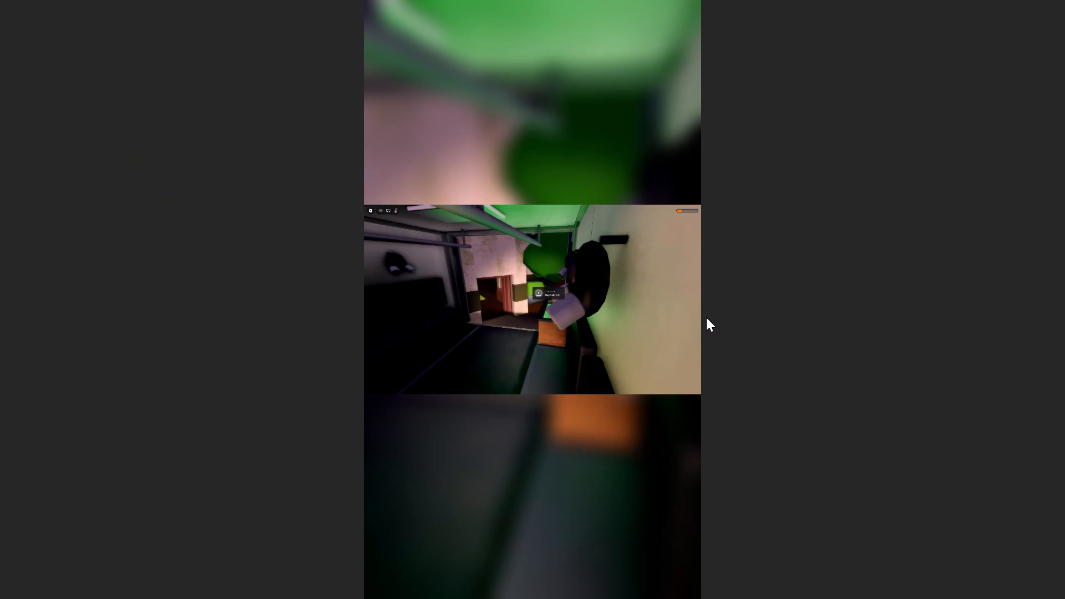
key(Escape)
drag(447, 378, 65, 391)
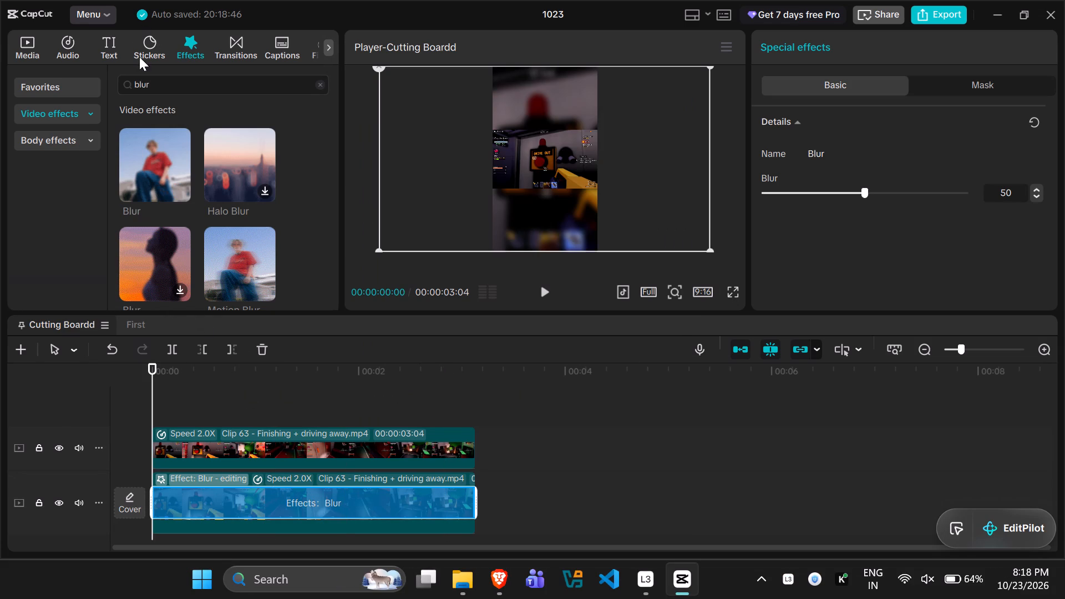
Listen through the 1st.mp3 audio on the First timeline with sound on and check its speed setting.
click(129, 322)
key(space)
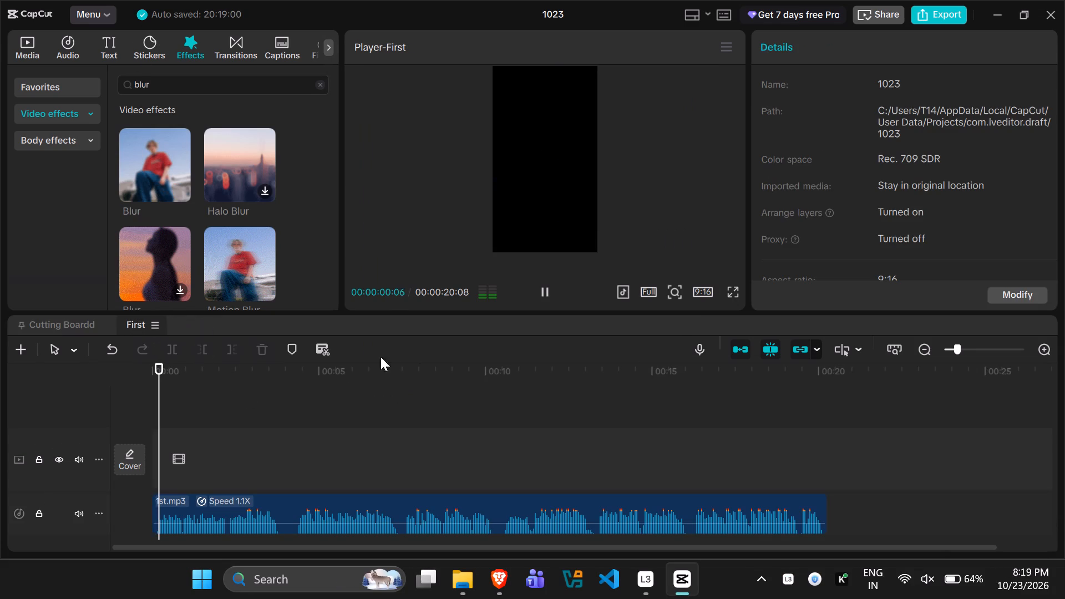
key(space)
key(F1)
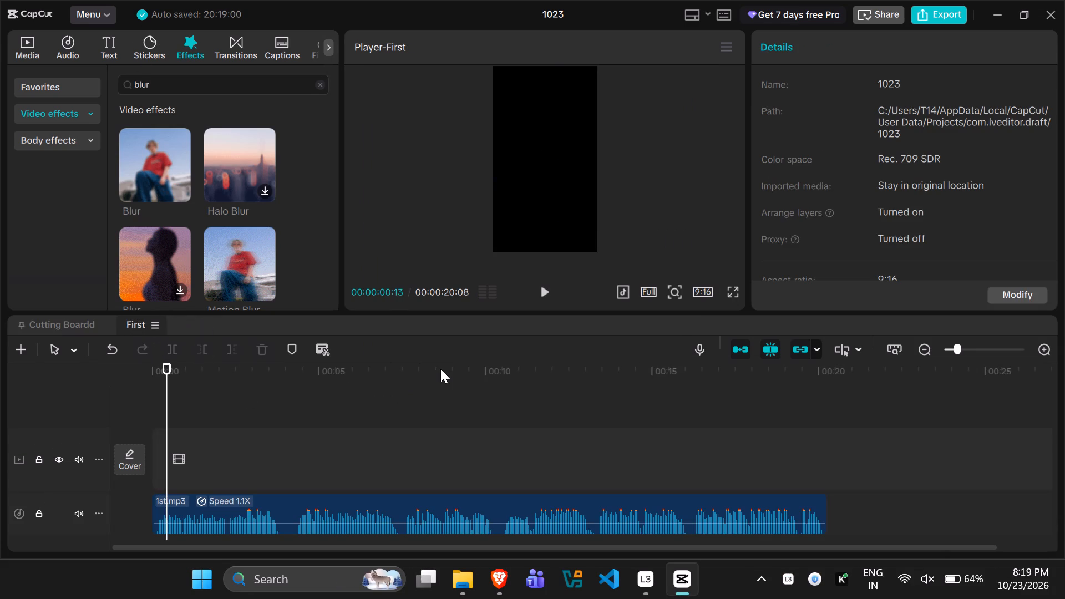
key(space)
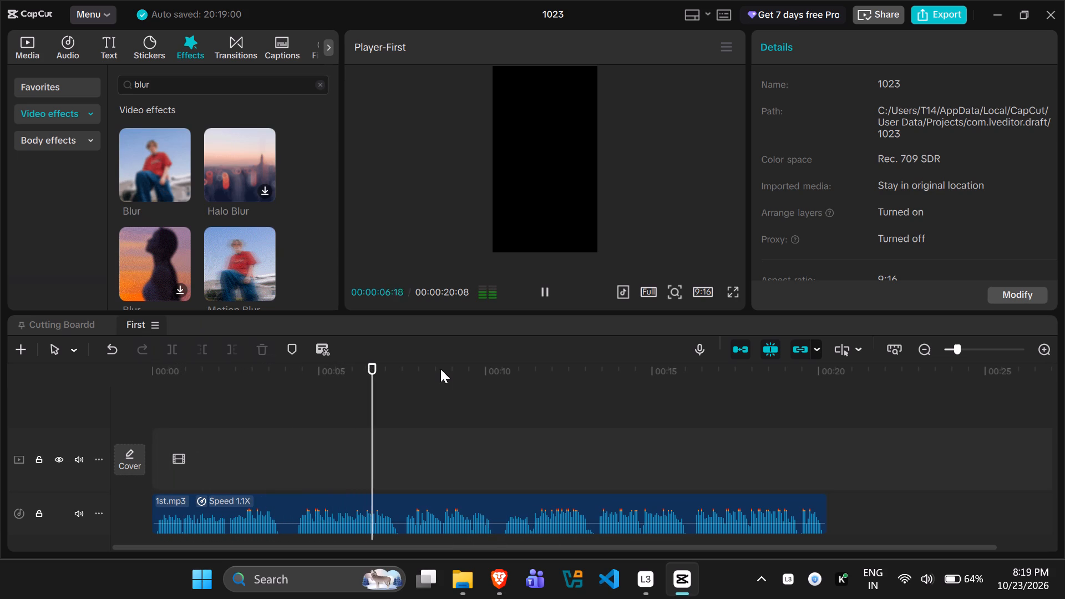
click(366, 499)
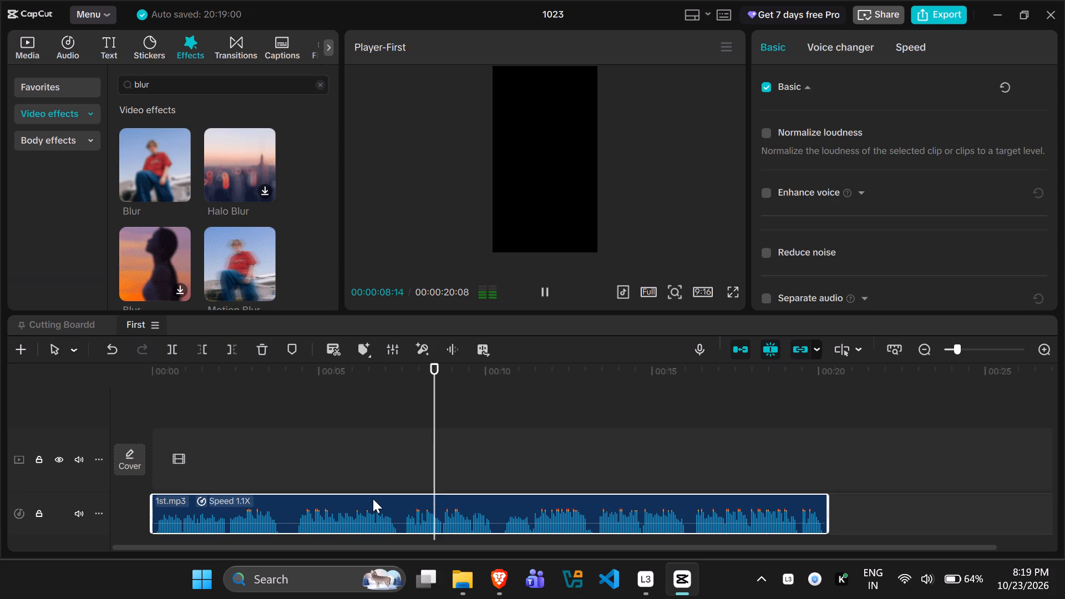
click(905, 45)
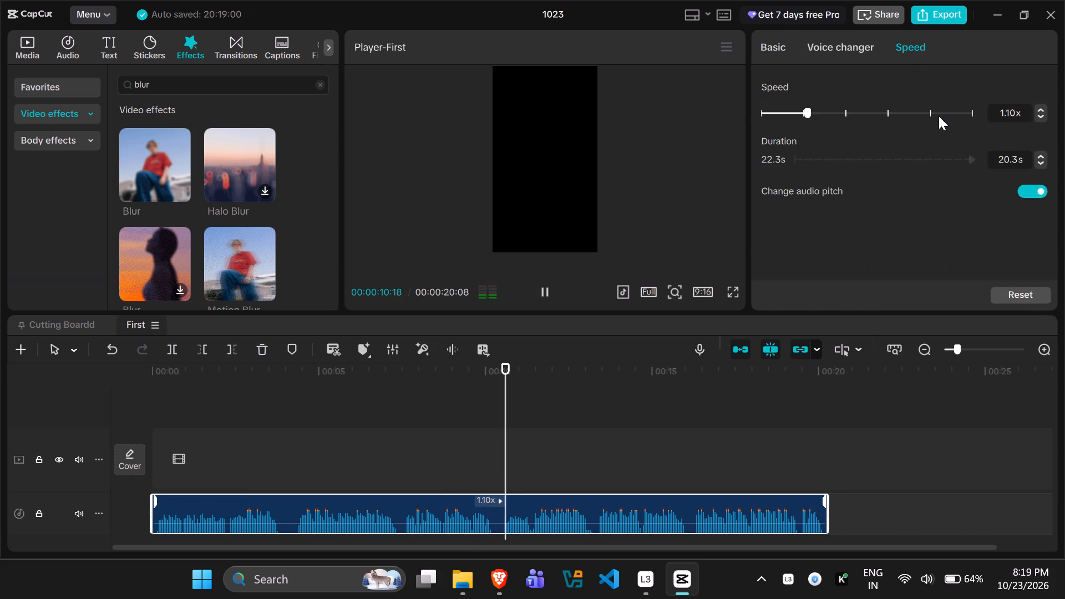
key(space)
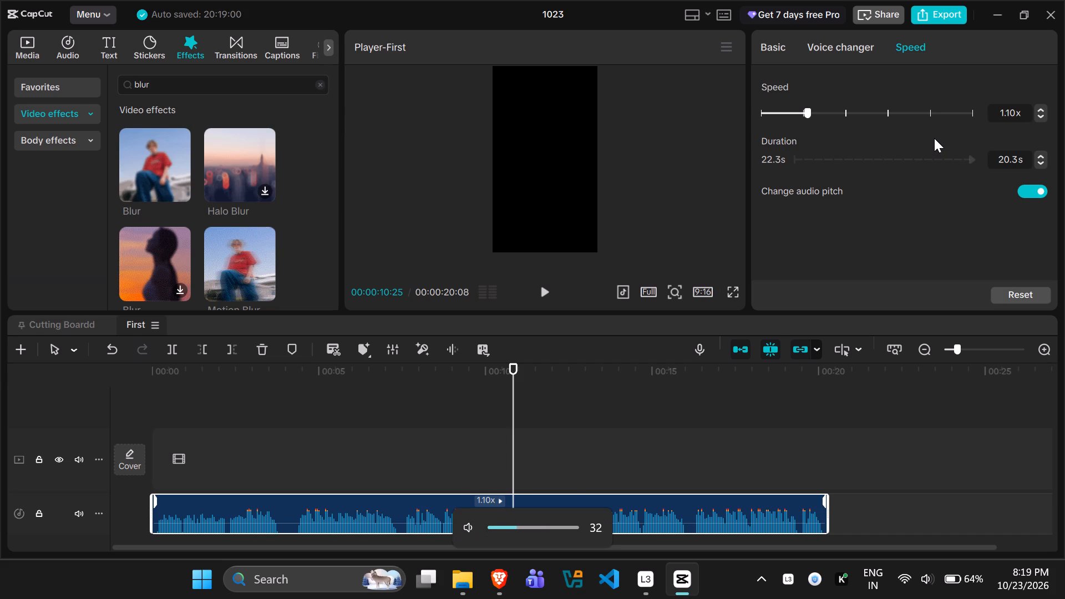
key(space)
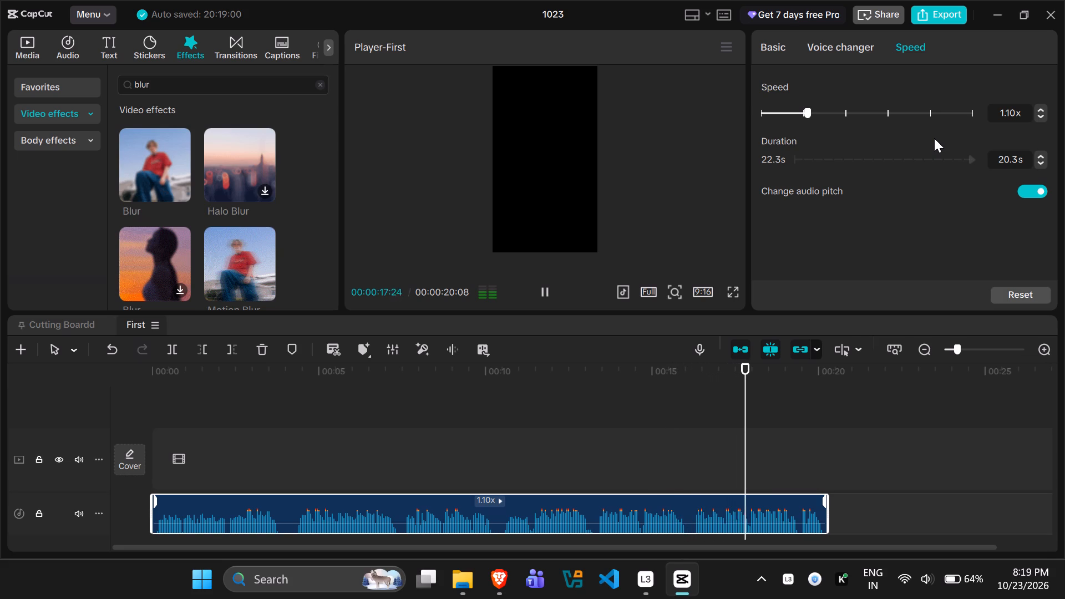
key(space)
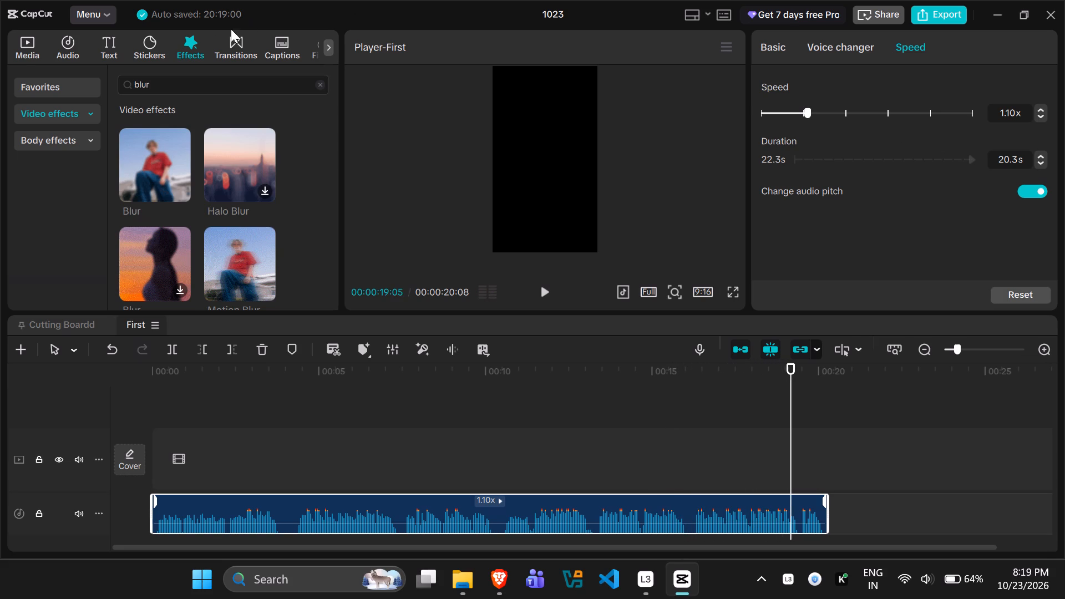
Add Clip 2 - Leaderboard.mp4 to the Cutting Boardd timeline's main track, directly after the Clip 63 background copy.
click(15, 53)
scroll(196, 209, up, 4)
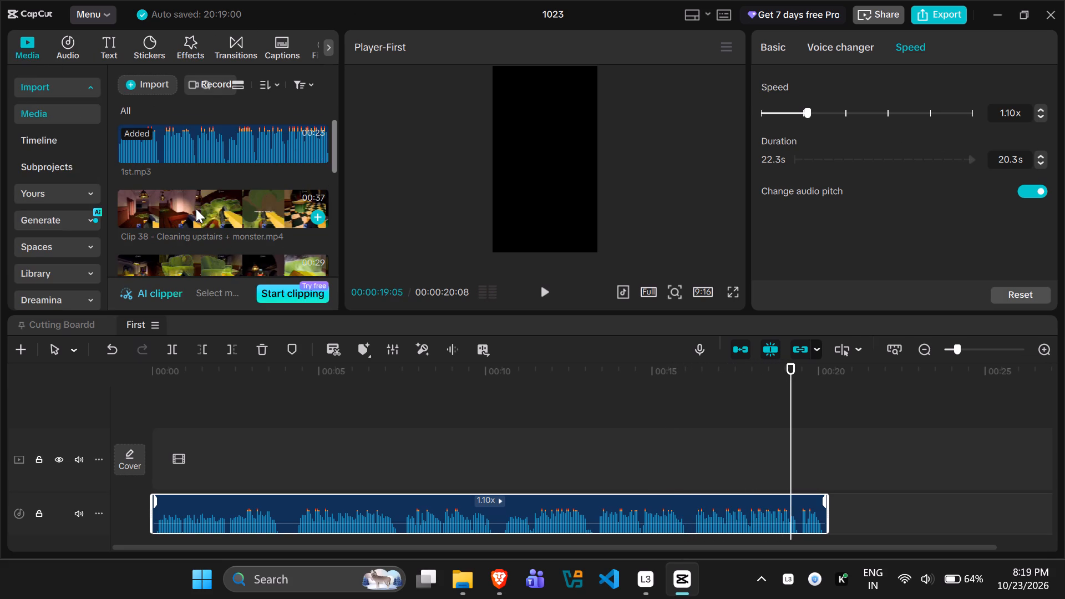
scroll(196, 209, up, 2)
scroll(195, 208, down, 10)
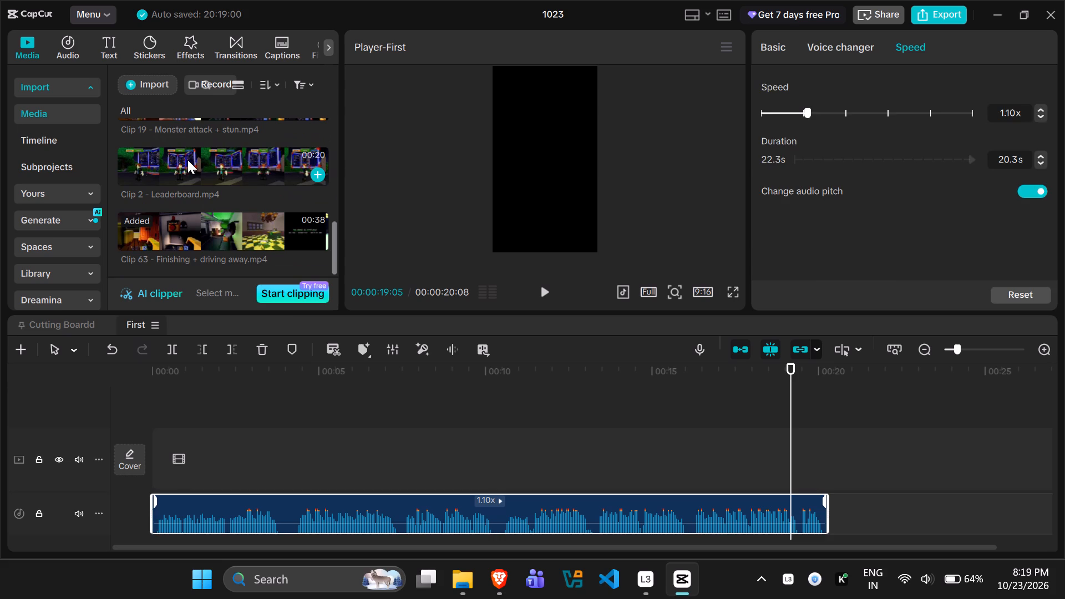
drag(187, 159, 64, 322)
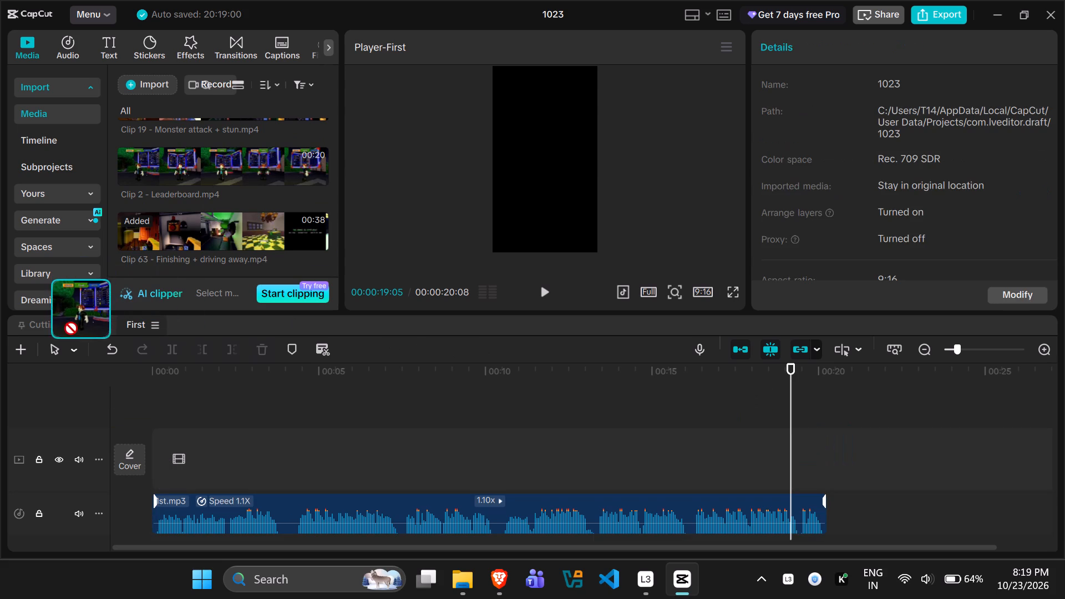
drag(64, 322, 166, 166)
click(75, 327)
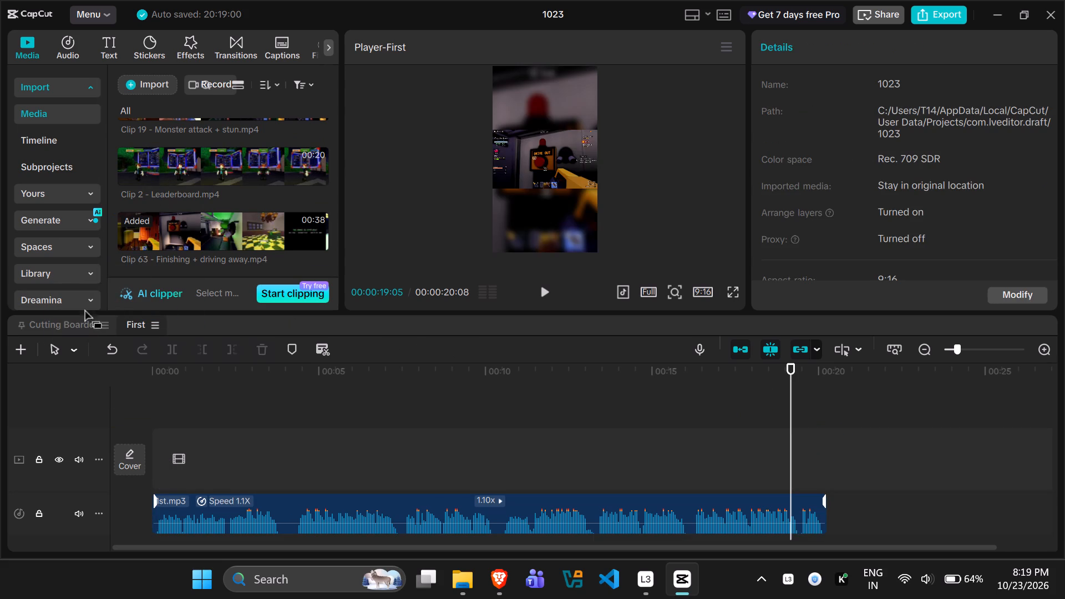
drag(197, 164, 506, 486)
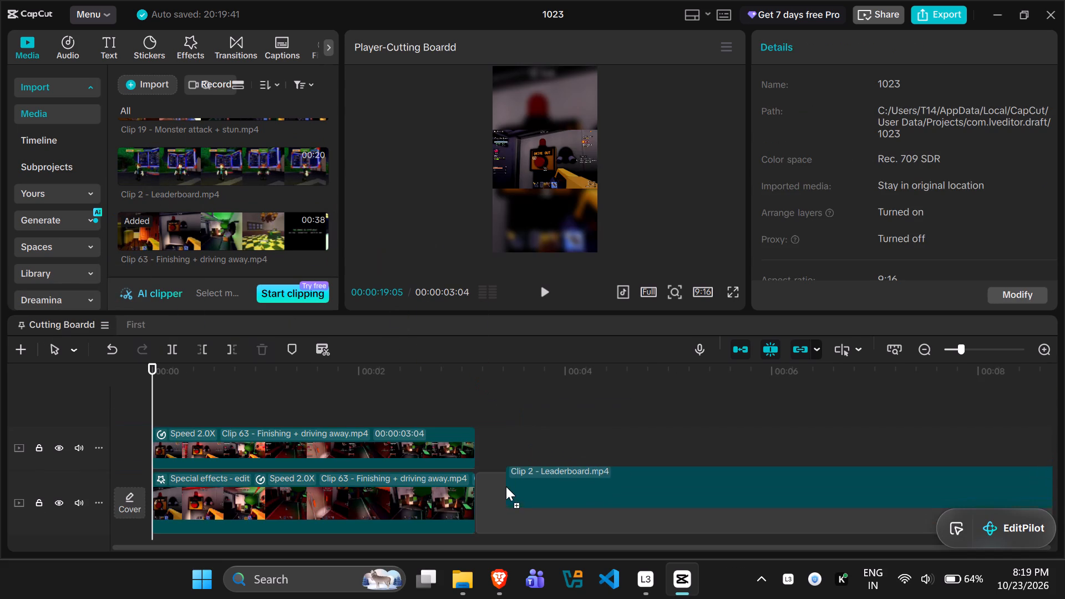
drag(506, 486, 506, 488)
Enlarge Clip 2 - Leaderboard.mp4 to a scale of about 315% so it fills the vertical frame.
key(space)
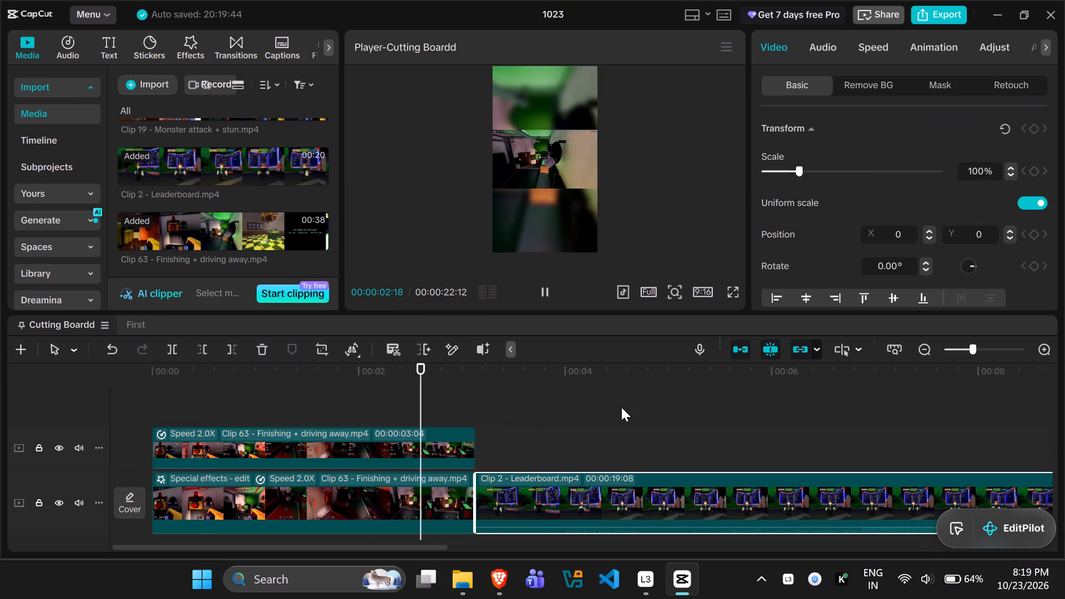
key(space)
click(593, 180)
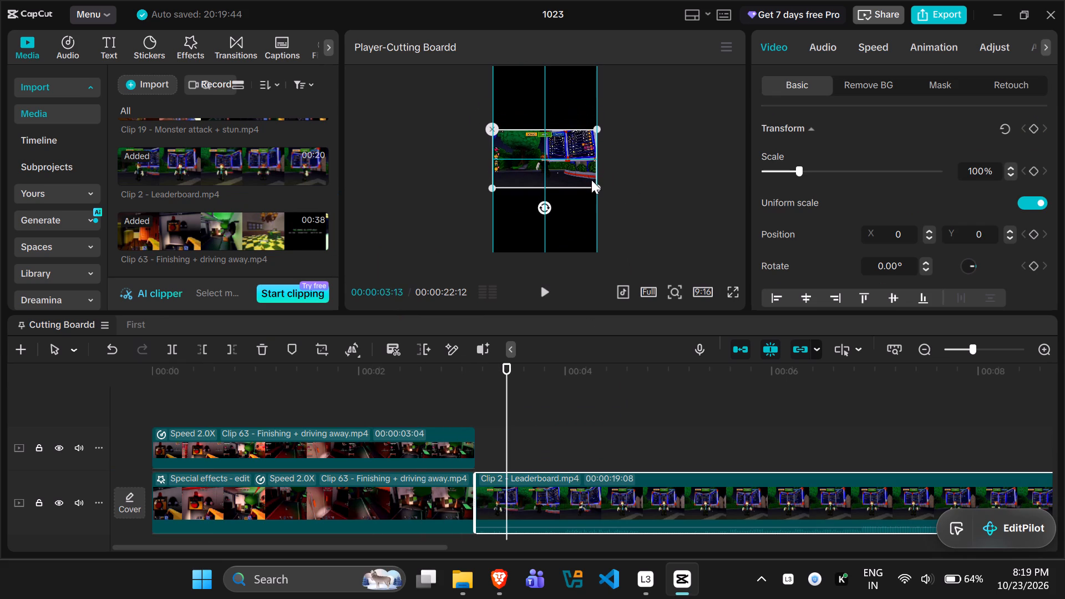
drag(596, 186, 733, 400)
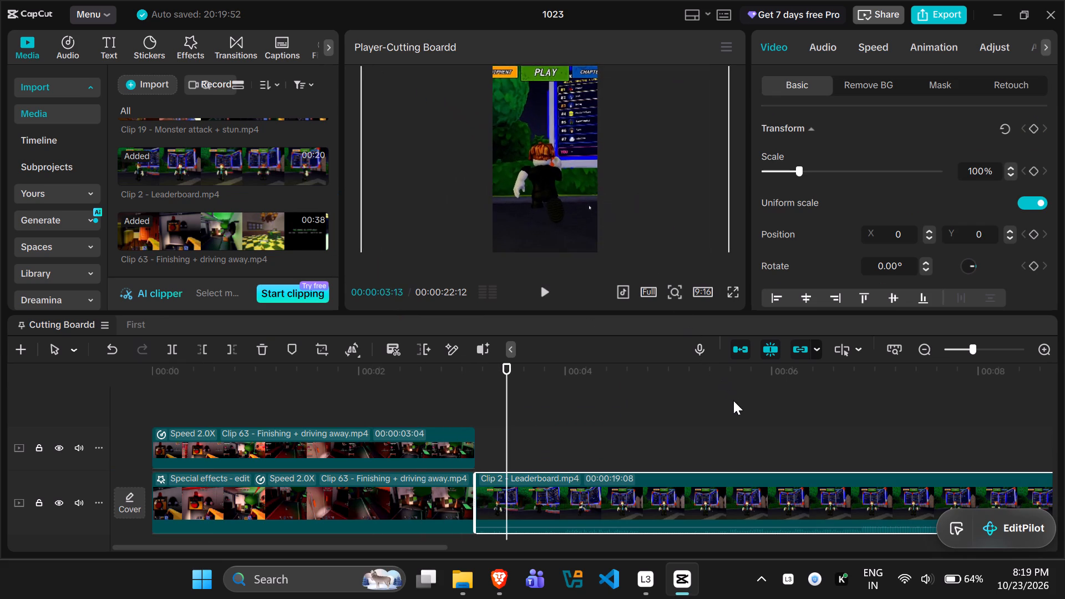
drag(733, 400, 709, 374)
Trim Clip 2 - Leaderboard.mp4 by deleting its part before 00:00:05:00, and once it closes up, the part after 00:00:05:11.
key(space)
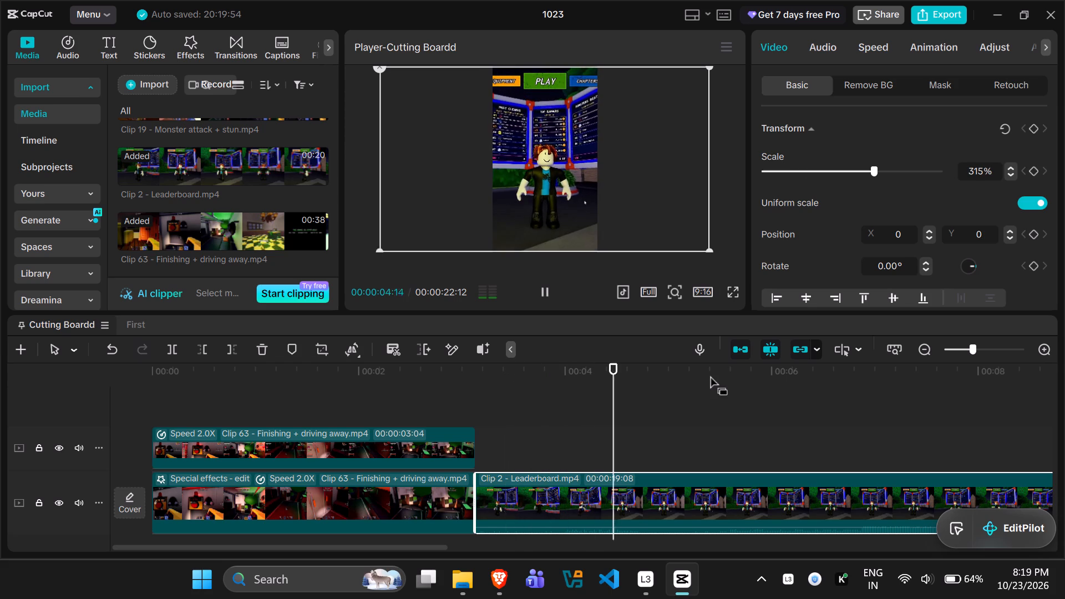
key(space)
click(587, 490)
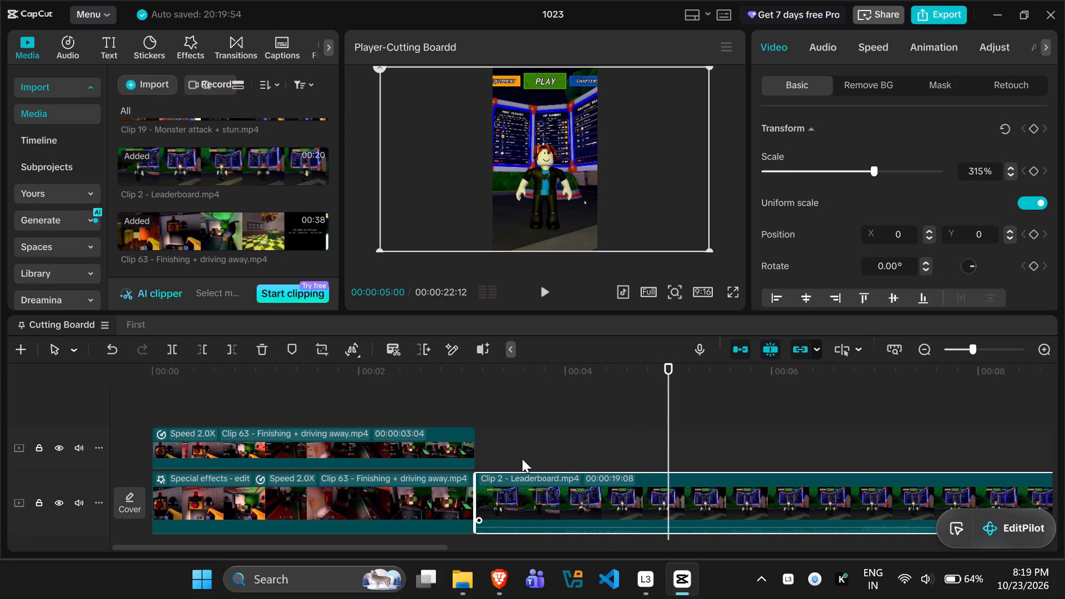
click(200, 347)
key(space)
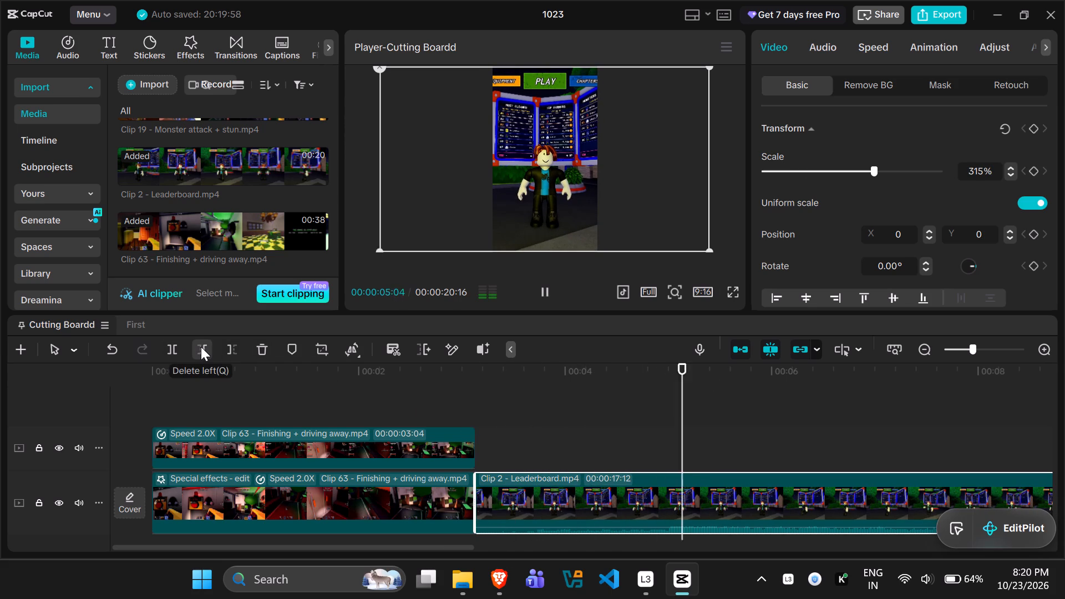
key(space)
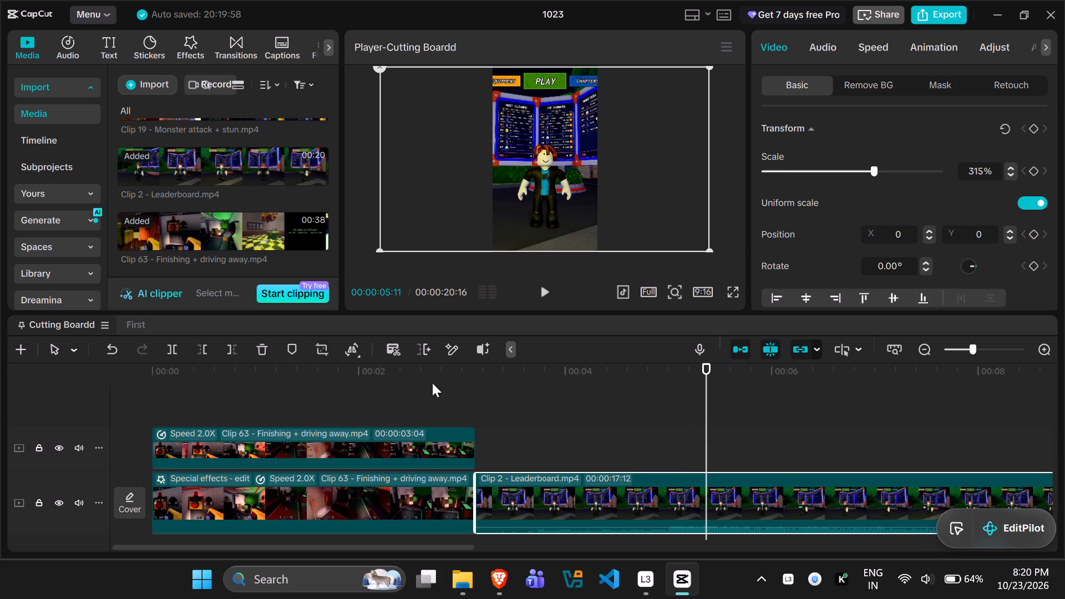
click(232, 349)
Reorder the Cutting Boardd timeline so Clip 2 - Leaderboard.mp4 starts the main track, directly followed by both Clip 63 copies on the tracks above.
click(612, 498)
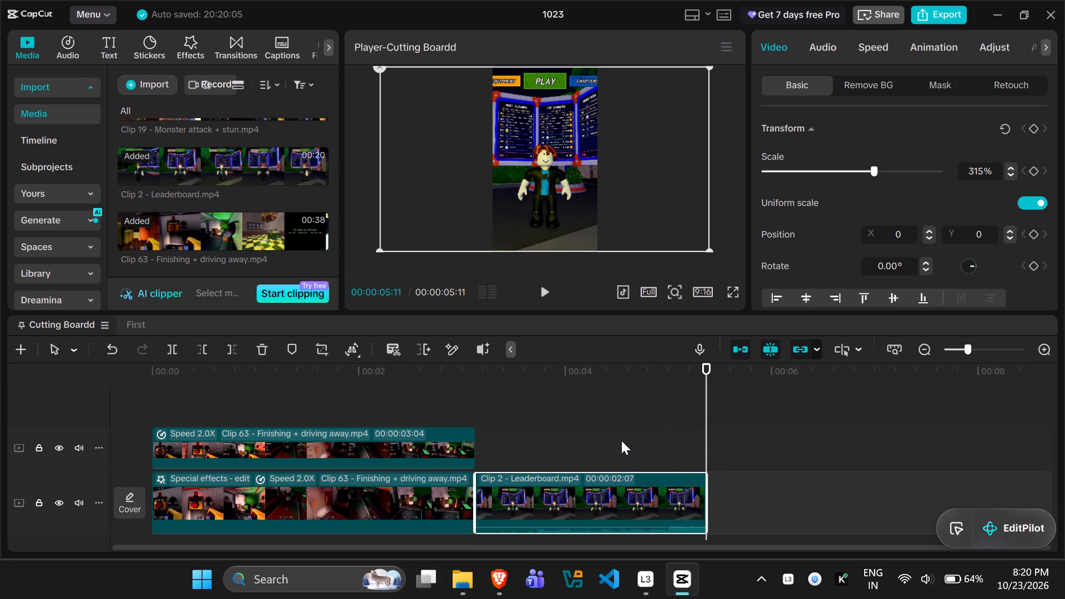
drag(576, 496, 168, 471)
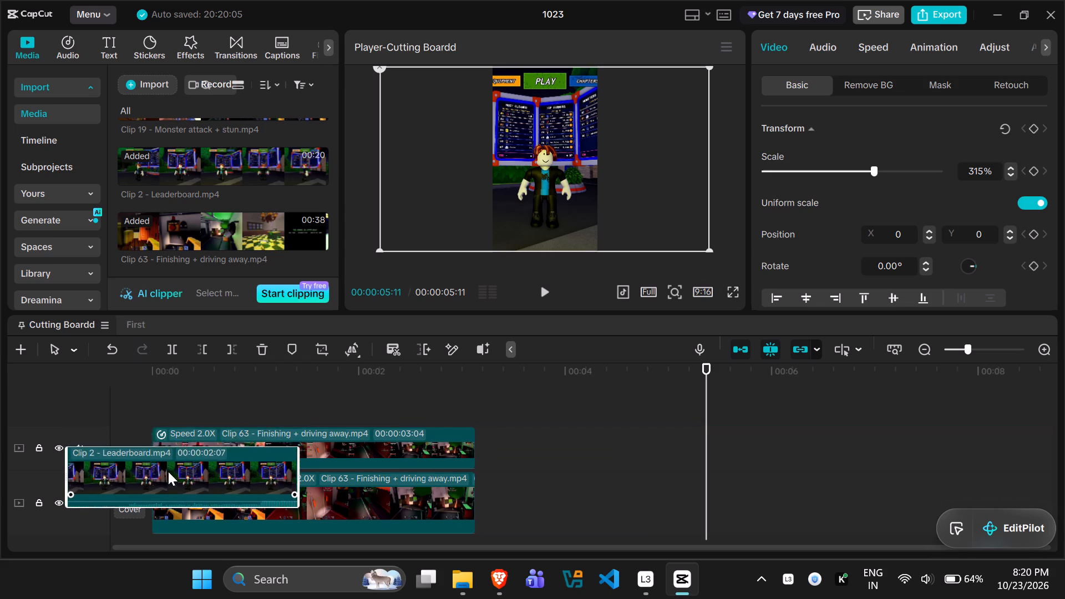
drag(168, 471, 192, 394)
scroll(245, 486, down, 1)
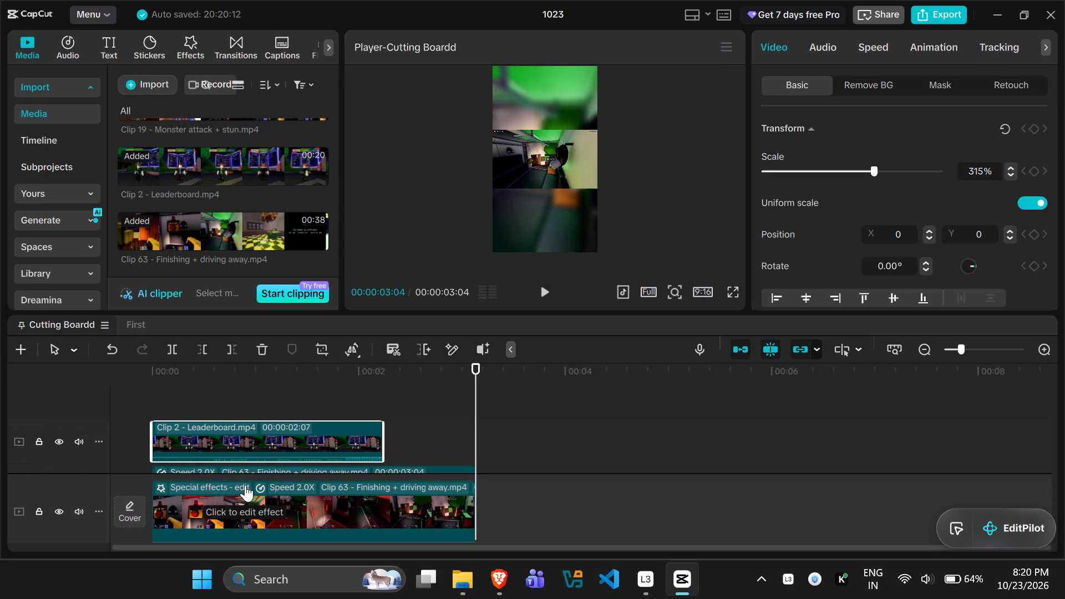
scroll(245, 485, down, 2)
click(248, 430)
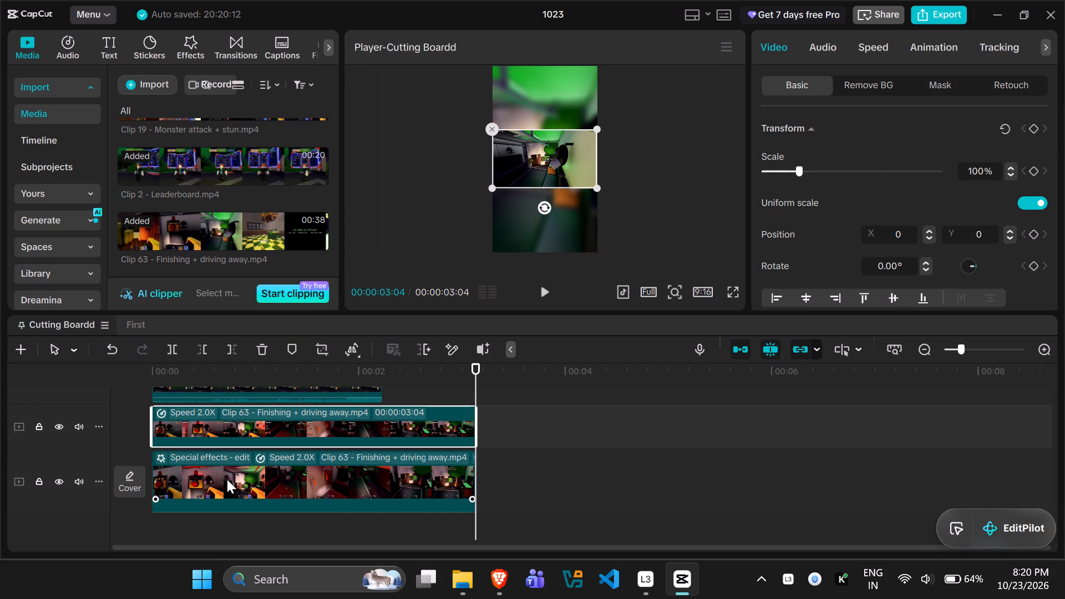
ctrl+click(227, 479)
ctrl+drag(225, 480, 229, 476)
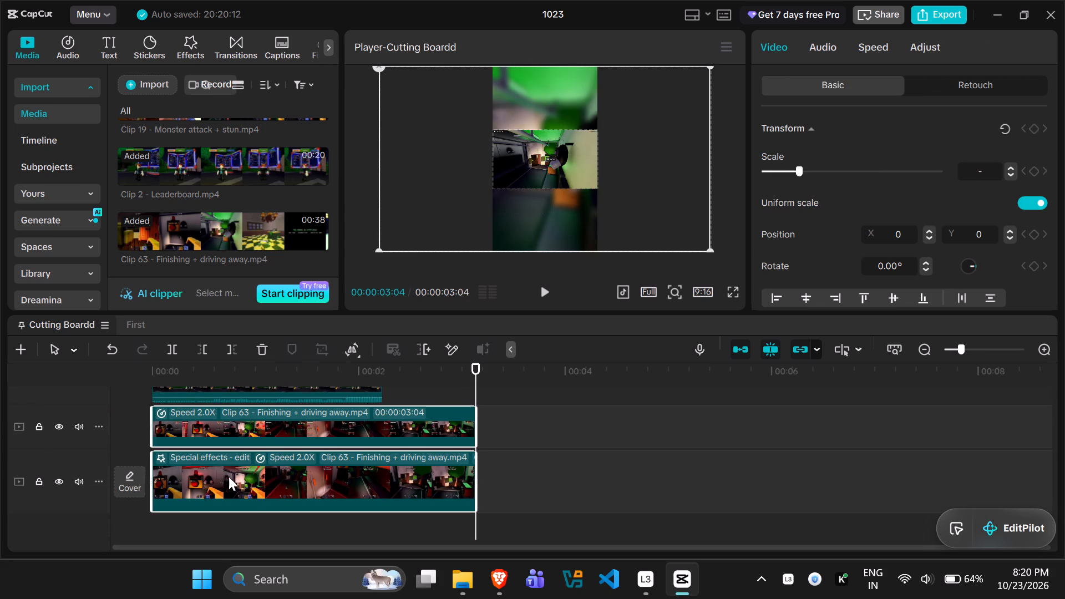
ctrl+drag(229, 476, 455, 399)
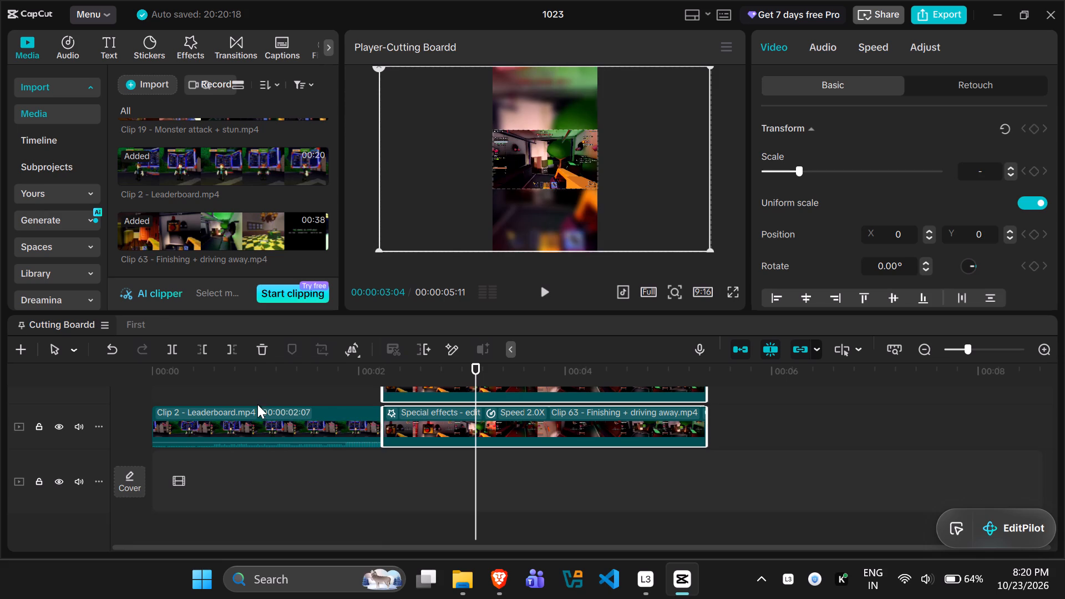
drag(256, 416, 242, 489)
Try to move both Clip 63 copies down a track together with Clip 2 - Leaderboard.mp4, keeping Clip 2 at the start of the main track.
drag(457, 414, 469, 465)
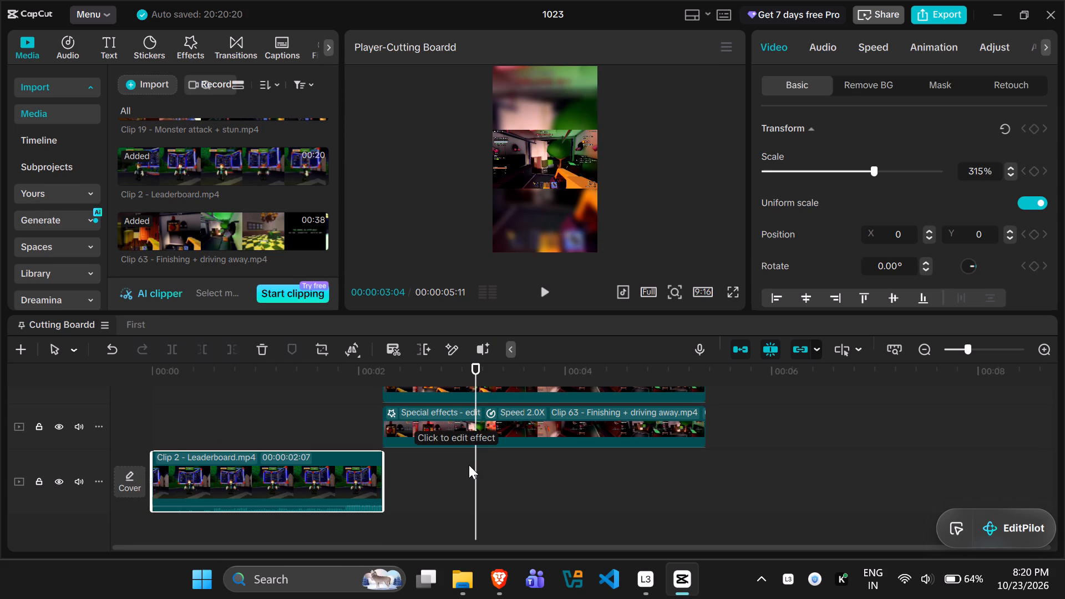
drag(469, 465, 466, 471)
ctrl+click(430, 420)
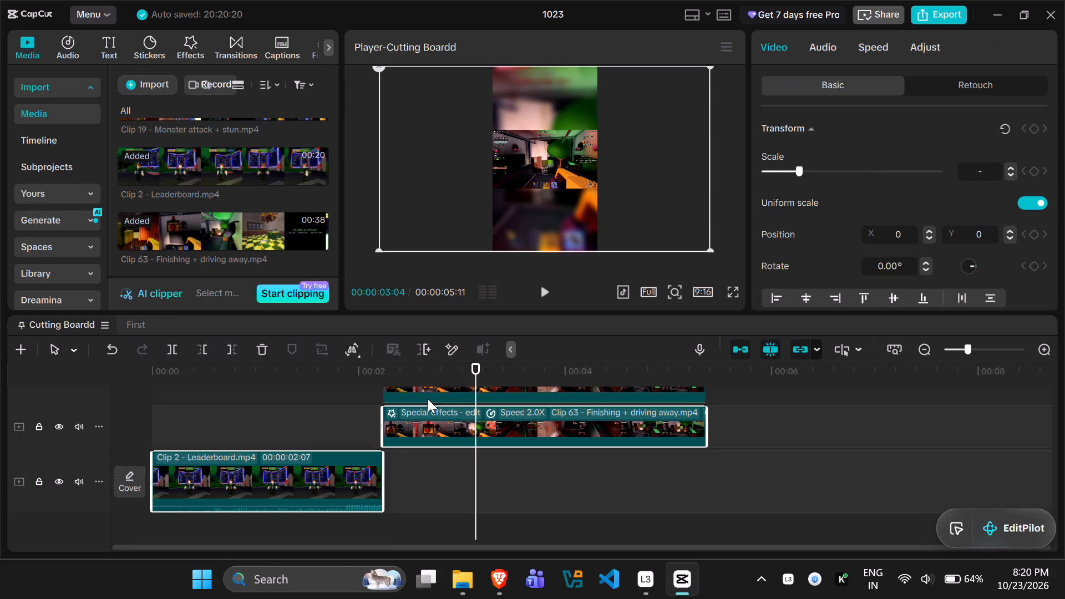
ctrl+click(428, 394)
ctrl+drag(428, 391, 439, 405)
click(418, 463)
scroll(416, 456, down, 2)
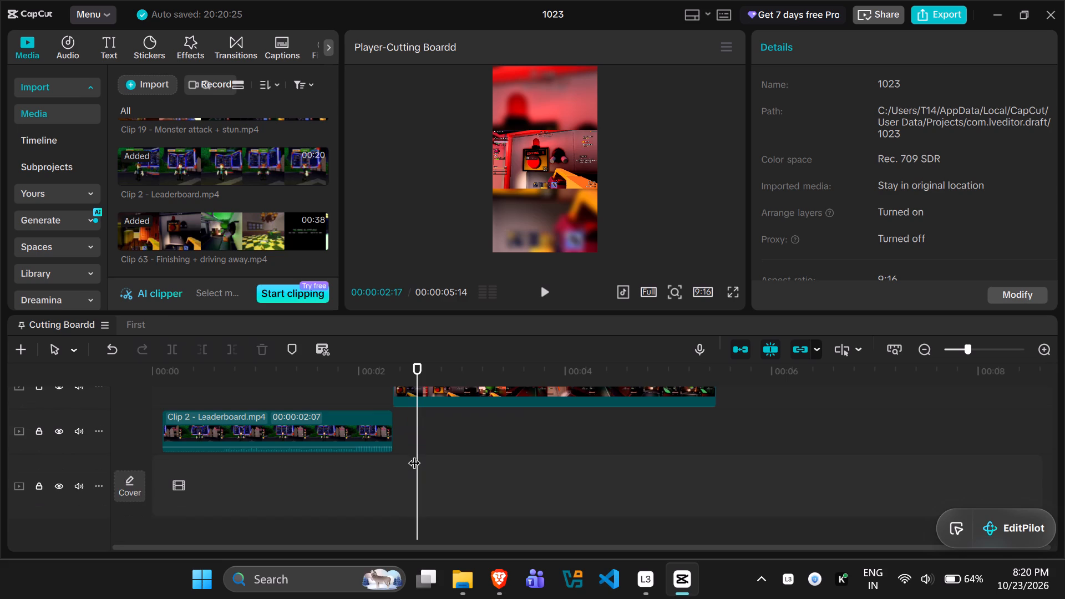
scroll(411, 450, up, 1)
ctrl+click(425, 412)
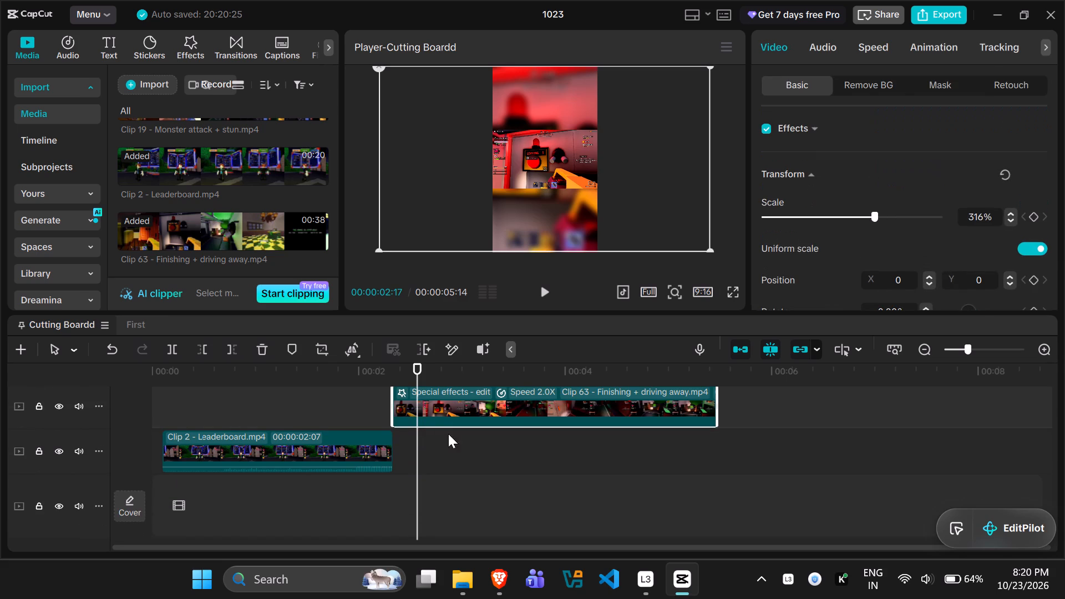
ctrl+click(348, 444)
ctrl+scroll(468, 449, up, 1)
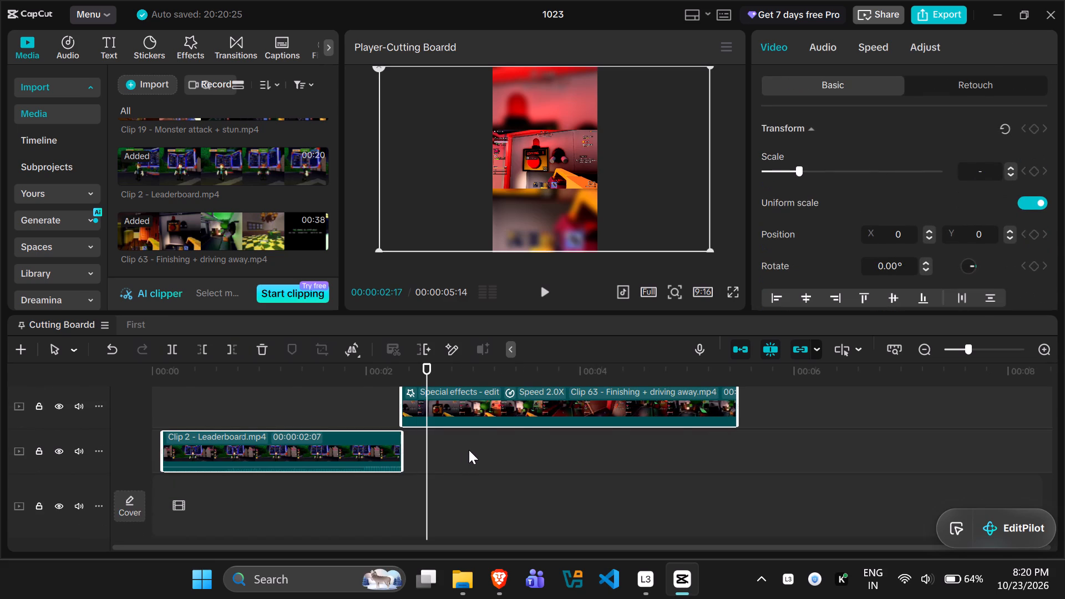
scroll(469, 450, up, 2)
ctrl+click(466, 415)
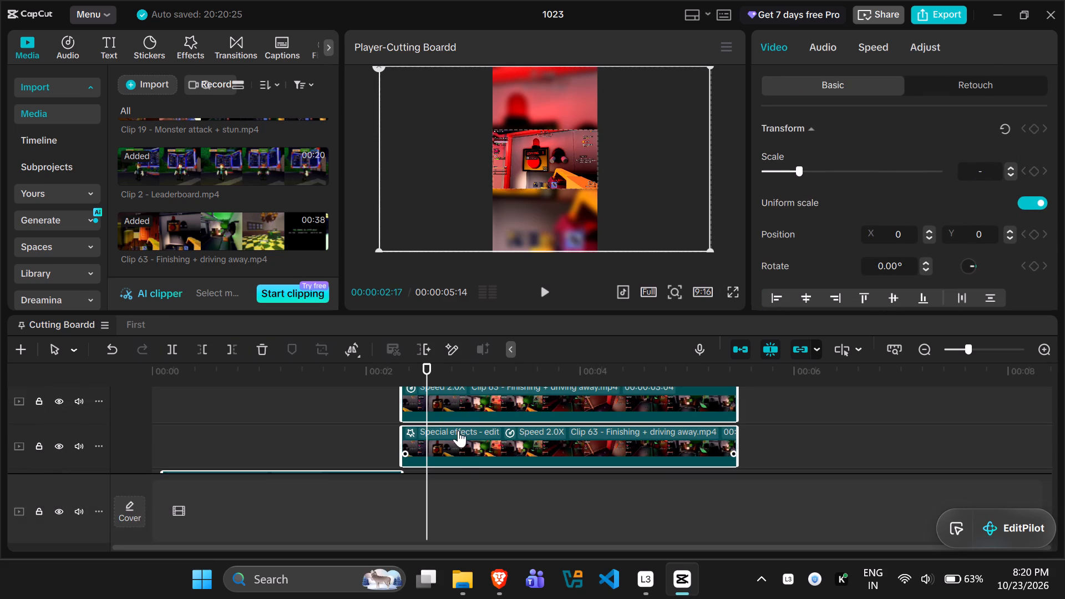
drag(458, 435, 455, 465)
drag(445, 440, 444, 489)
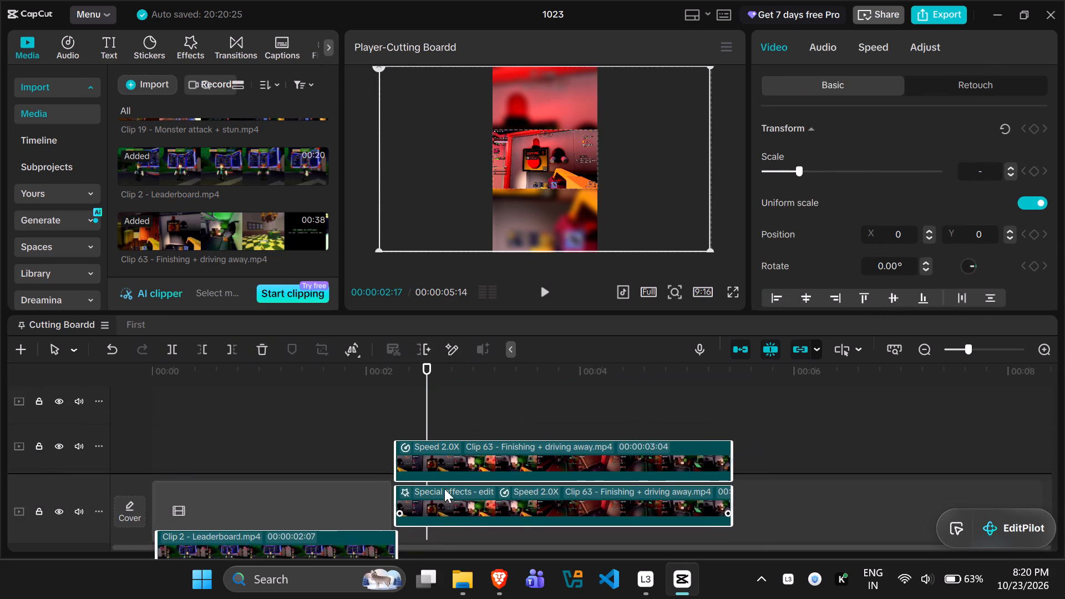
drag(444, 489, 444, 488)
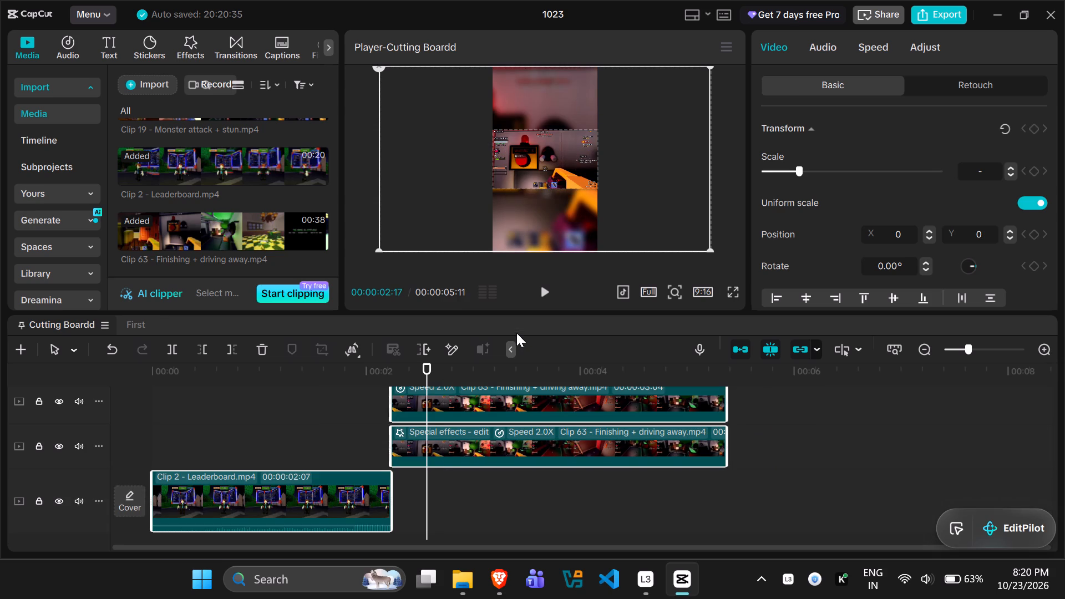
Add Clip 19 - Monster attack + stun.mp4 to the timeline and place it on an upper track, directly after the end of the Clip 63 copies.
scroll(196, 251, up, 1)
scroll(195, 252, down, 2)
scroll(182, 245, up, 1)
scroll(182, 245, down, 1)
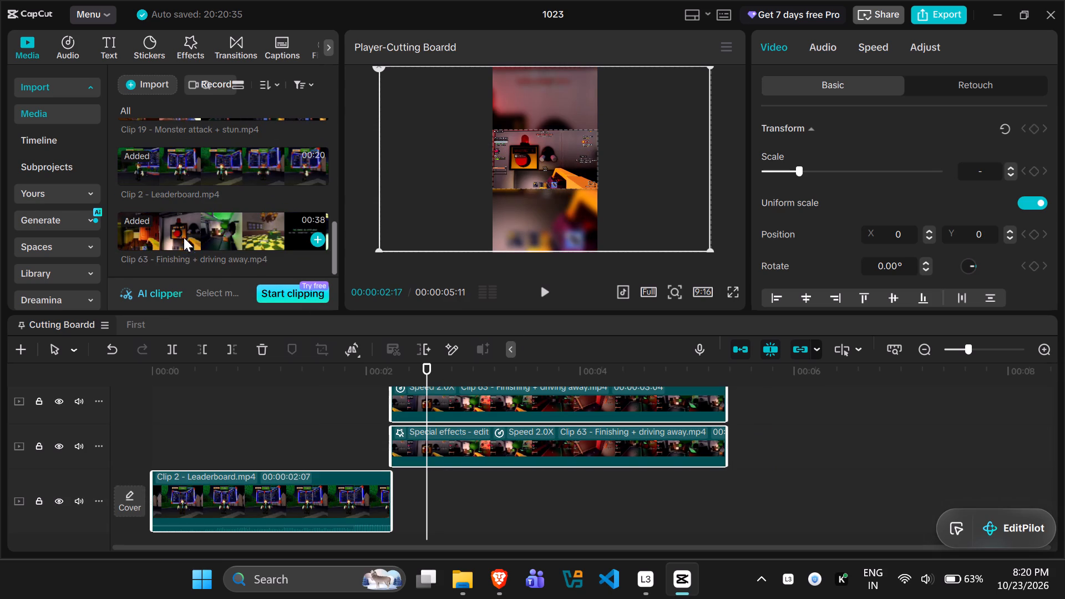
scroll(191, 215, up, 1)
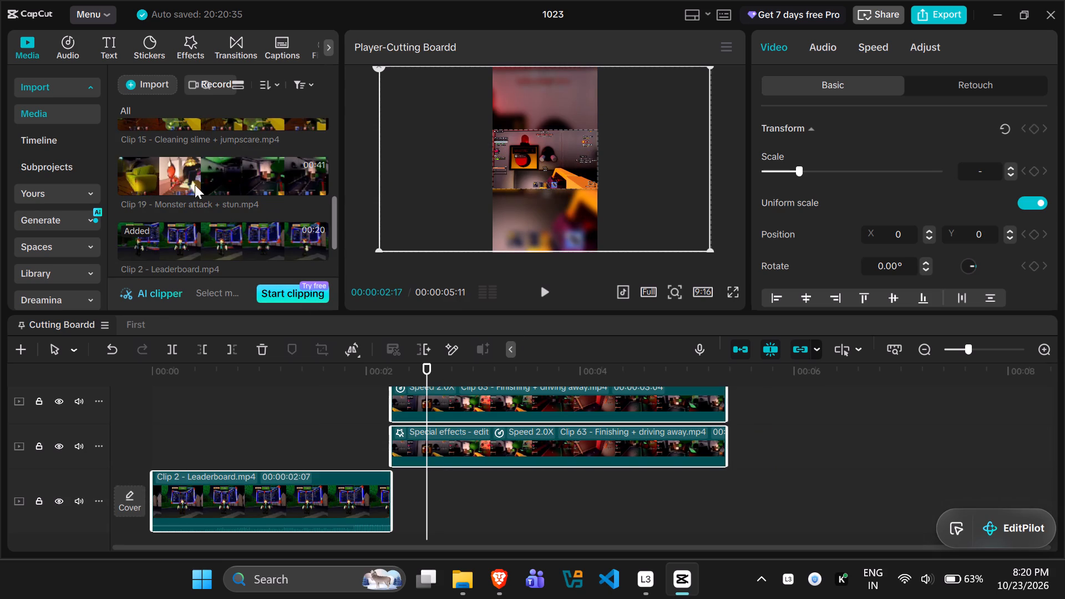
drag(196, 179, 755, 500)
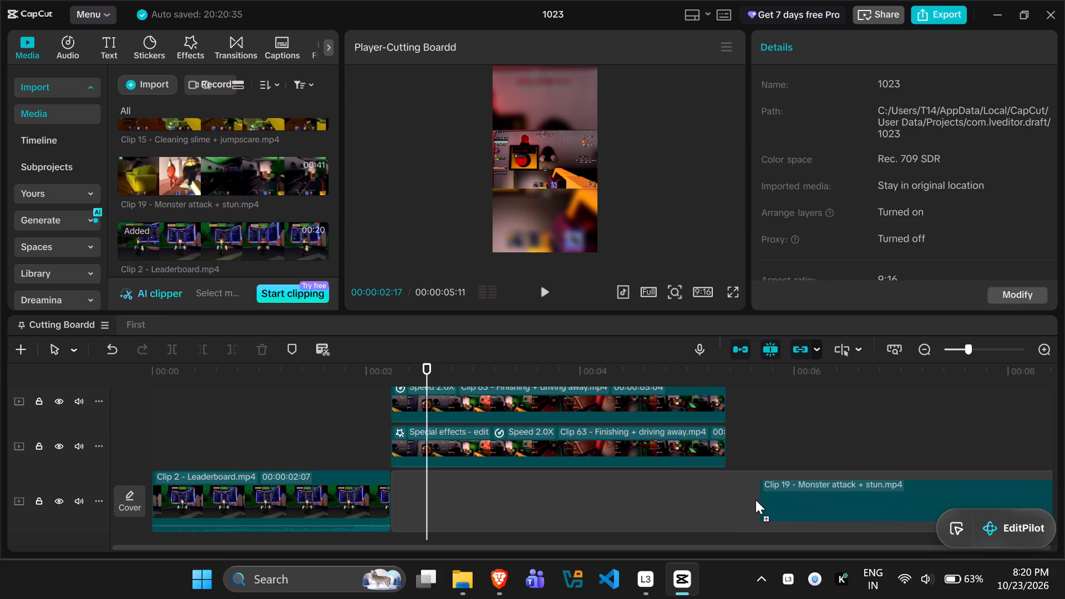
drag(755, 500, 735, 498)
drag(620, 496, 638, 474)
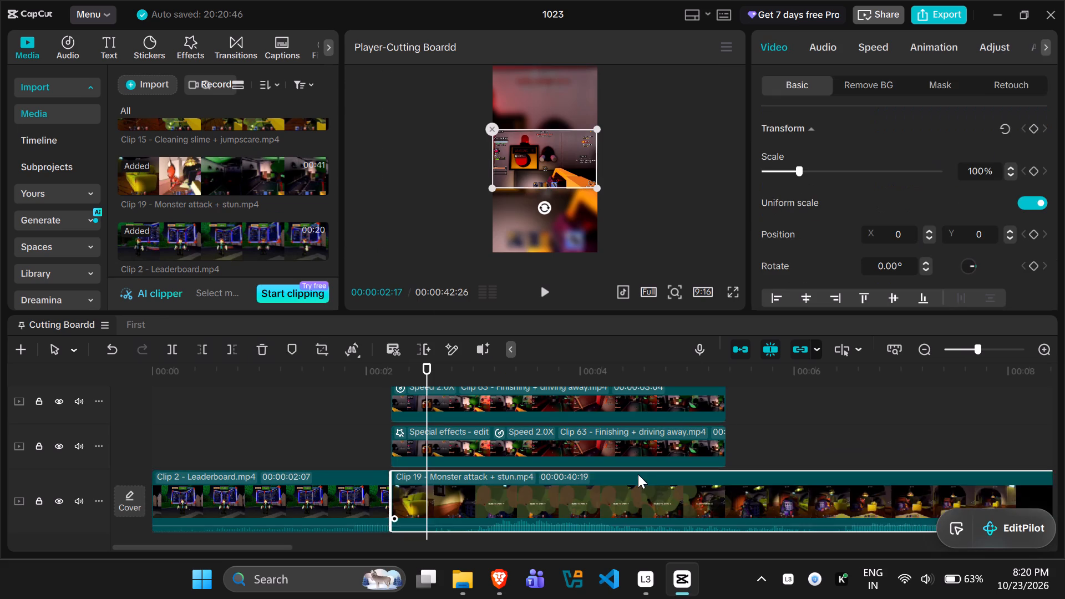
drag(638, 474, 617, 407)
scroll(620, 422, up, 4)
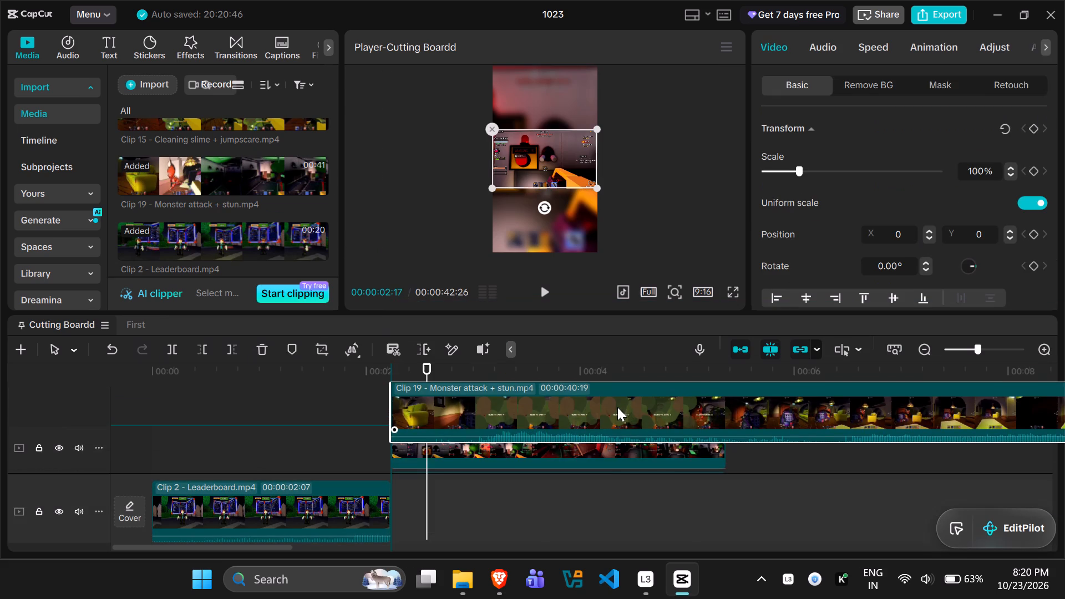
drag(617, 407, 617, 406)
drag(539, 437, 854, 436)
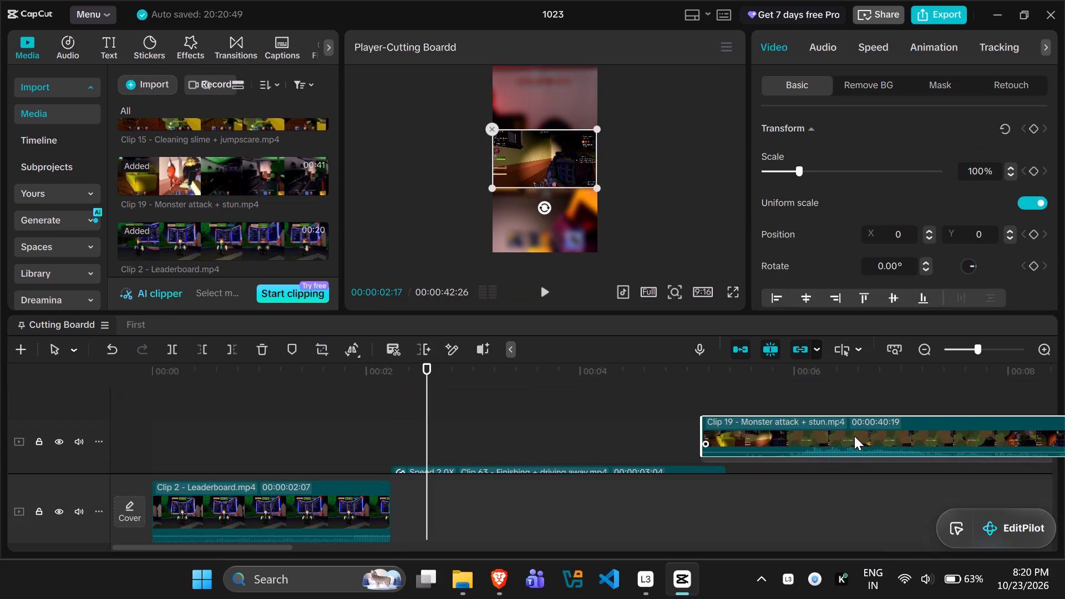
drag(854, 436, 871, 436)
Enlarge Clip 19 - Monster attack + stun.mp4 to a scale of about 146%.
key(space)
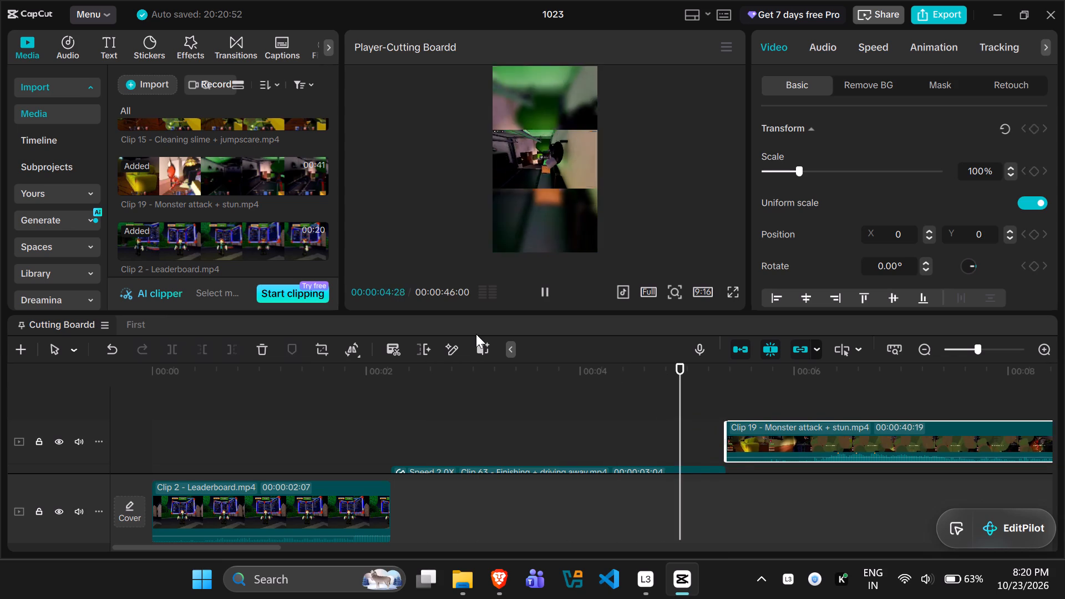
key(space)
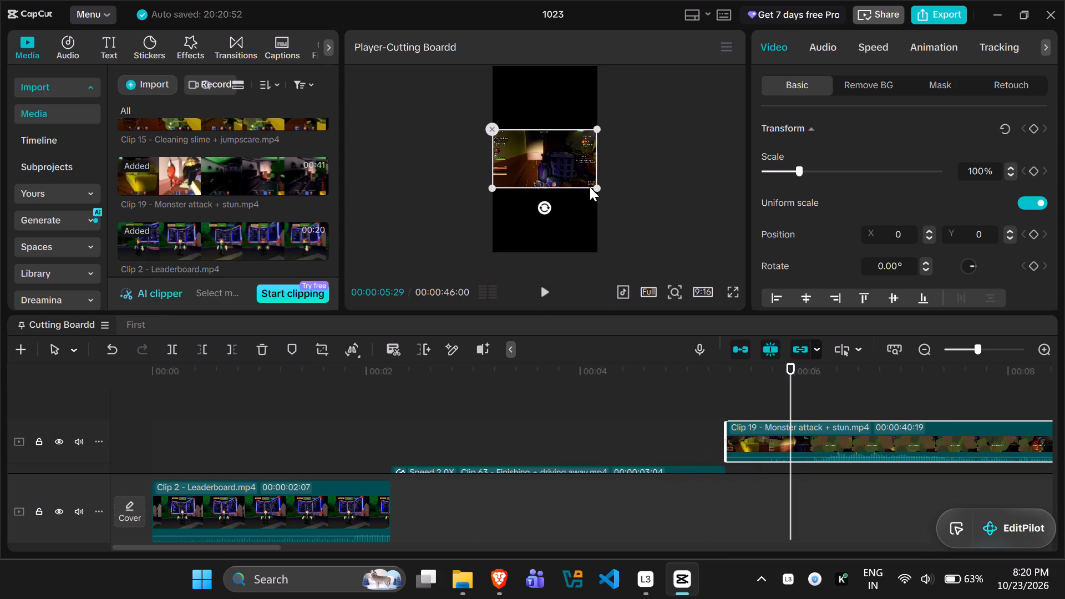
drag(594, 184, 628, 253)
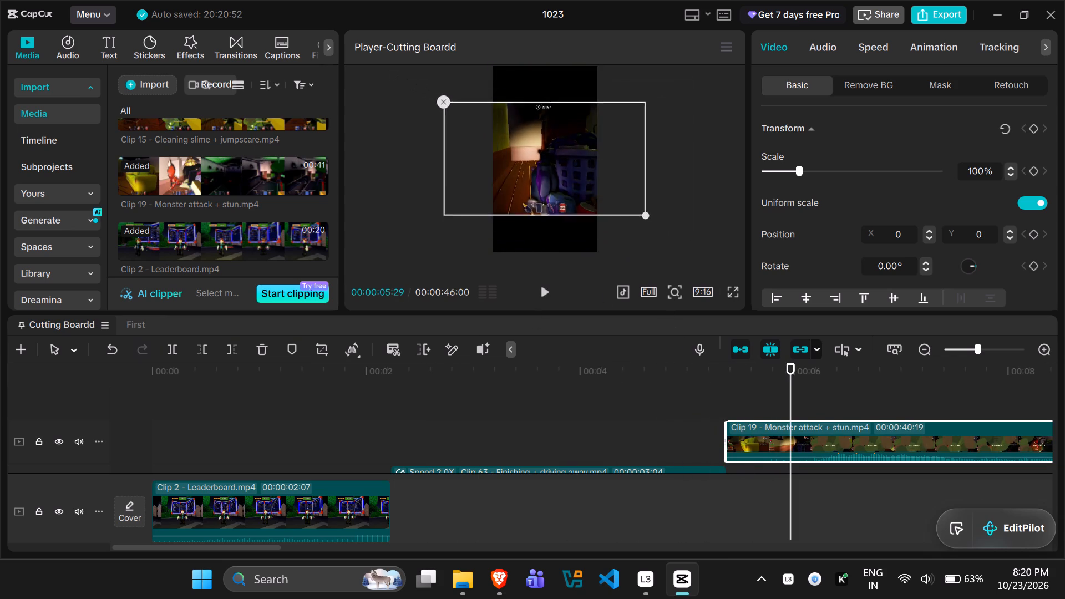
drag(628, 253, 611, 225)
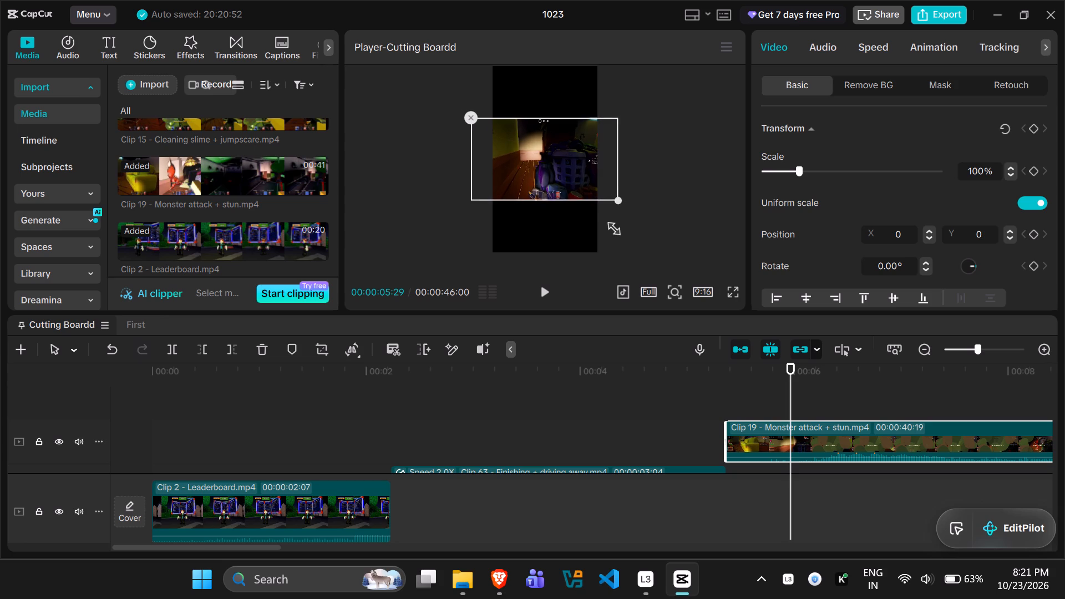
drag(611, 225, 613, 229)
Duplicate Clip 19 - Monster attack + stun.mp4 and stack the copy above the original with both starts aligned.
right_click(873, 440)
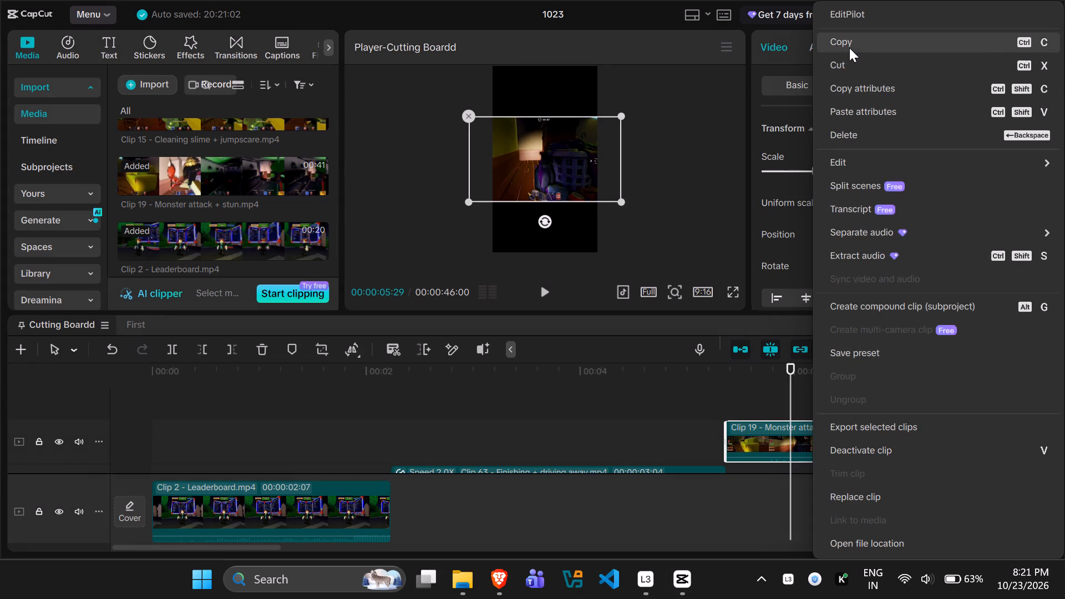
click(849, 48)
key(ctrl+v)
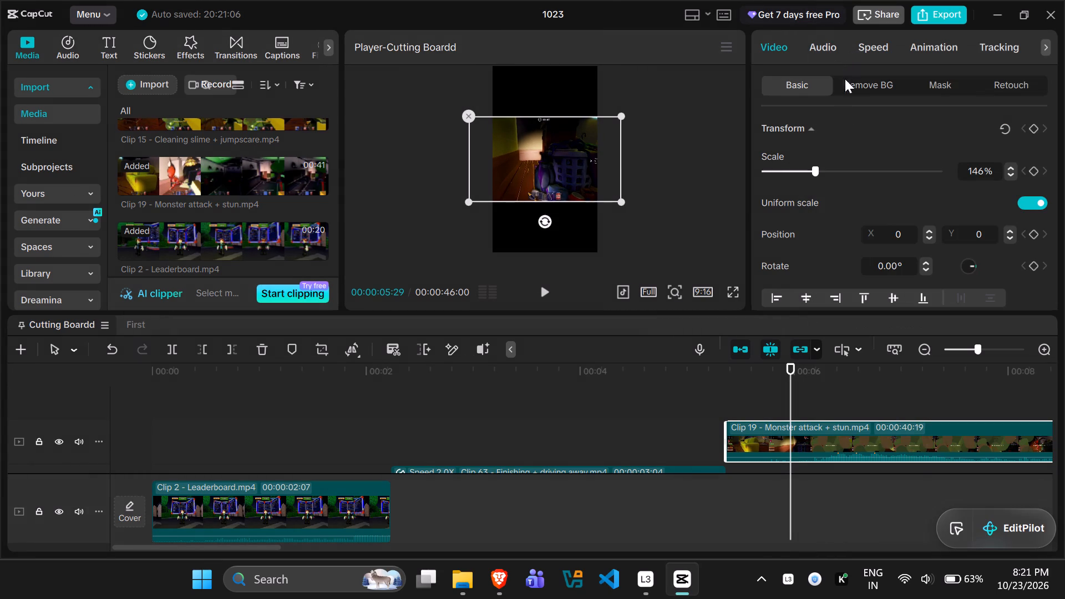
drag(835, 438, 770, 441)
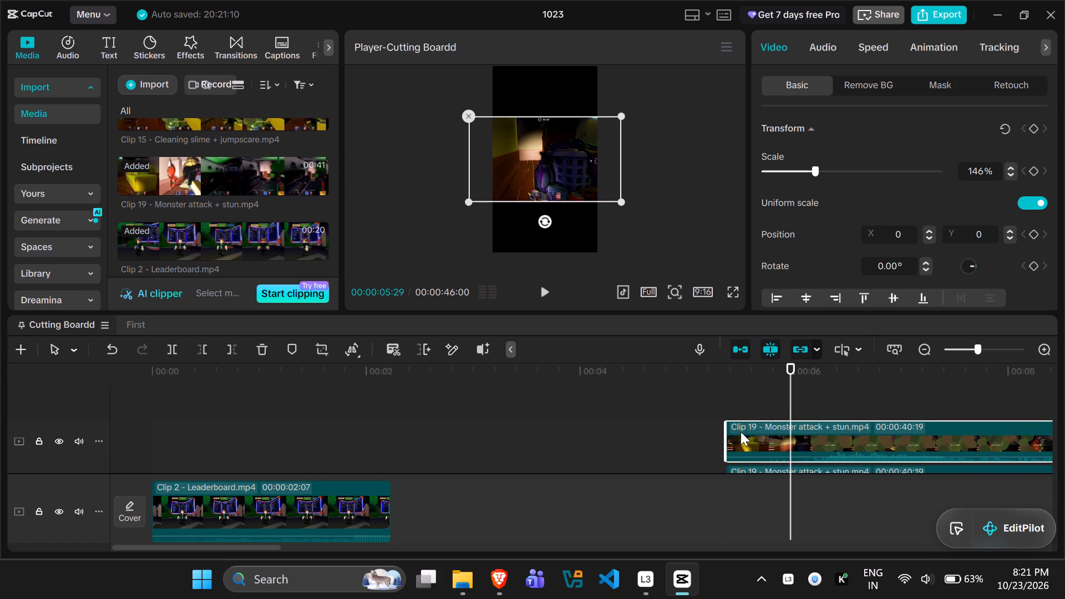
Enlarge the lower Clip 19 copy to a scale of about 316% so it fills the vertical frame as the background.
scroll(599, 402, down, 1)
click(777, 456)
drag(617, 196, 635, 227)
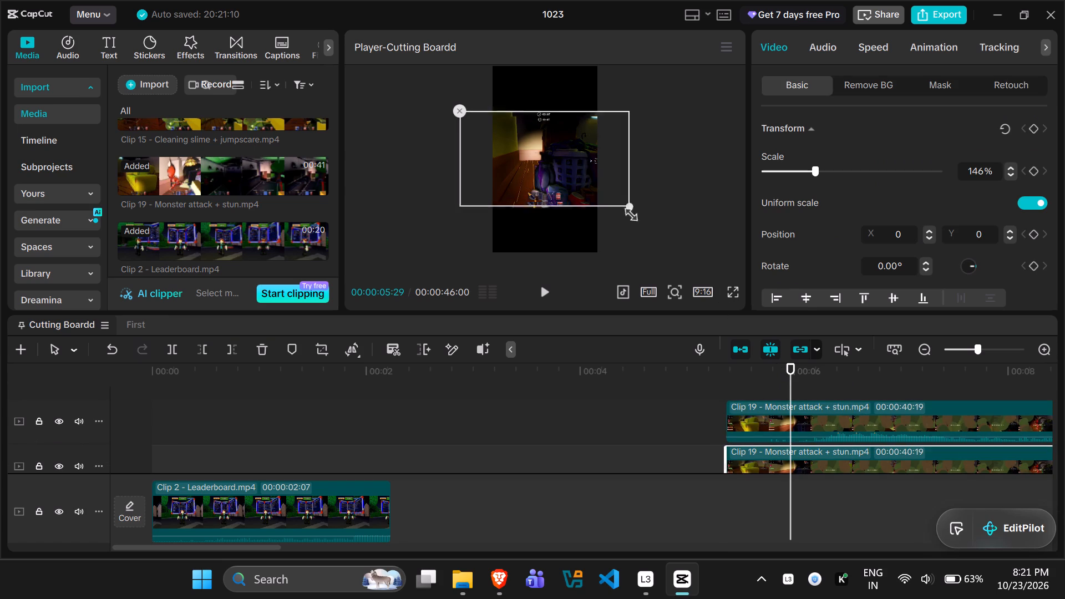
drag(635, 227, 692, 339)
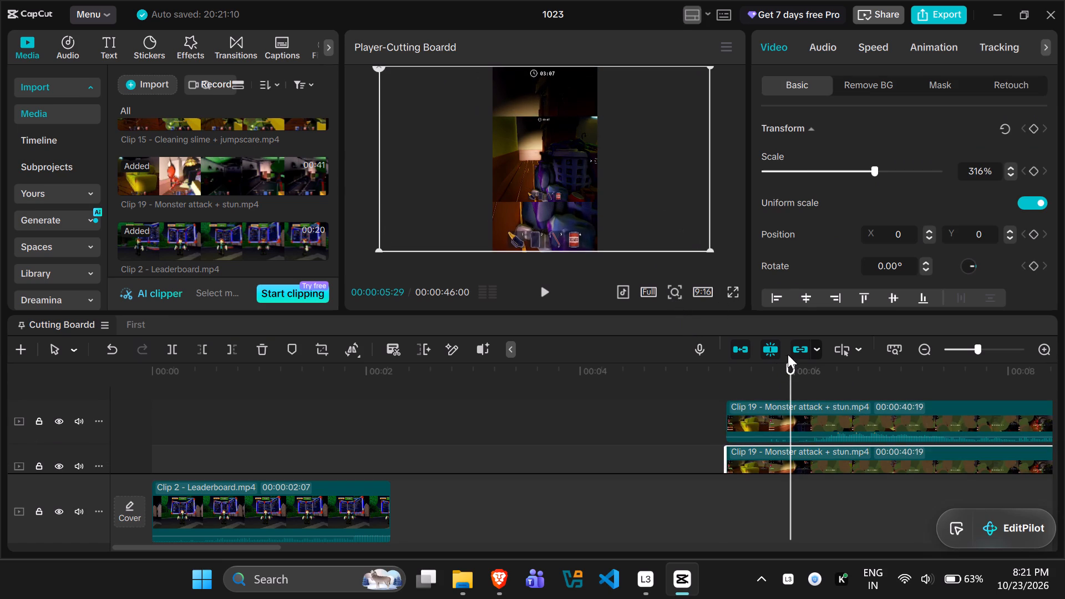
Trim away the beginning of both Clip 19 - Monster attack + stun.mp4 copies up to 00:00:11:06, at the dark moment before the monster appears.
drag(794, 368, 725, 382)
key(space)
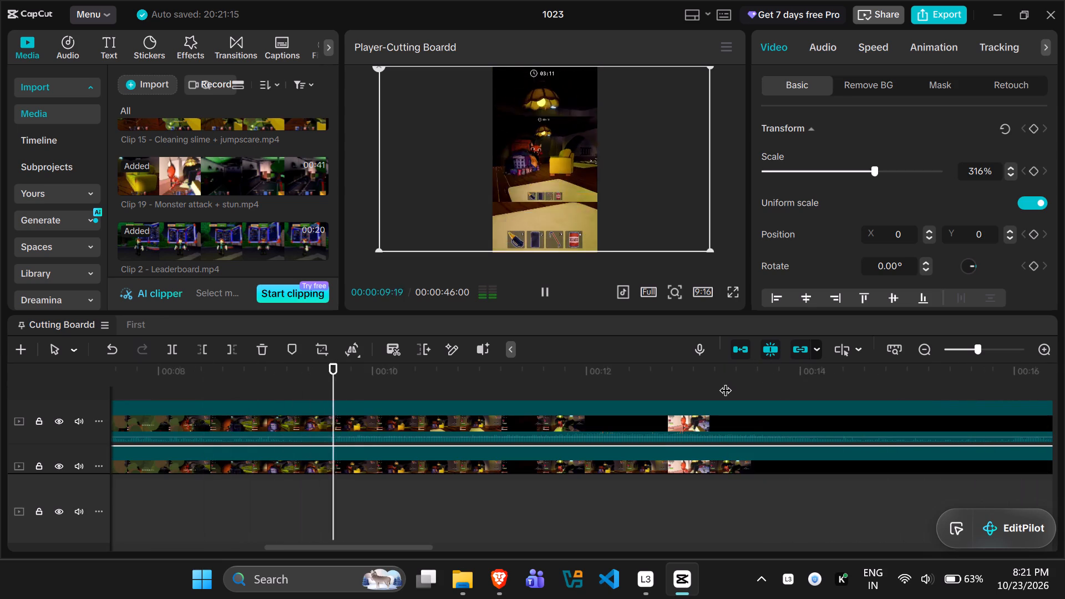
key(space)
key(space)
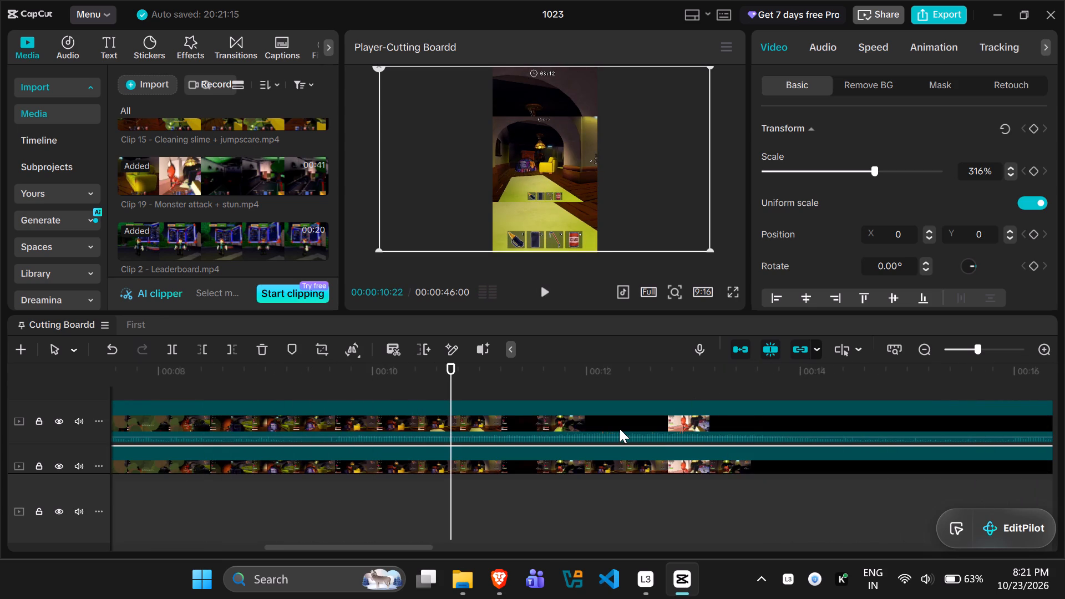
key(space)
key(space)
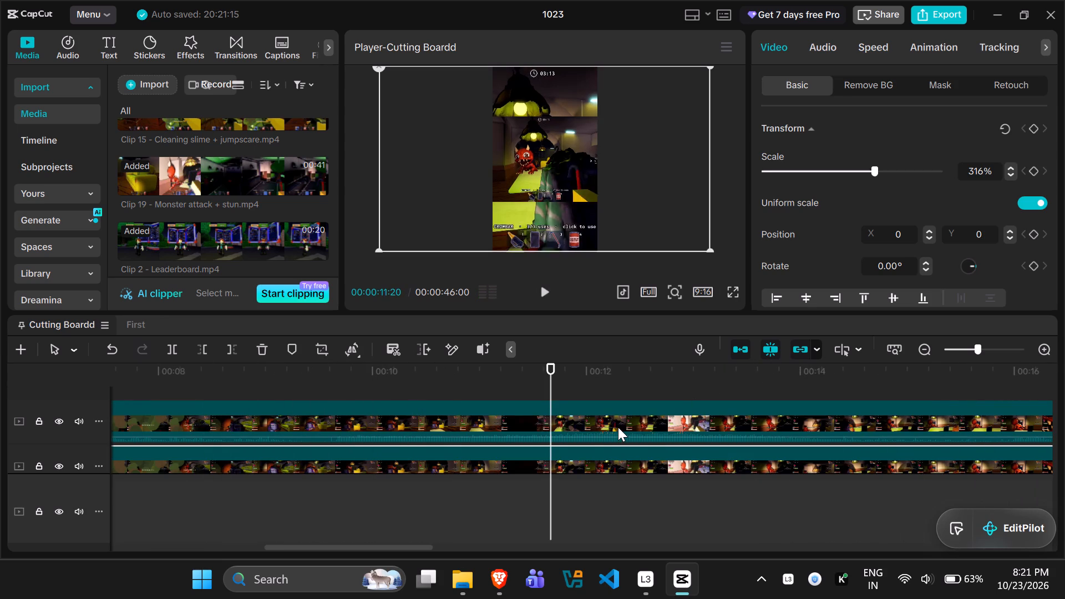
key(space)
key(space)
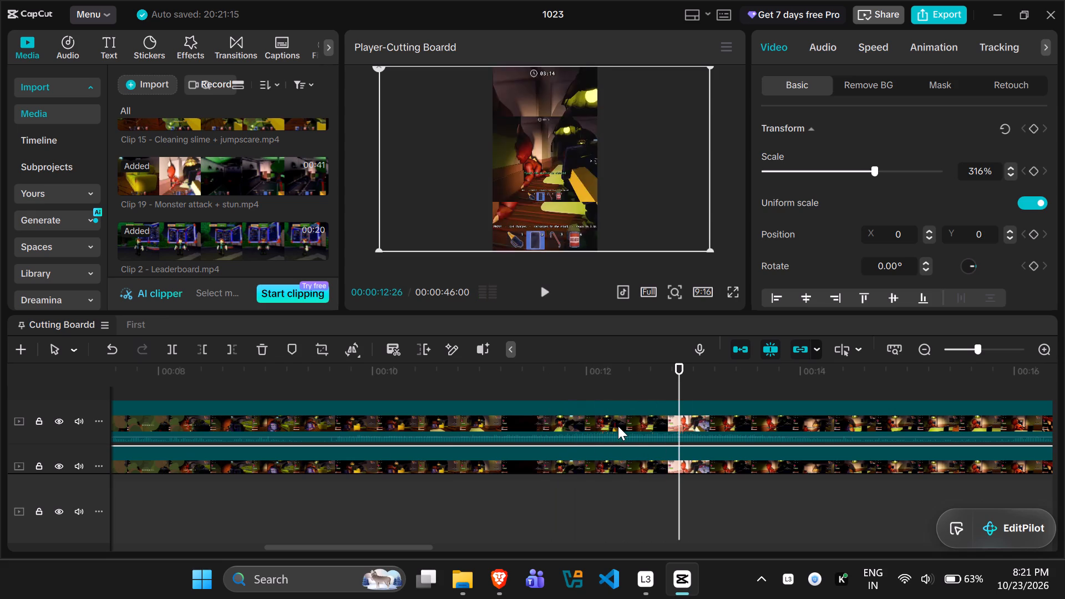
key(space)
drag(726, 393, 618, 390)
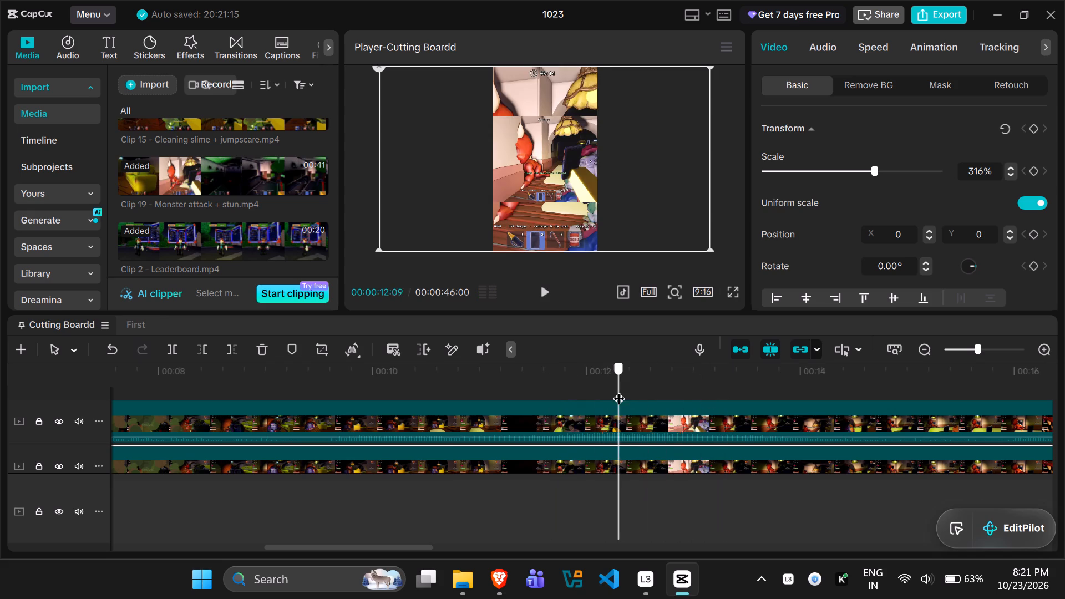
drag(618, 390, 500, 383)
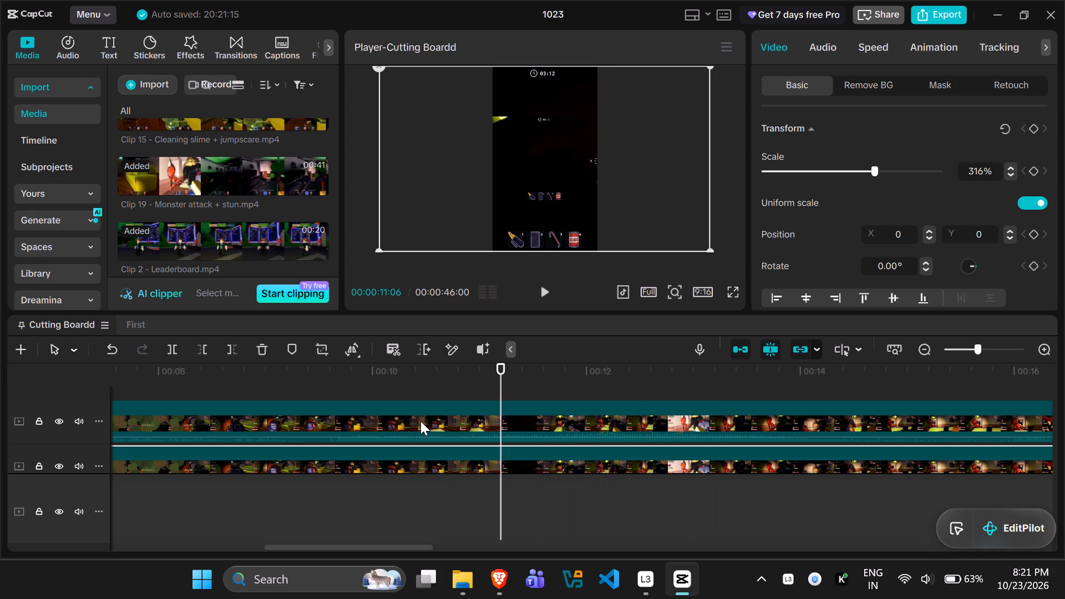
shift+click(420, 420)
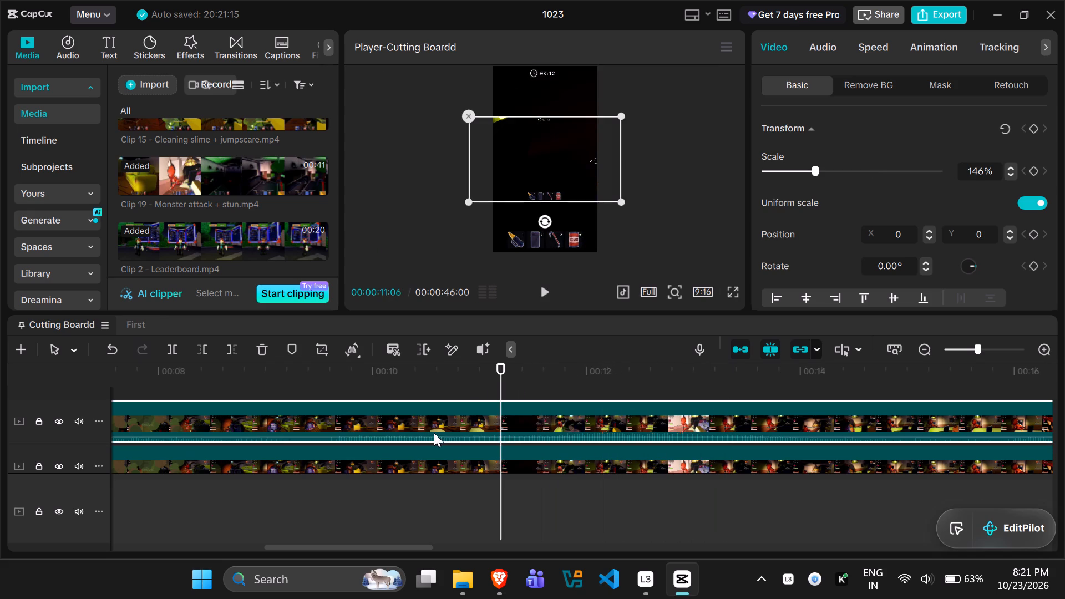
shift+click(439, 447)
ctrl+click(406, 418)
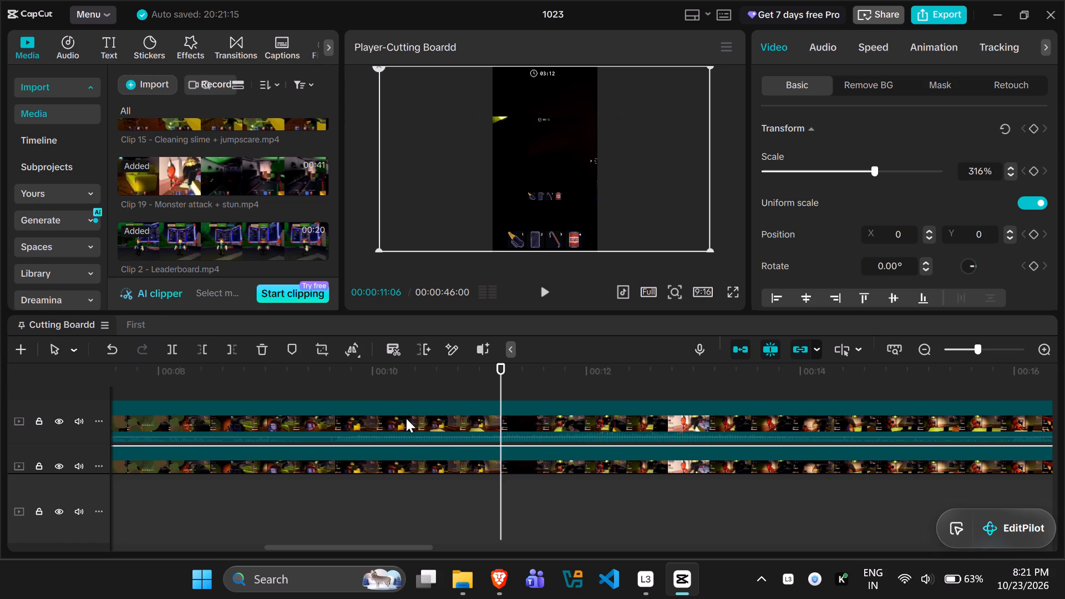
click(202, 356)
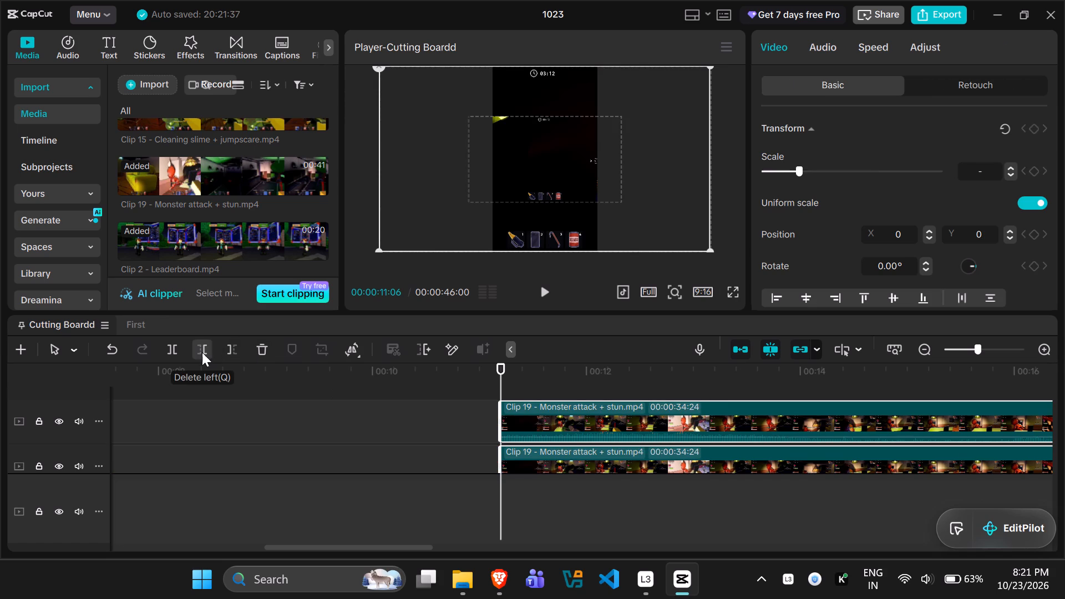
Trim off everything after 00:00:13:02 from both Clip 19 copies, keeping a 00:00:01:26 segment of the monster attack.
key(space)
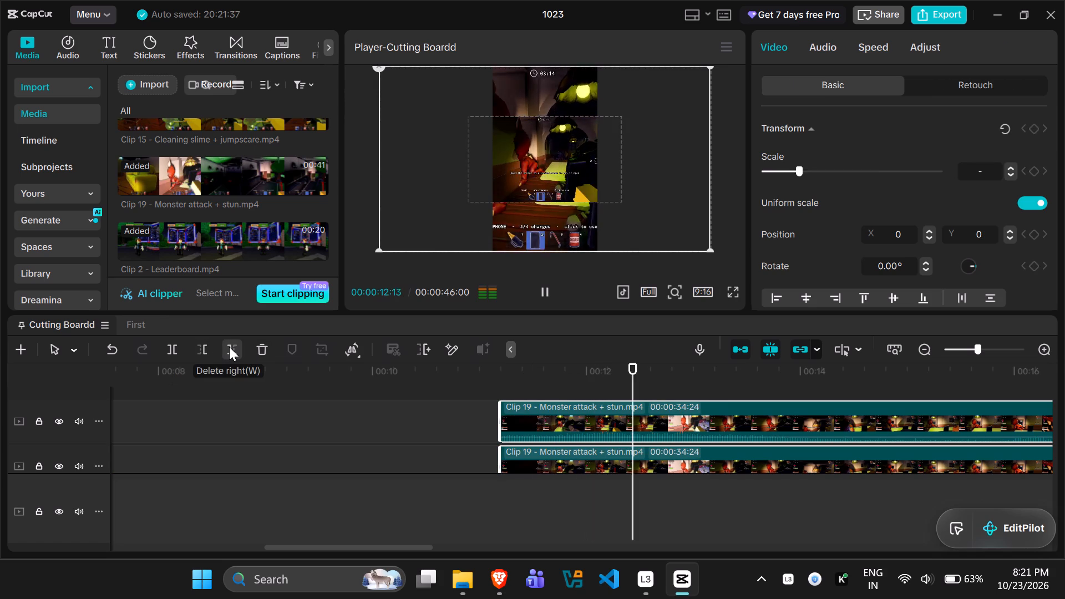
key(space)
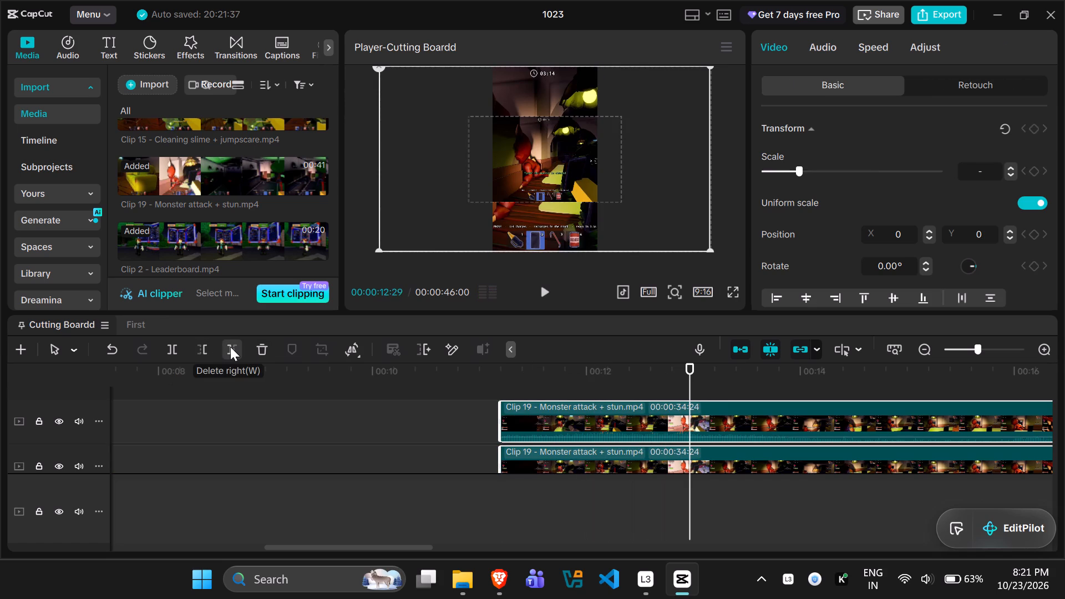
key(space)
key(space)
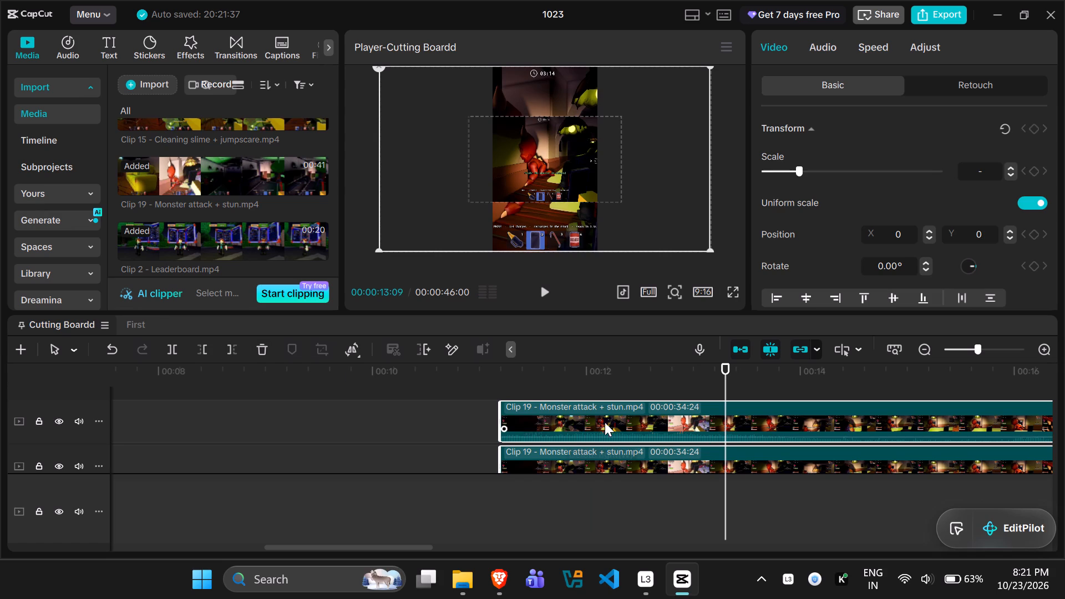
key(space)
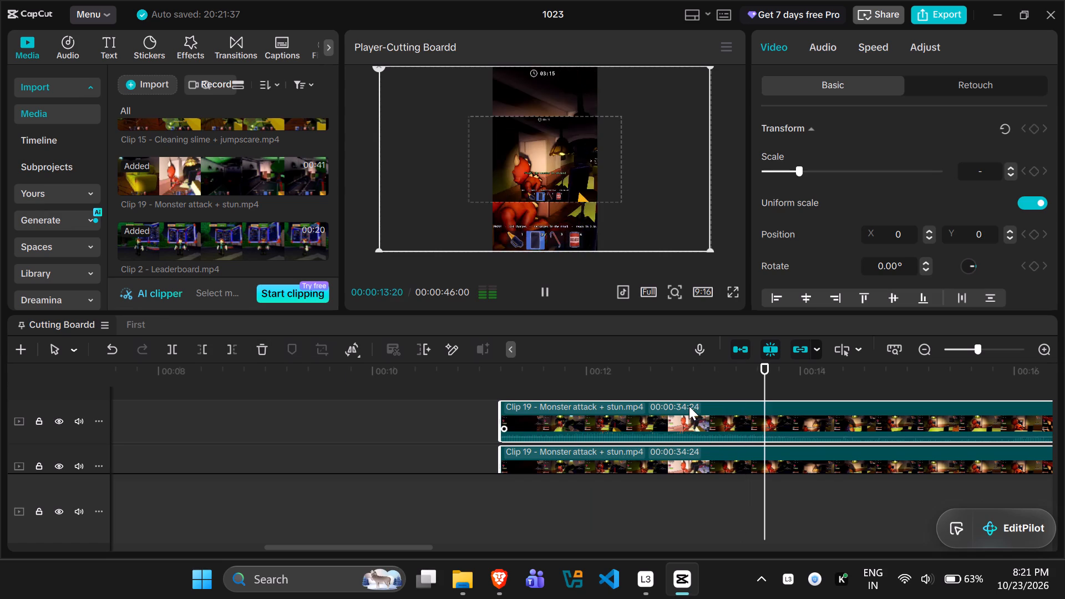
key(space)
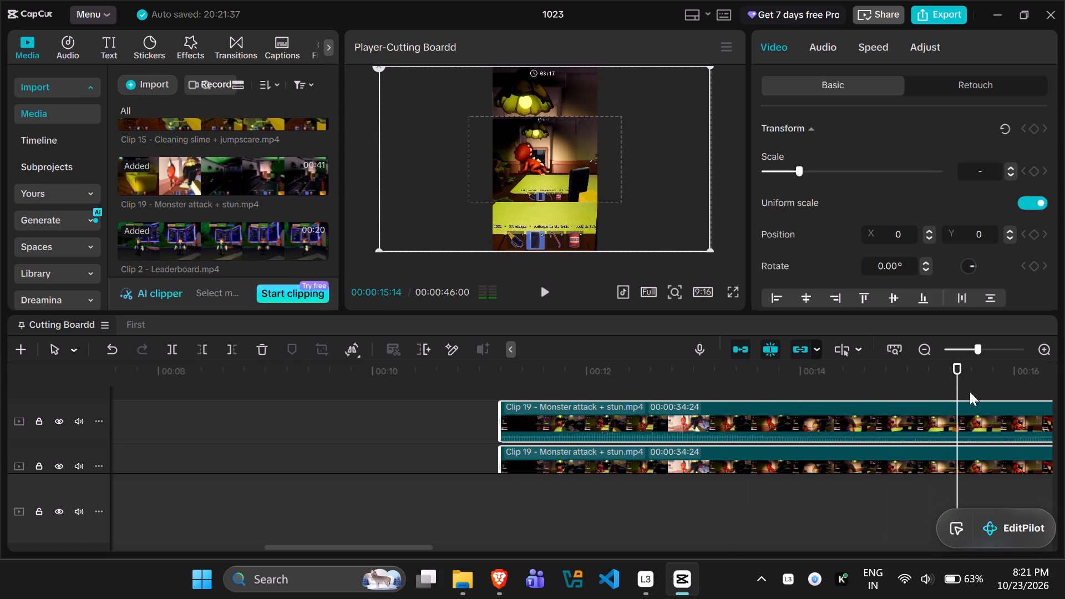
drag(951, 377, 701, 379)
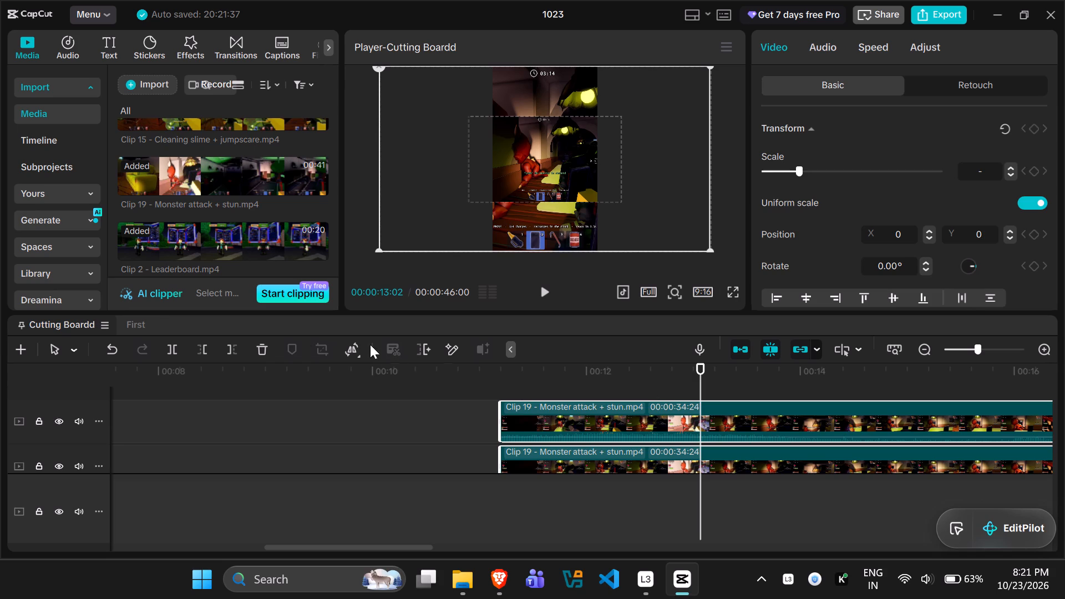
click(224, 352)
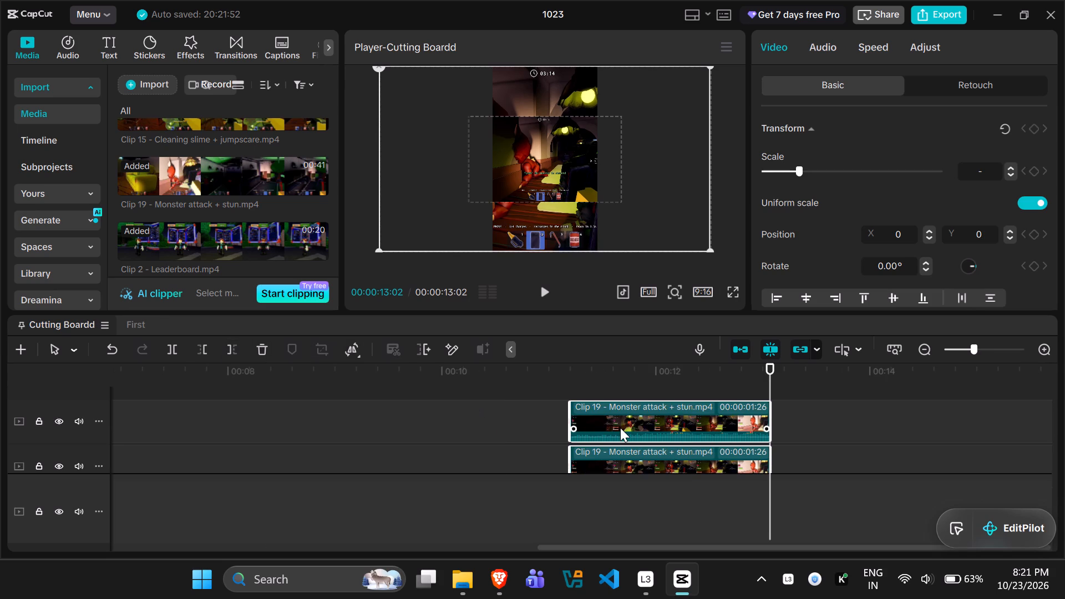
Move both trimmed Clip 19 copies back along their upper tracks so they start directly at the end of the Clip 63 copies.
scroll(620, 428, down, 3)
drag(615, 404, 498, 438)
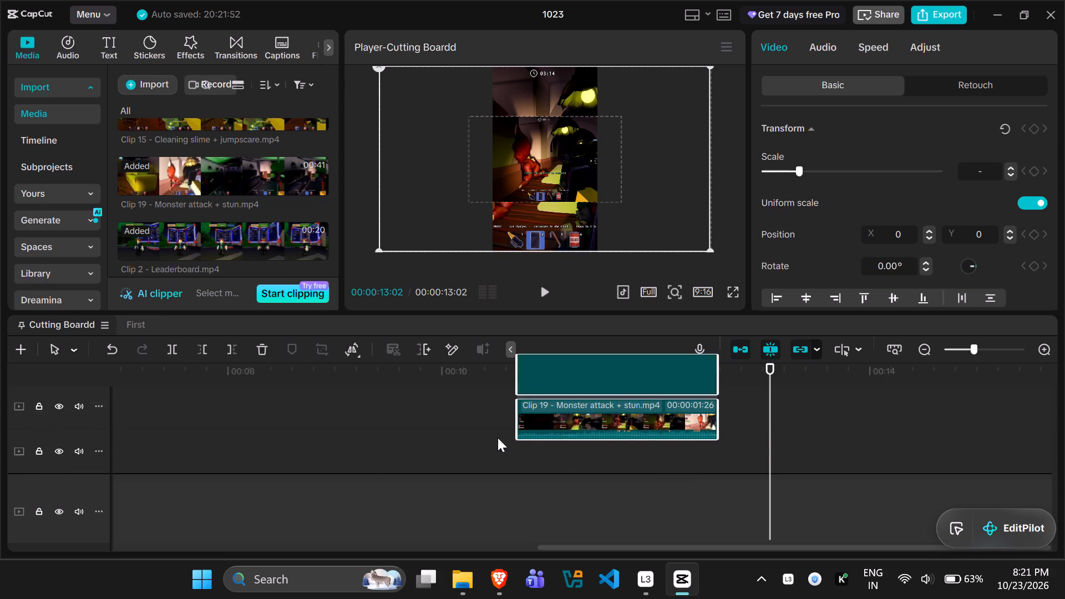
drag(498, 438, 301, 481)
scroll(220, 483, down, 4)
scroll(179, 465, down, 6)
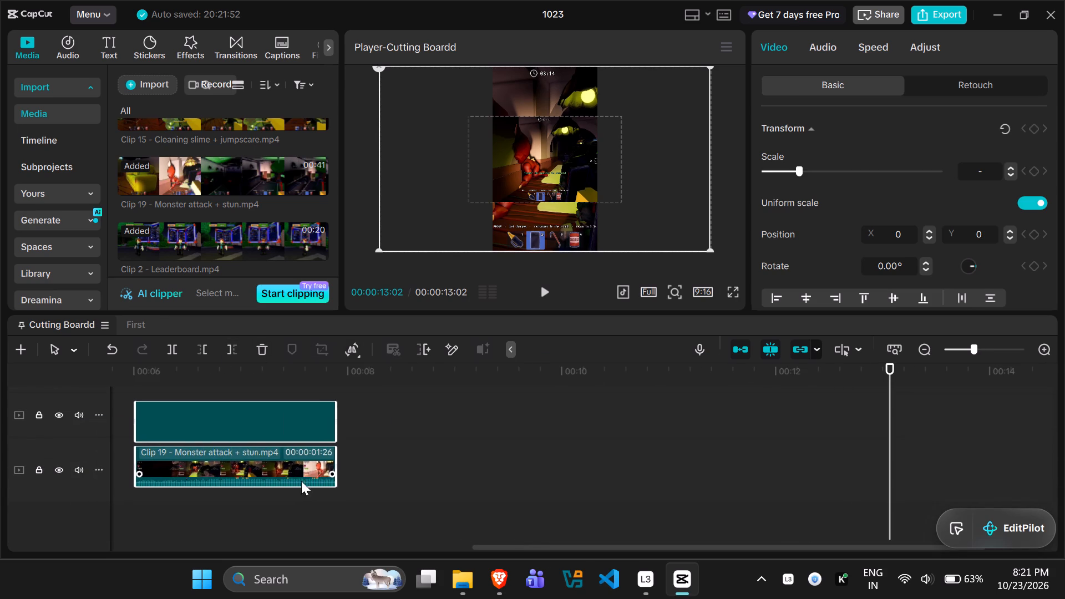
drag(301, 481, 6, 469)
scroll(516, 527, down, 4)
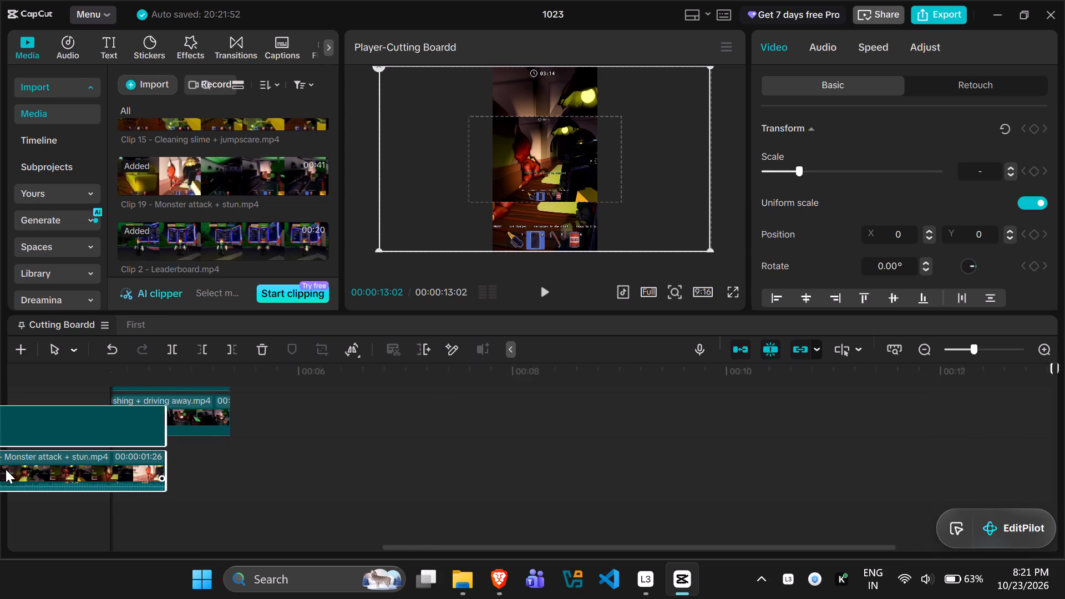
drag(6, 469, 530, 506)
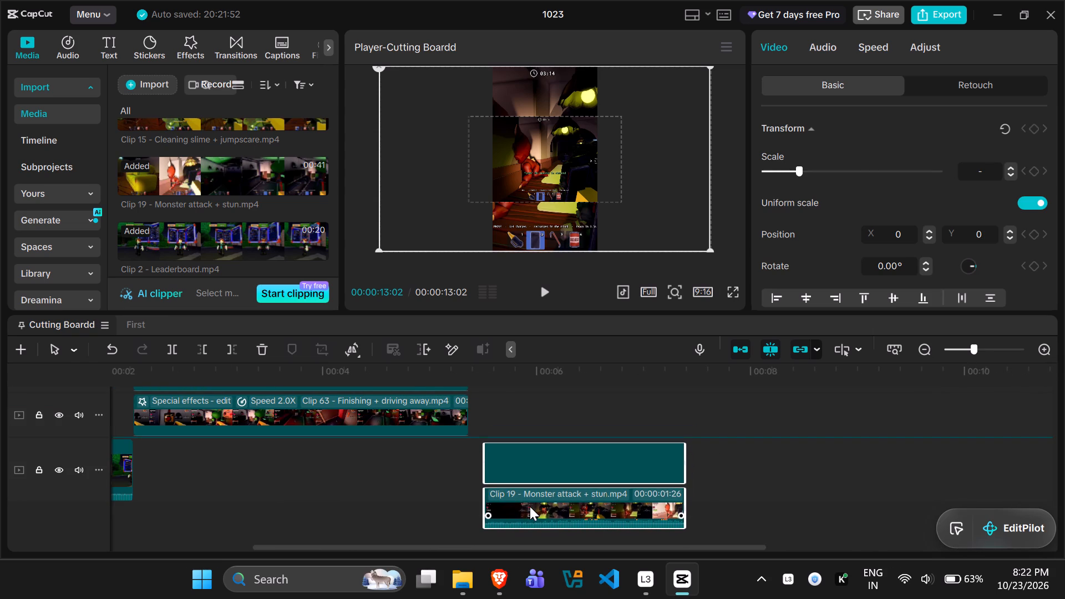
drag(530, 506, 519, 410)
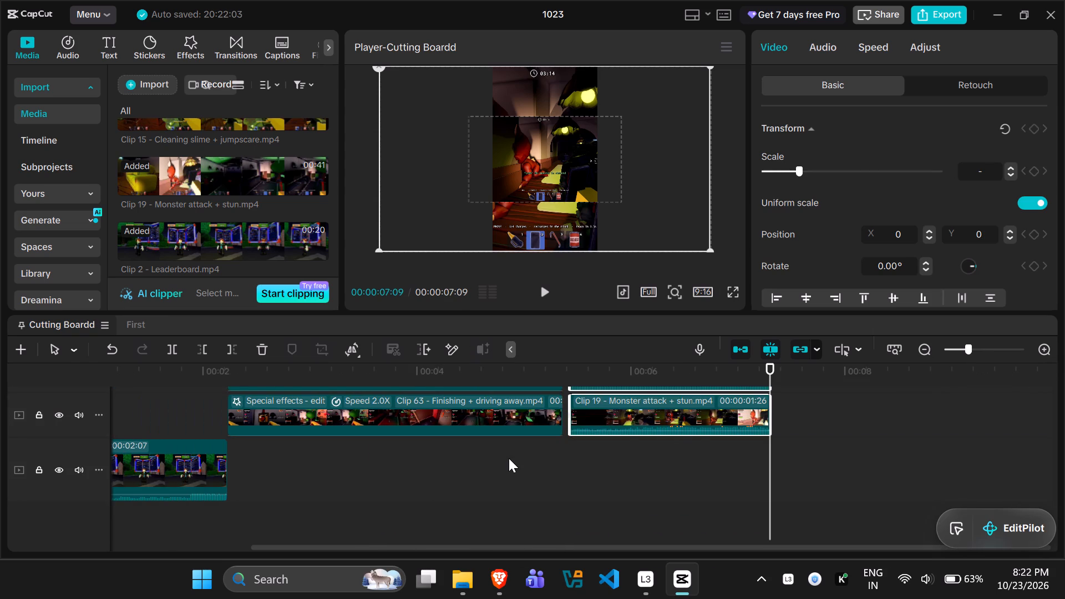
scroll(509, 458, up, 4)
drag(623, 435, 612, 436)
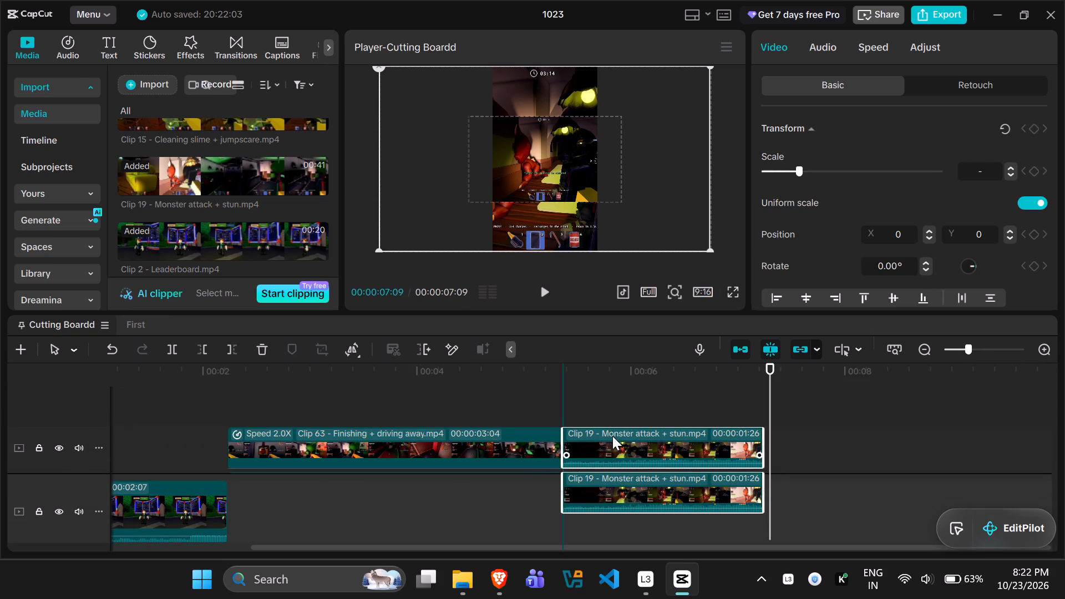
Add Clip 15 - Cleaning slime + jumpscare.mp4 to the timeline on the lower overlay track, directly after the Clip 19 background copy.
scroll(246, 217, up, 1)
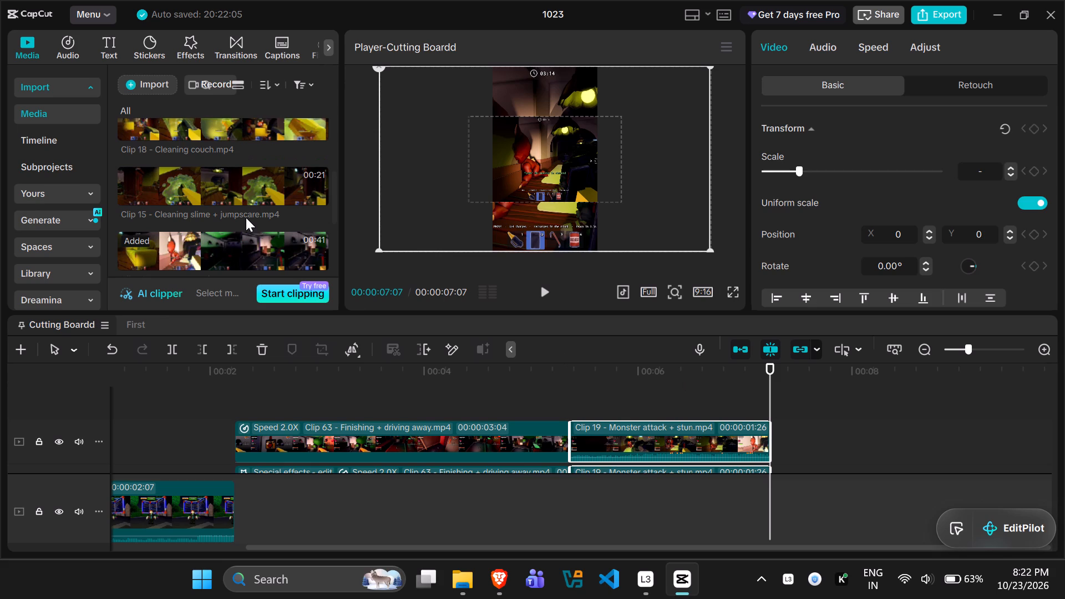
drag(214, 168, 570, 280)
drag(570, 280, 770, 440)
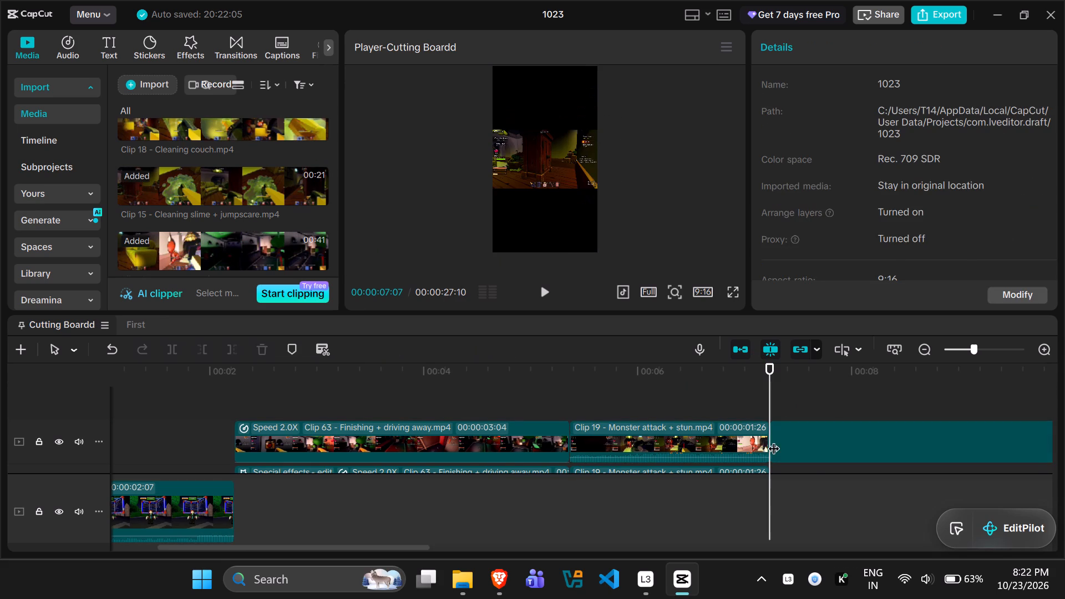
drag(800, 440, 806, 471)
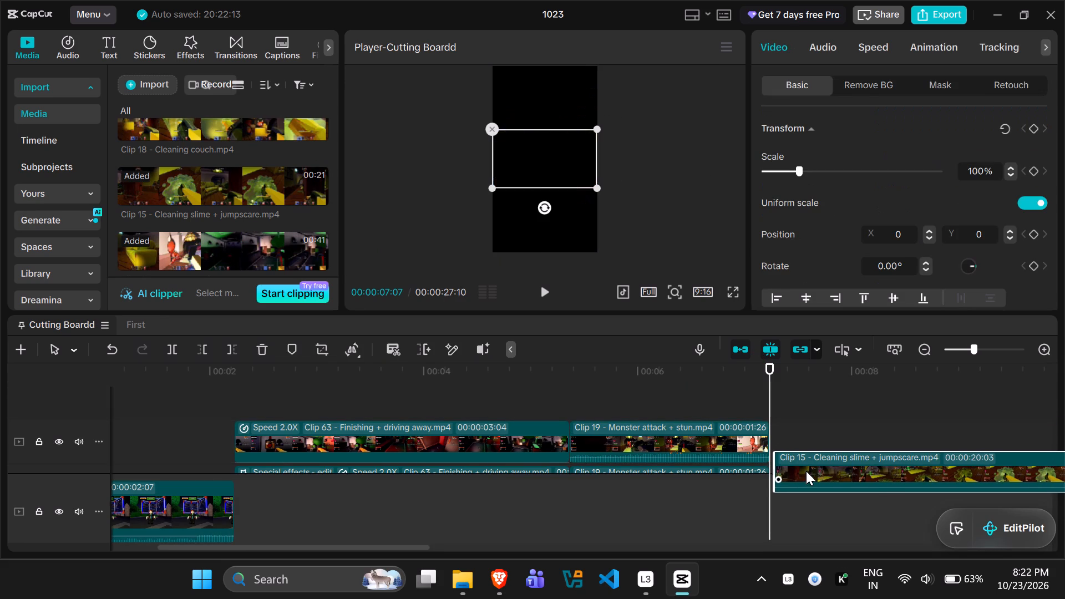
drag(808, 434, 798, 435)
Play the sequence into Clip 15 - Cleaning slime + jumpscare.mp4 and enlarge that clip to a scale of about 146%.
key(space)
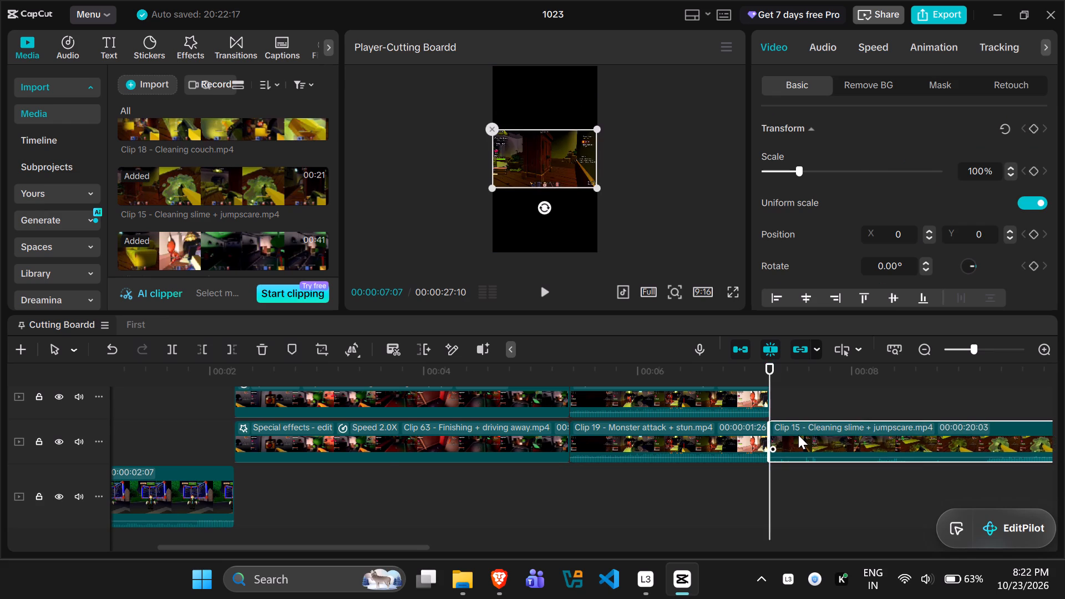
key(space)
key(space)
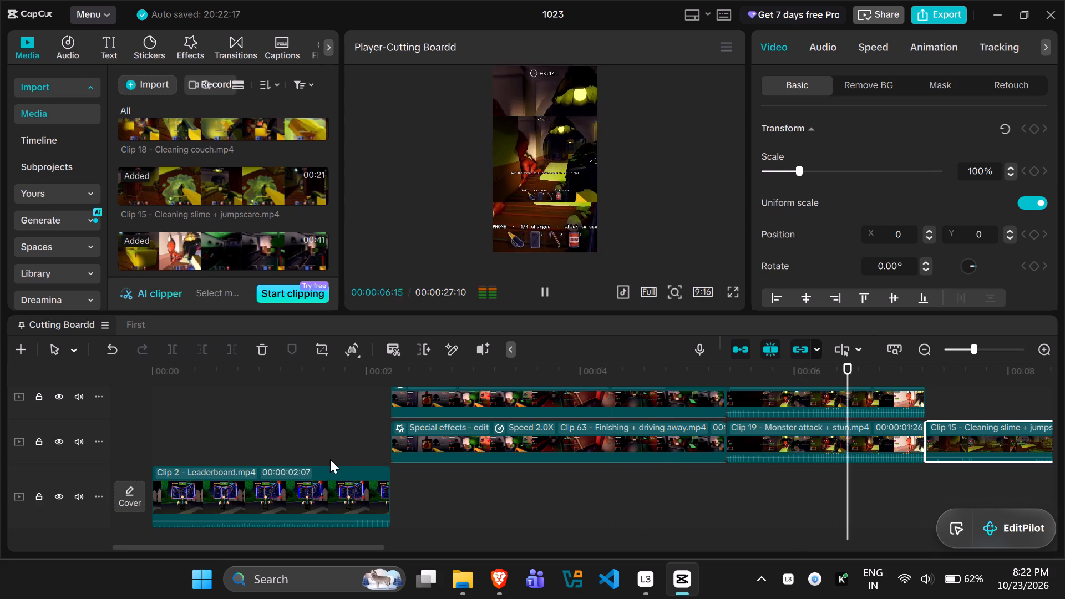
key(space)
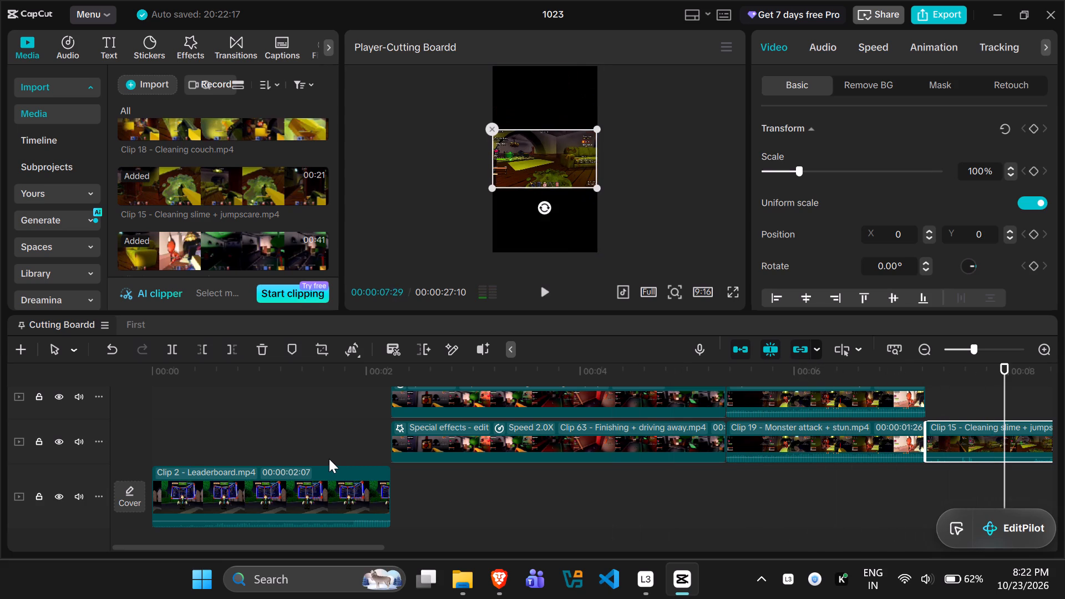
click(594, 181)
drag(592, 185, 615, 208)
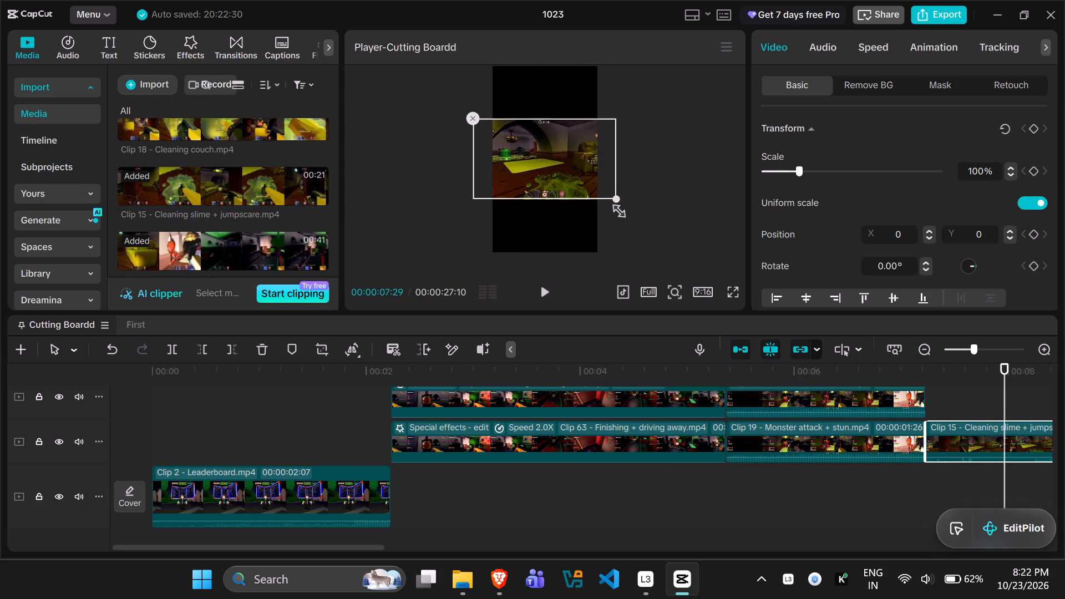
drag(615, 208, 621, 214)
Place a duplicate of the enlarged Clip 15 on the upper overlay track, starting directly at the end of Clip 19.
right_click(984, 428)
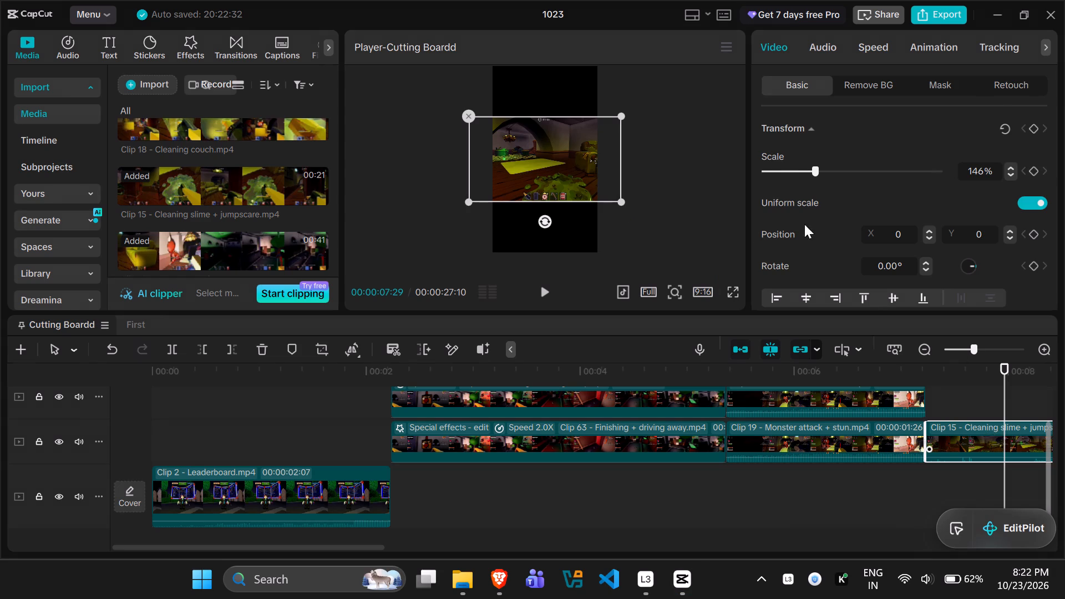
click(843, 48)
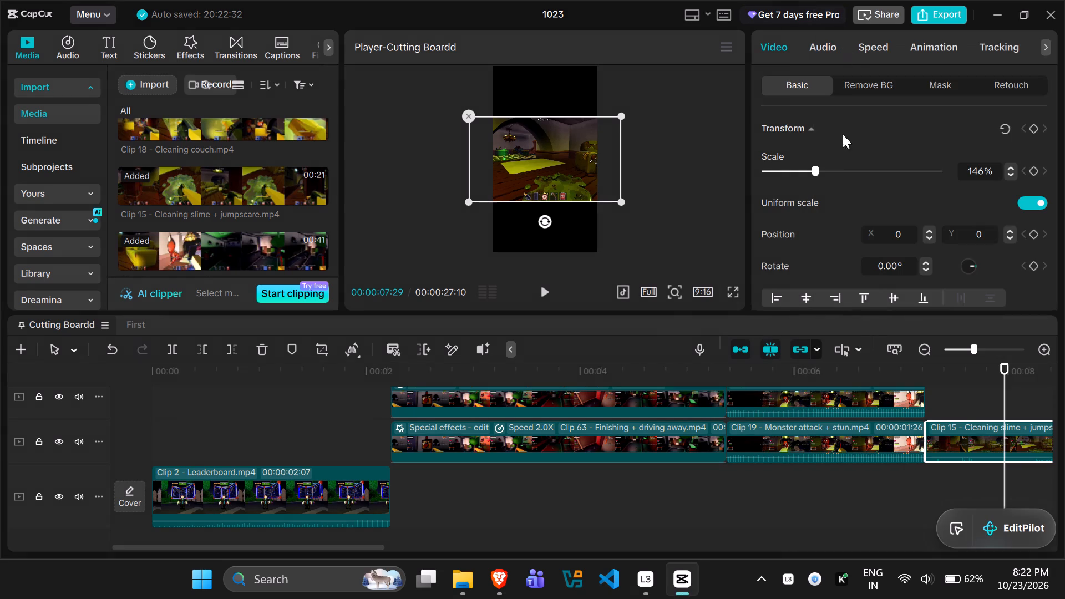
scroll(898, 443, up, 1)
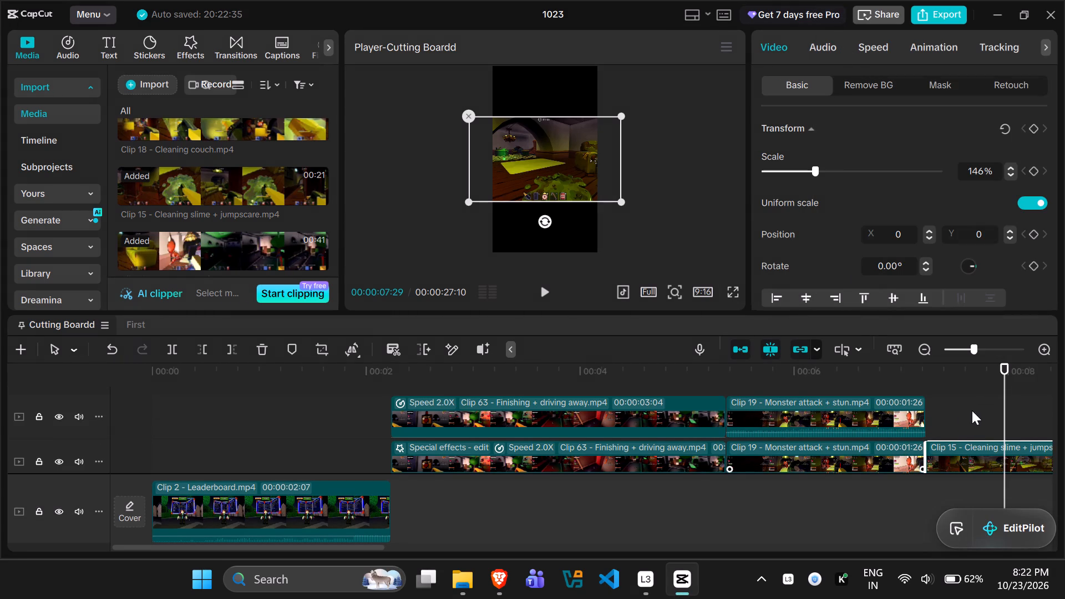
drag(1000, 403, 927, 403)
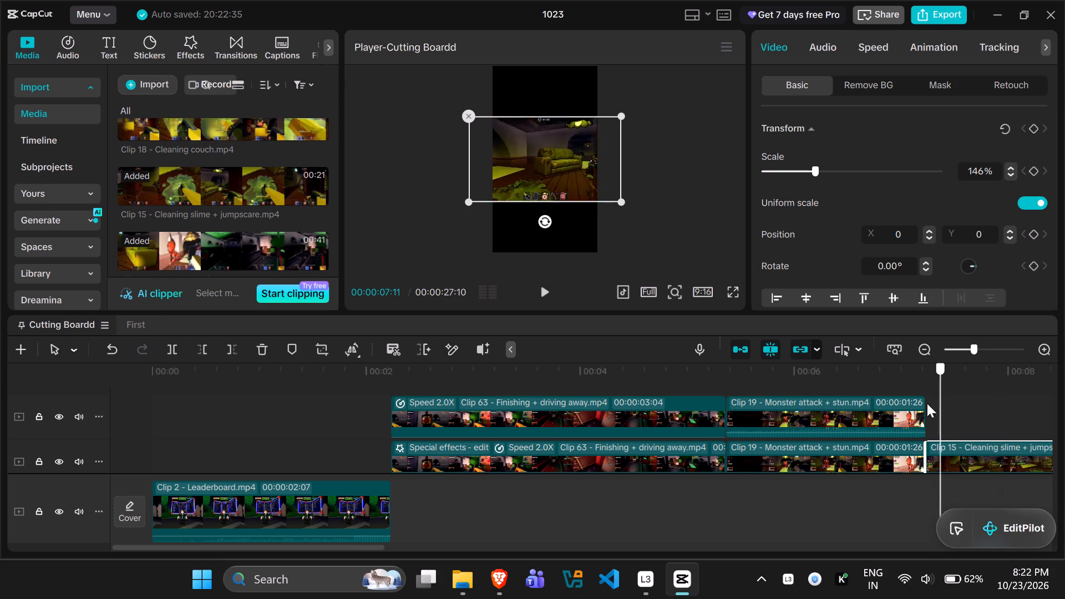
drag(927, 403, 924, 403)
key(ctrl+v)
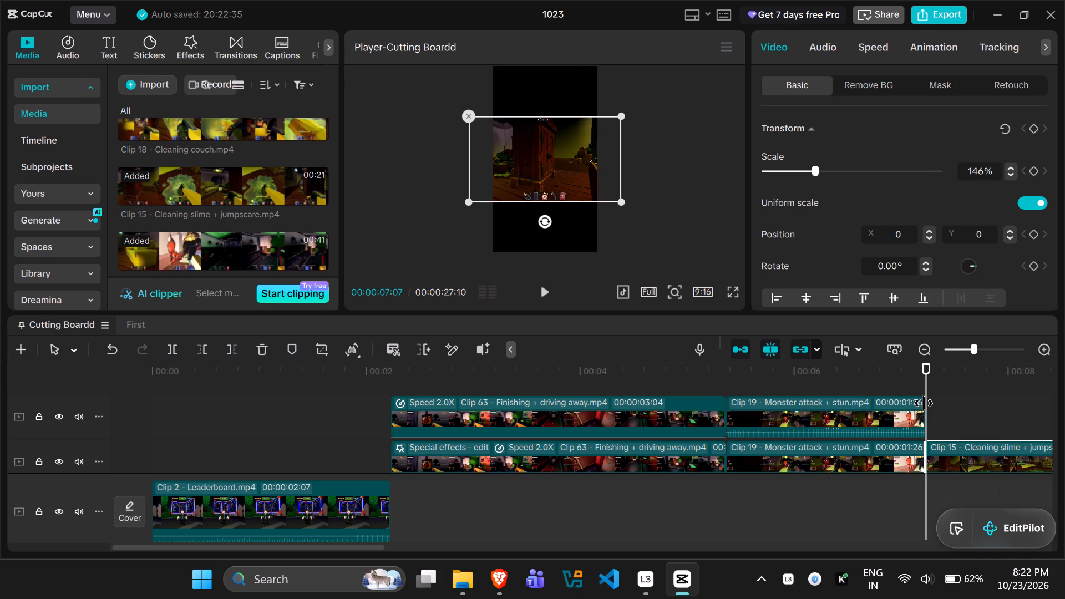
Enlarge the lower-track copy of Clip 15 until it fills the full height of the vertical frame as a background.
click(986, 453)
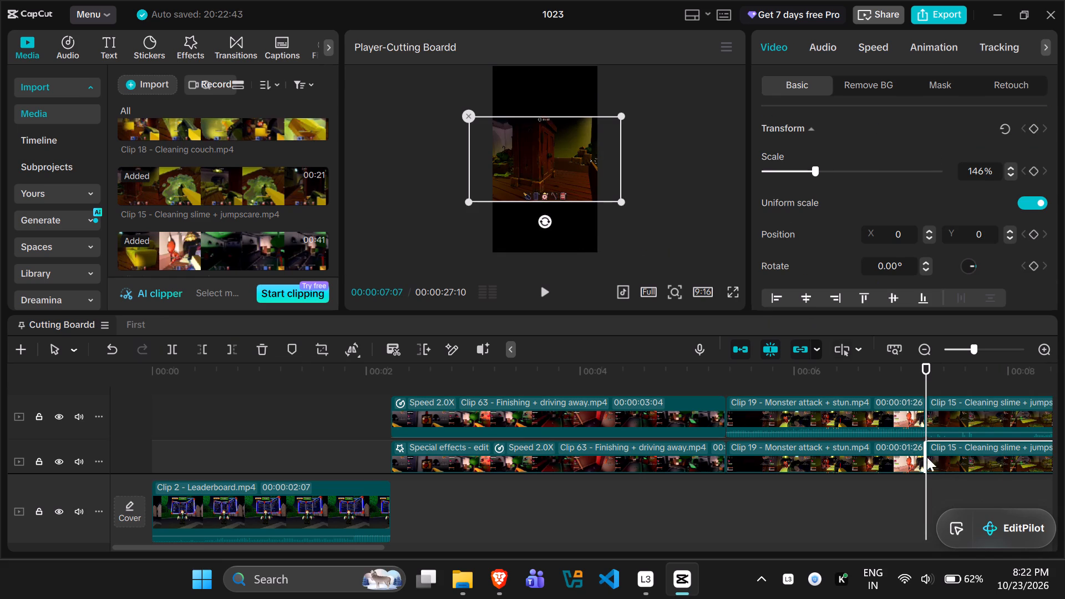
drag(619, 202, 688, 311)
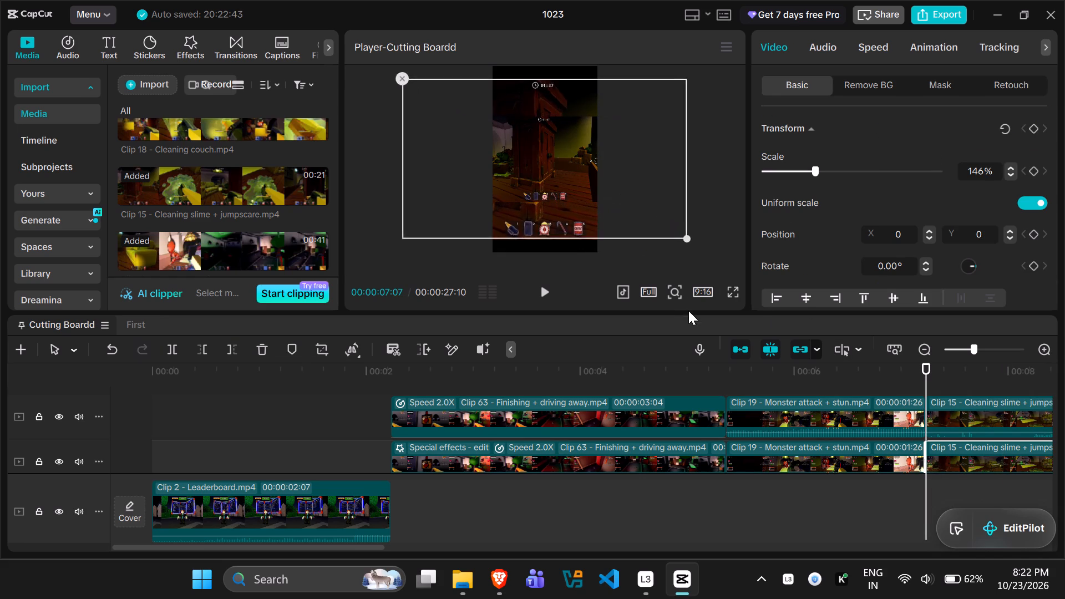
drag(688, 311, 711, 341)
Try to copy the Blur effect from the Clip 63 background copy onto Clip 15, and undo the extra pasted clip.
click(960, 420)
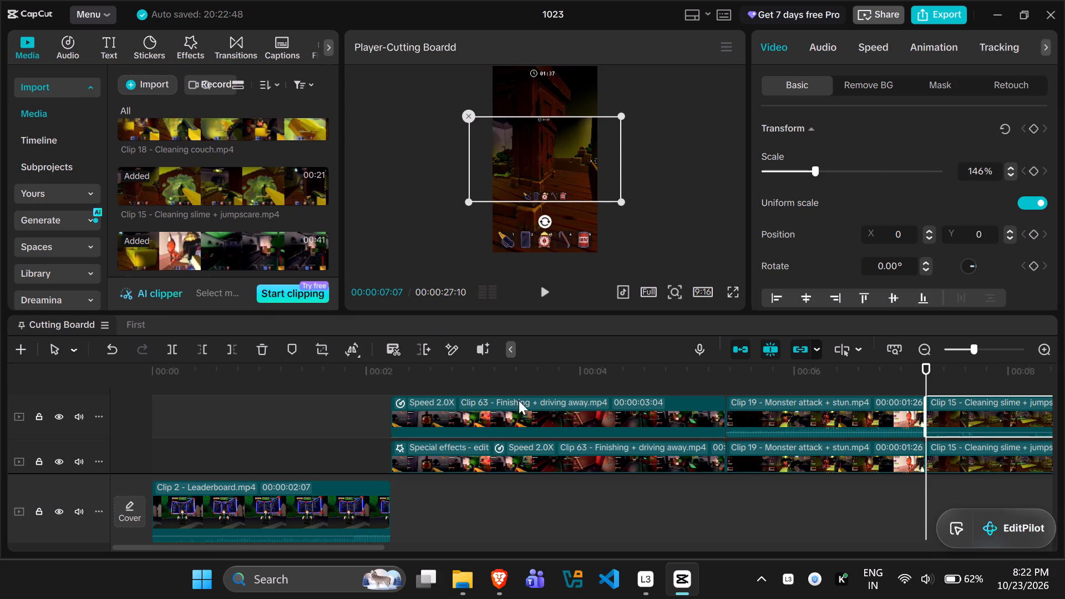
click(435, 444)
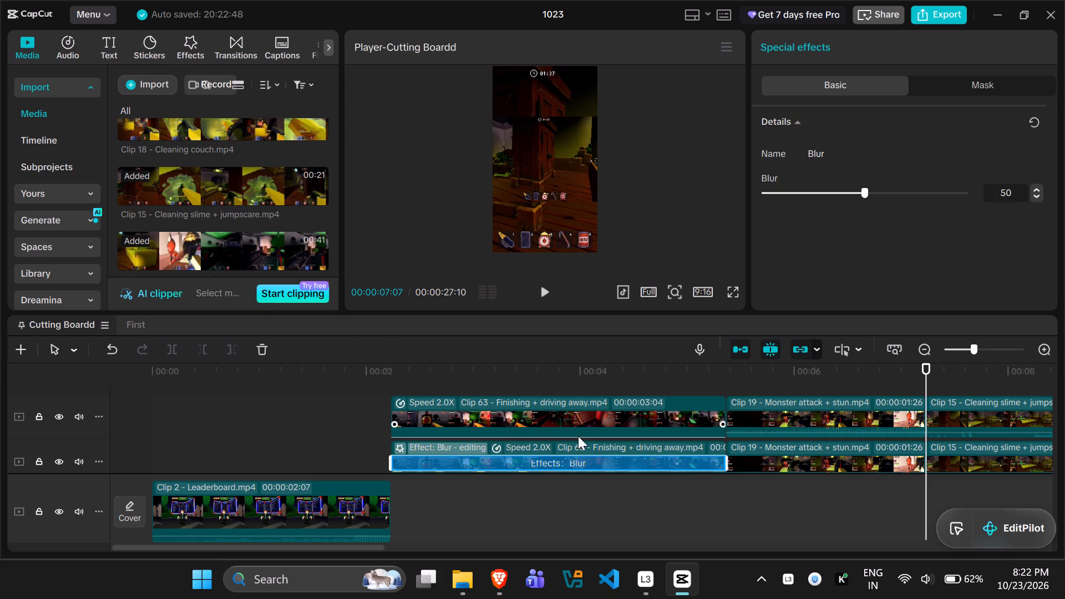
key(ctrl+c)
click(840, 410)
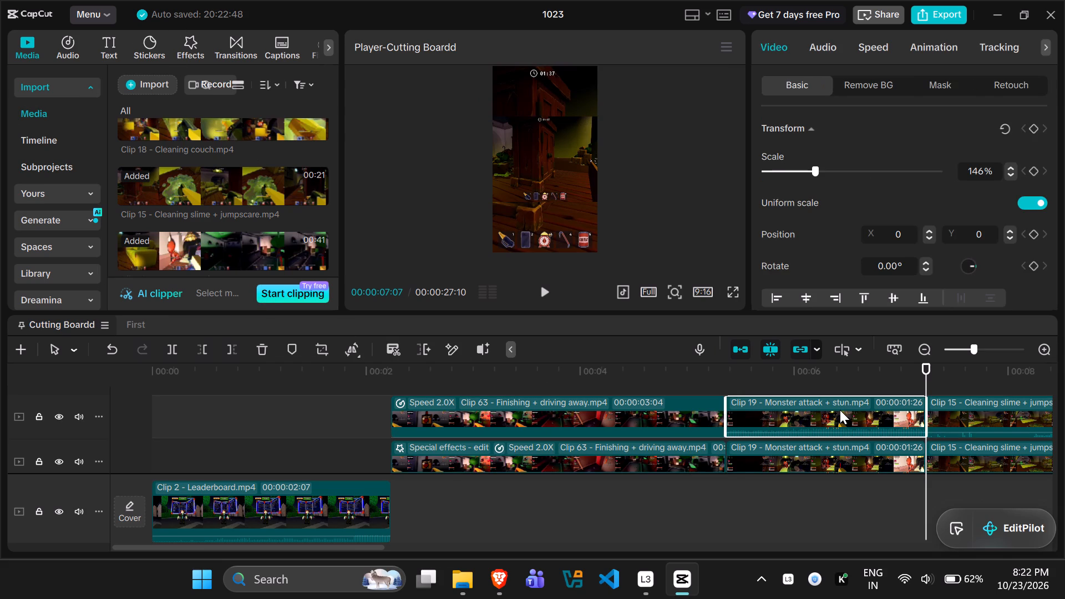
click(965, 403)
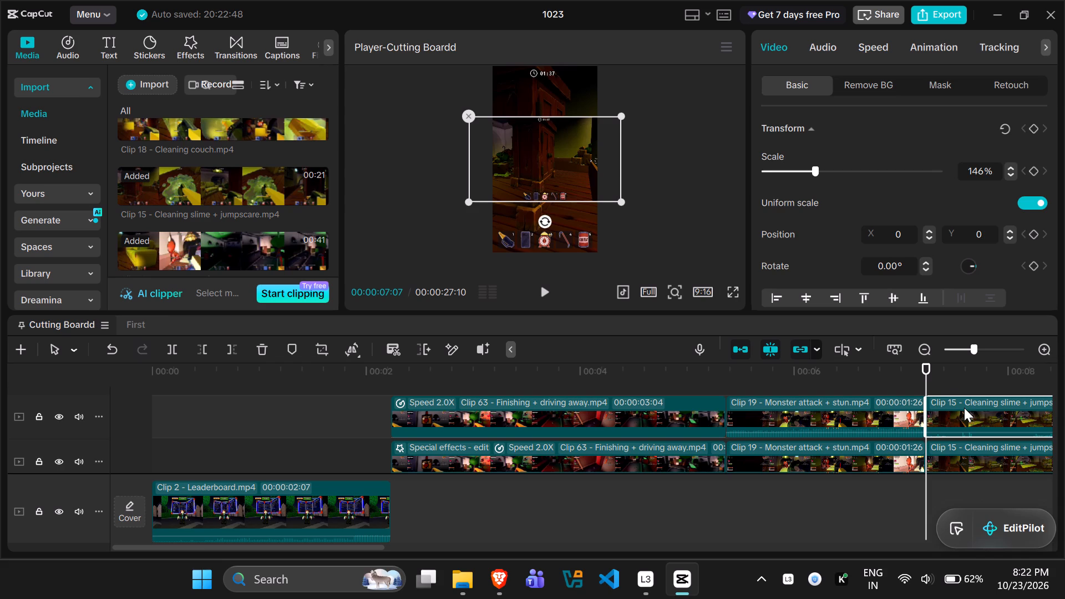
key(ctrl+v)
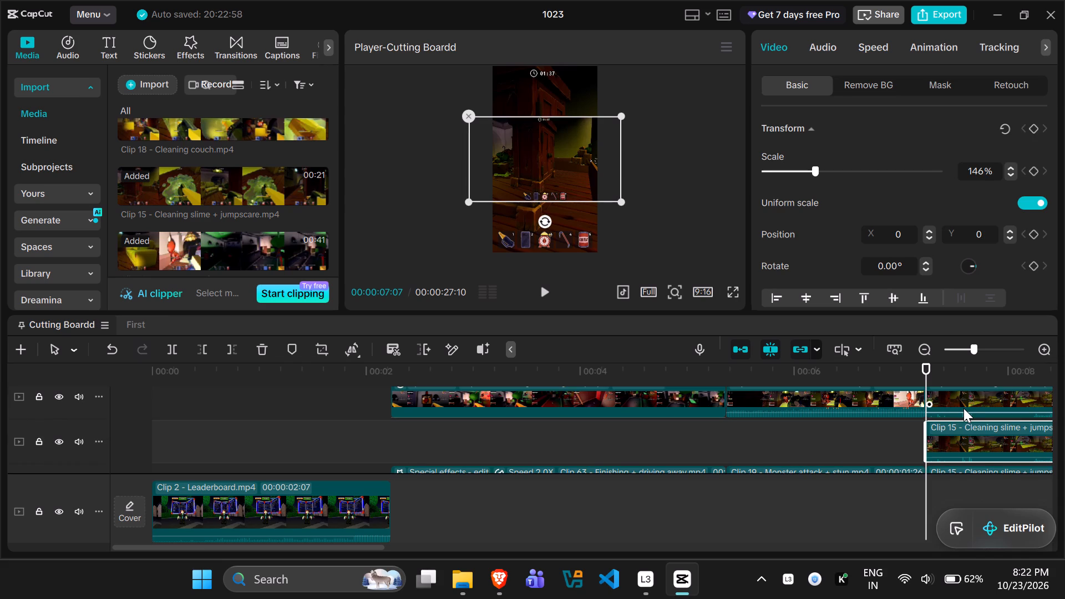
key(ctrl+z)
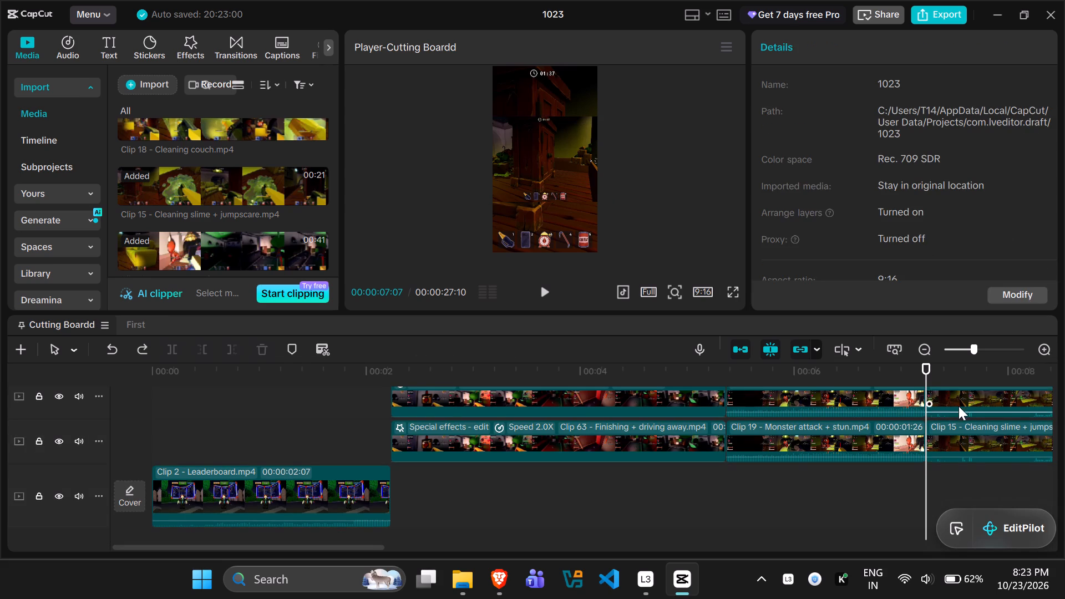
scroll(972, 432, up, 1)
Apply the Blur video effect to the enlarged background copy of Clip 15 on the lower overlay track.
click(963, 422)
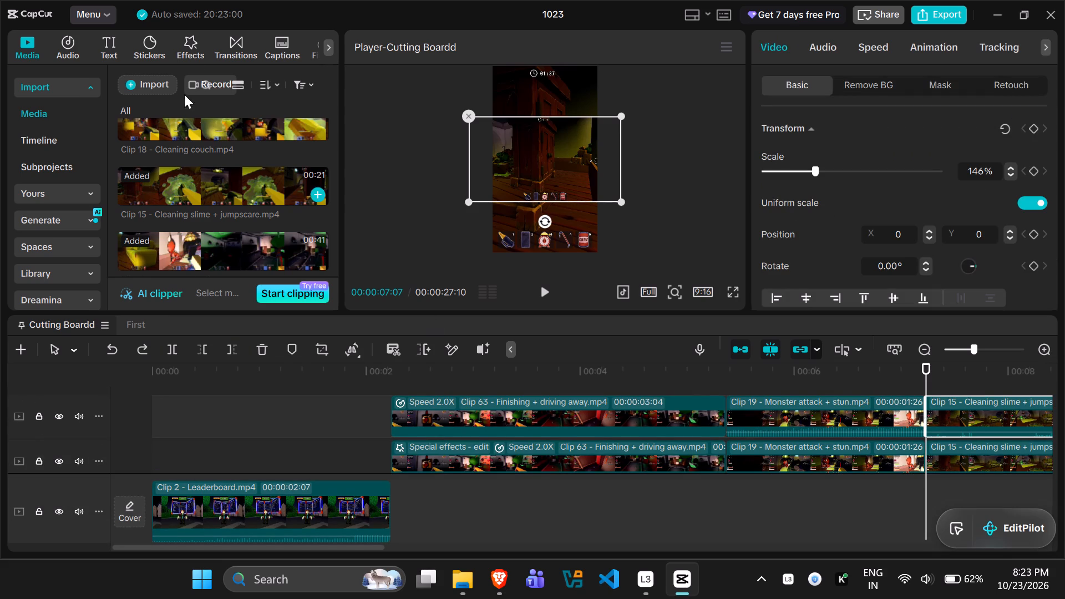
click(186, 47)
drag(151, 187, 941, 419)
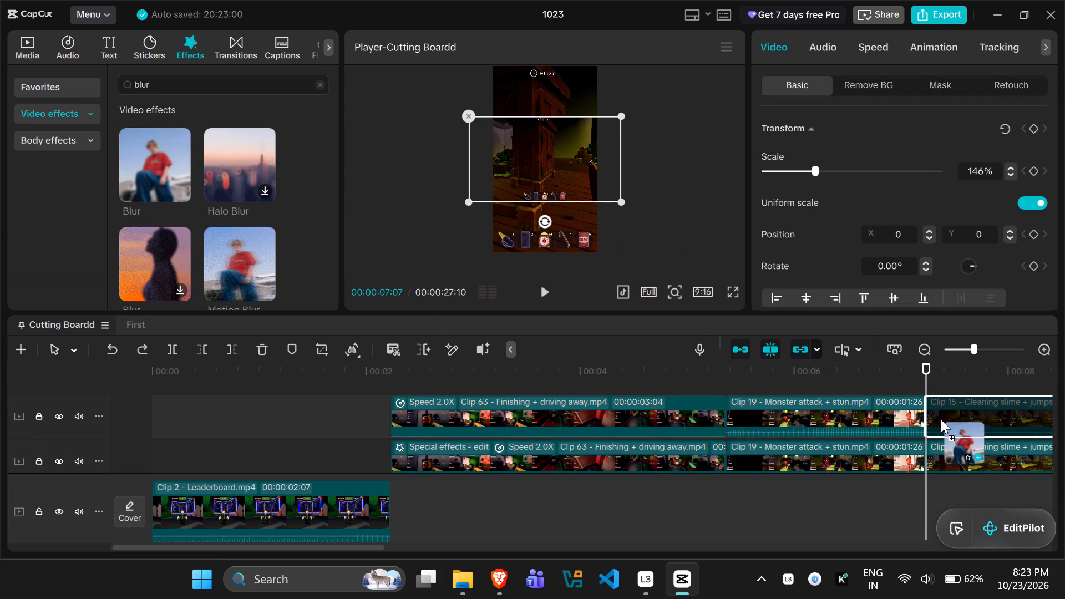
drag(941, 419, 954, 450)
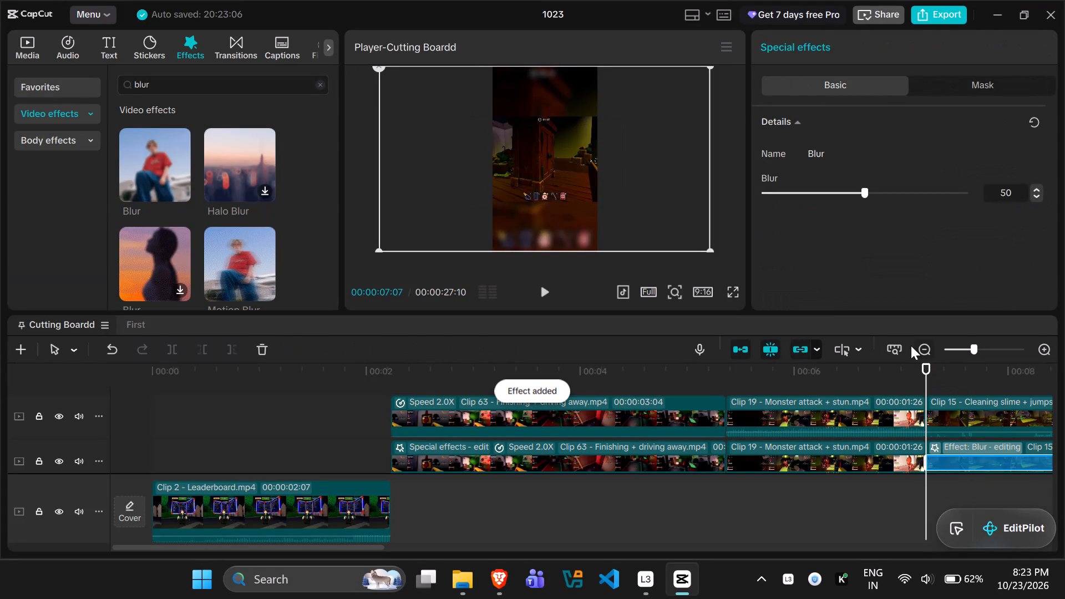
Find the slime-cleaning moment before the jumpscare and trim off everything before 00:00:17:26 from both Clip 15 copies.
key(space)
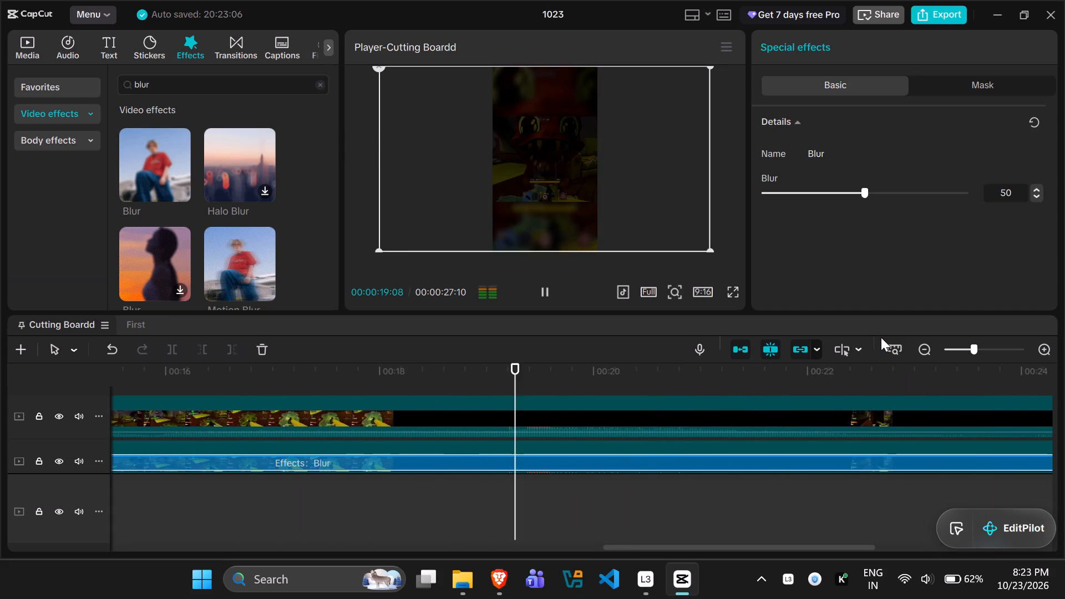
key(space)
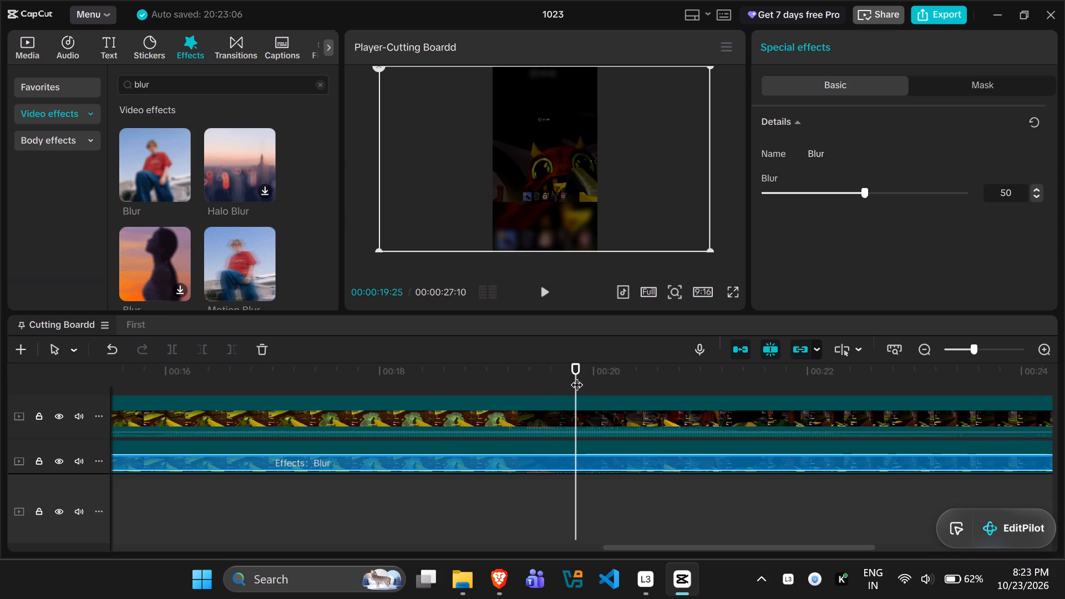
drag(576, 376, 445, 378)
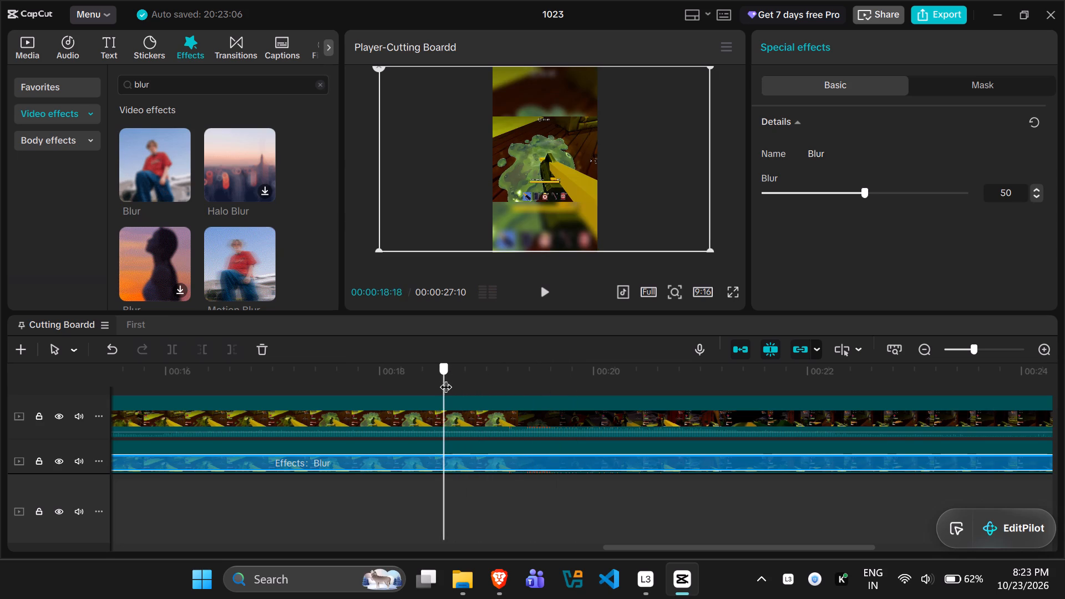
drag(445, 378, 364, 377)
click(313, 412)
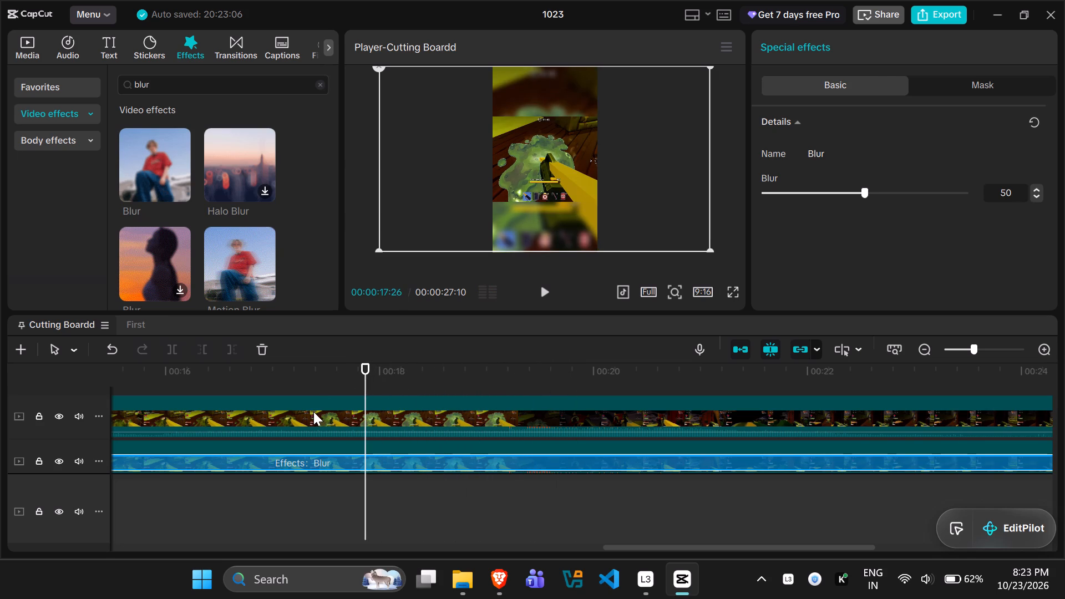
ctrl+click(317, 453)
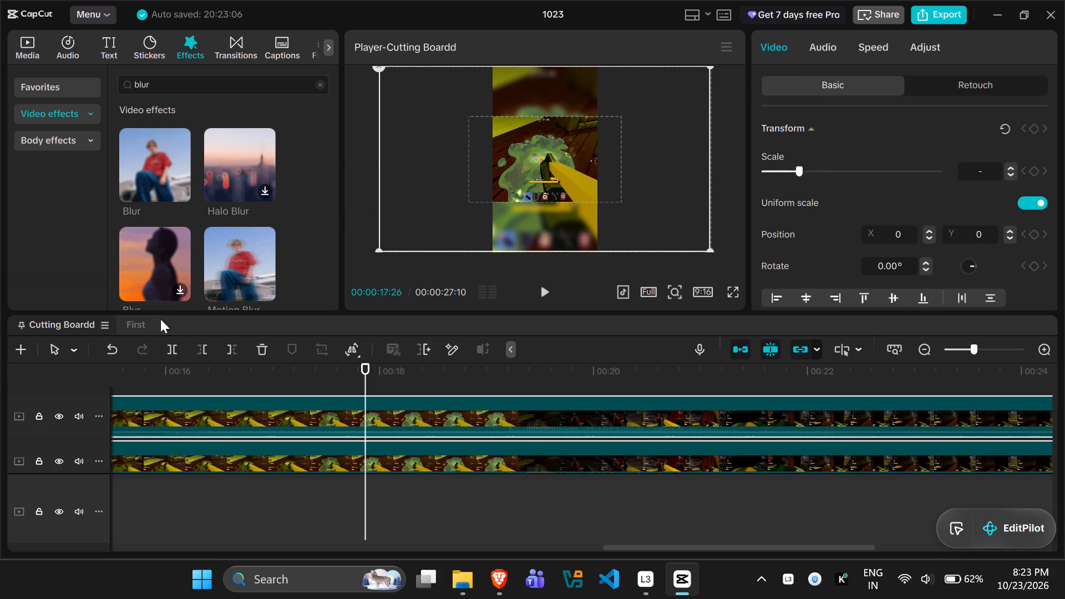
click(198, 346)
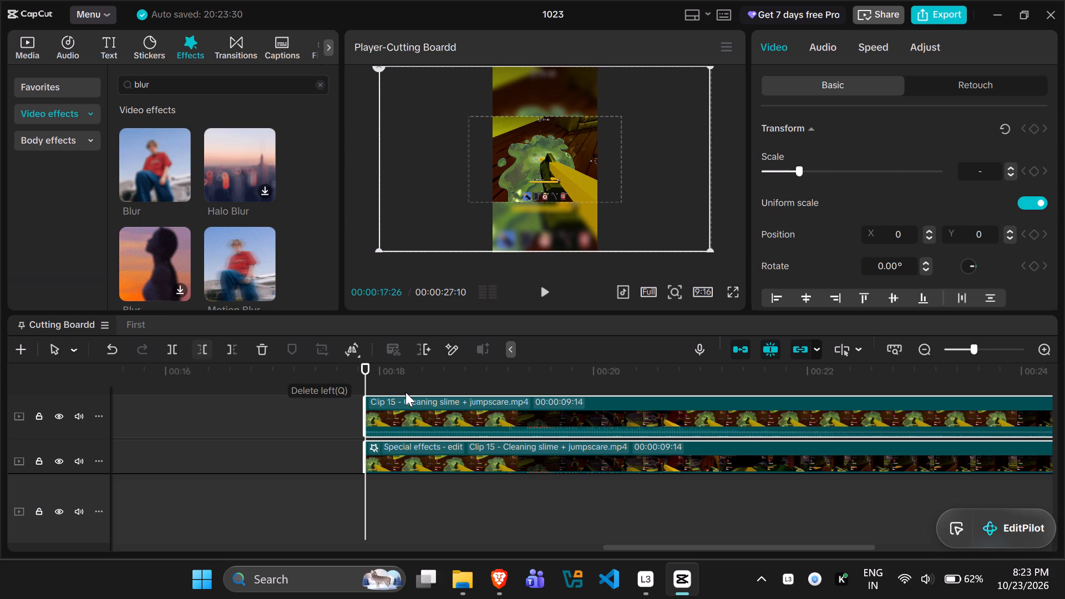
Play through the jumpscare and trim off everything after 00:00:20:22 from both Clip 15 copies, keeping a 00:00:02:26 segment.
key(space)
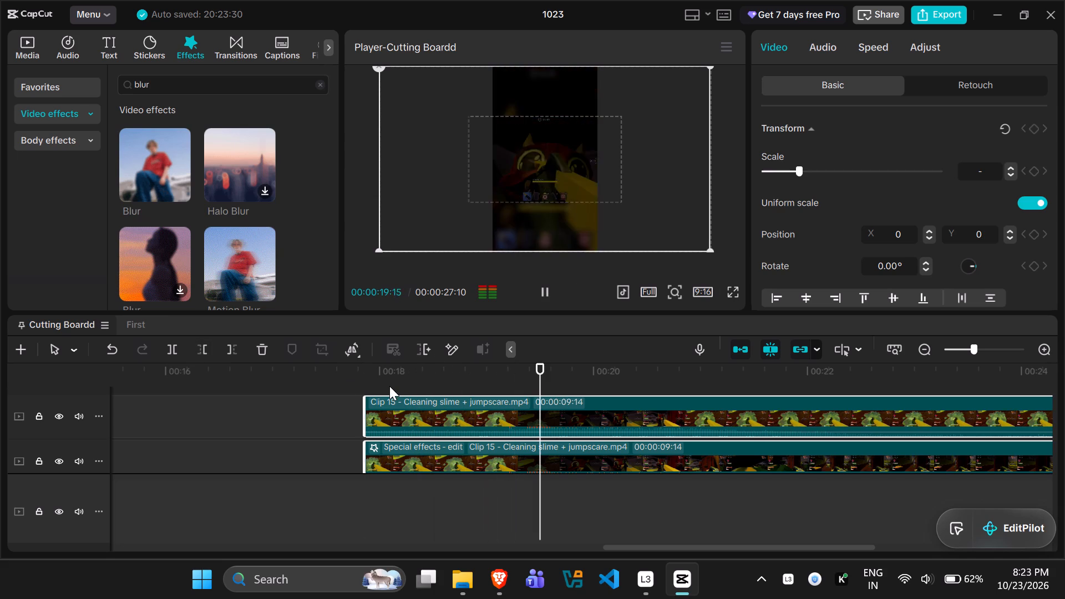
key(space)
key(space)
key(space)
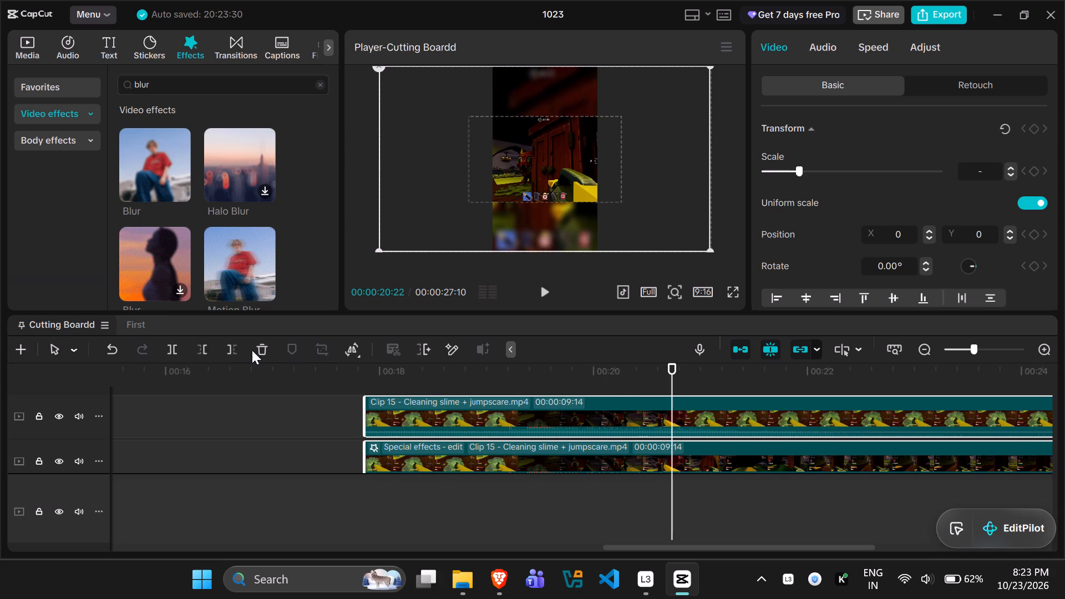
click(227, 348)
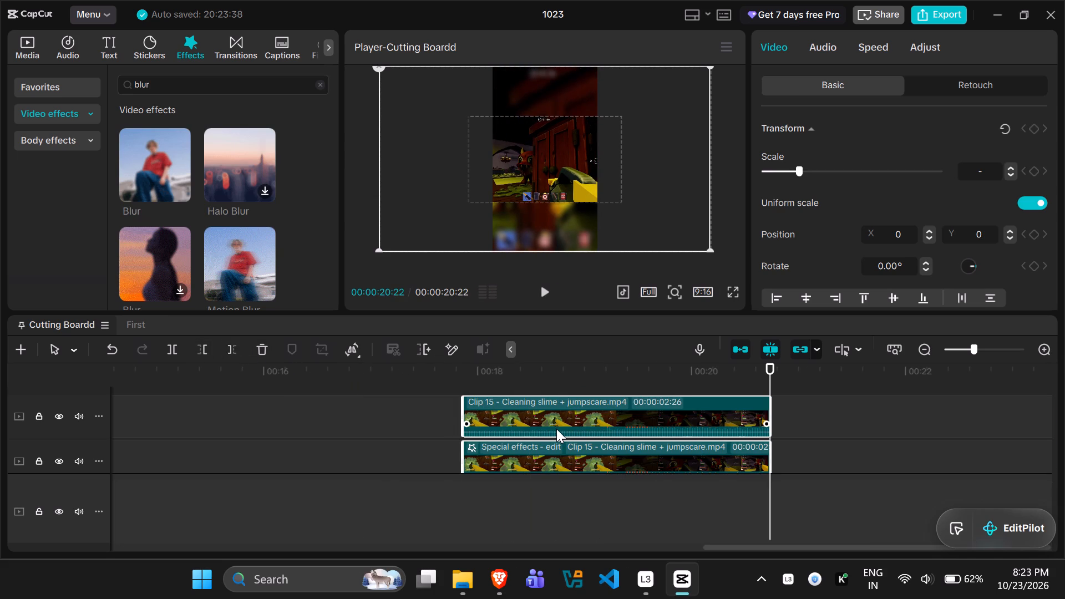
Move both trimmed Clip 15 copies back along their tracks so they start directly at the end of the Clip 19 copies.
key(ctrl+x)
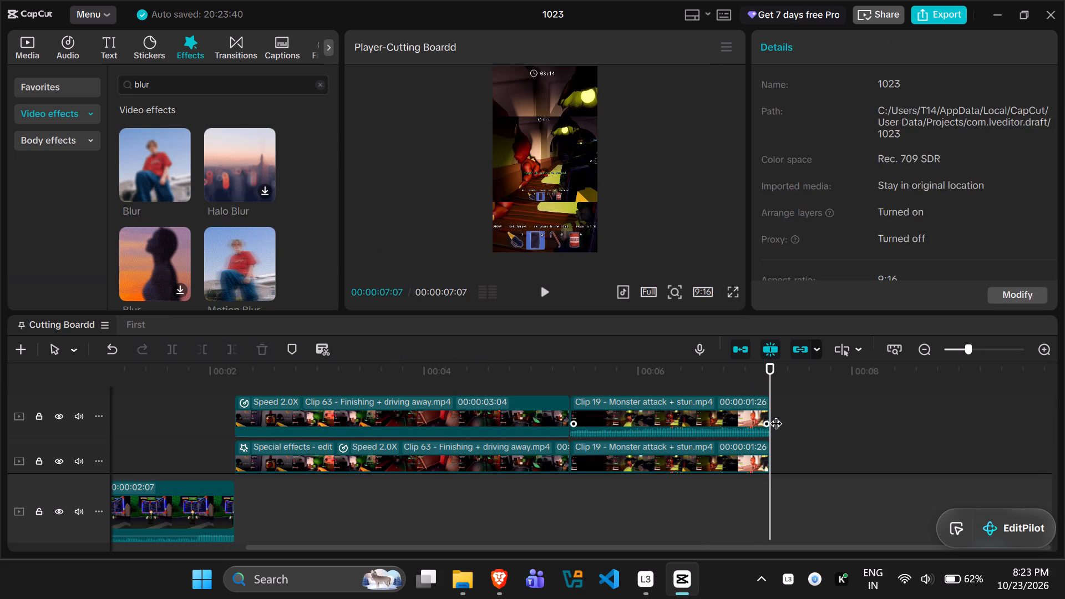
key(ctrl+v)
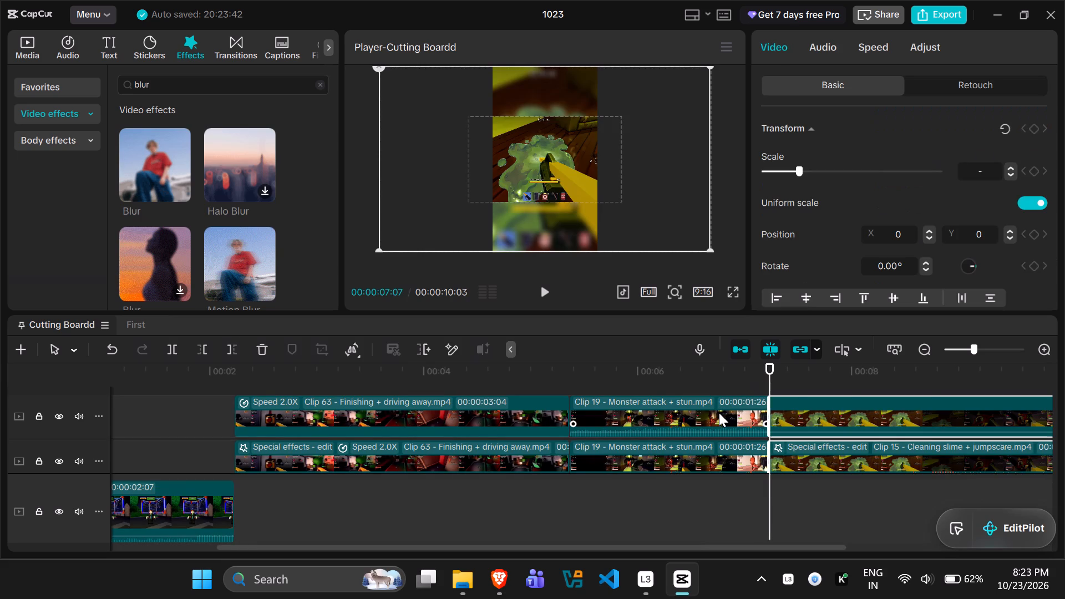
Play back the assembled sequence from the Leaderboard clip into Clip 63 to review it.
ctrl+scroll(557, 495, down, 4)
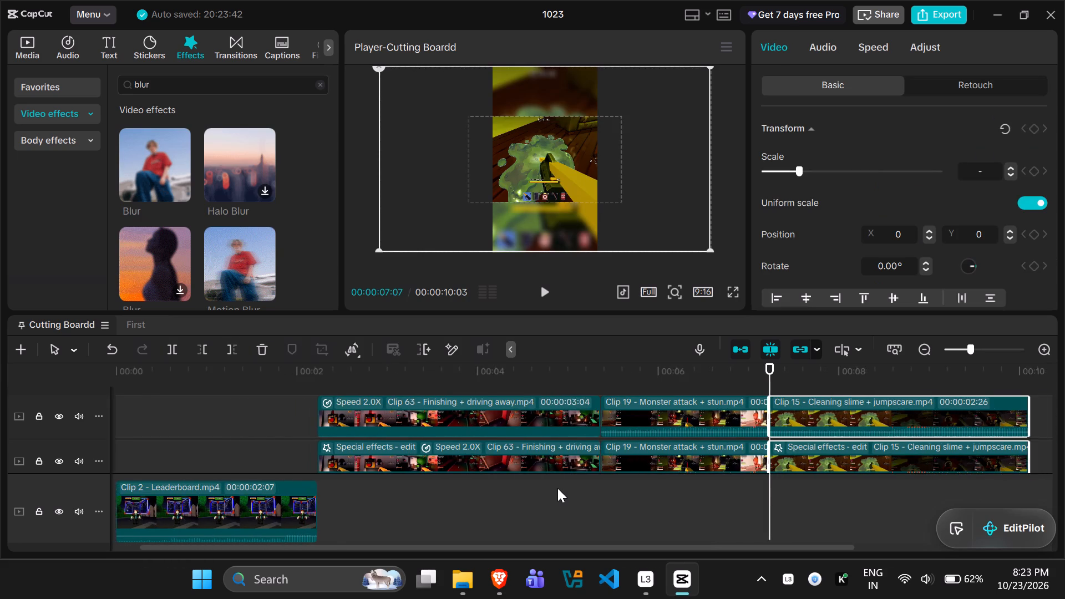
ctrl+scroll(557, 488, down, 2)
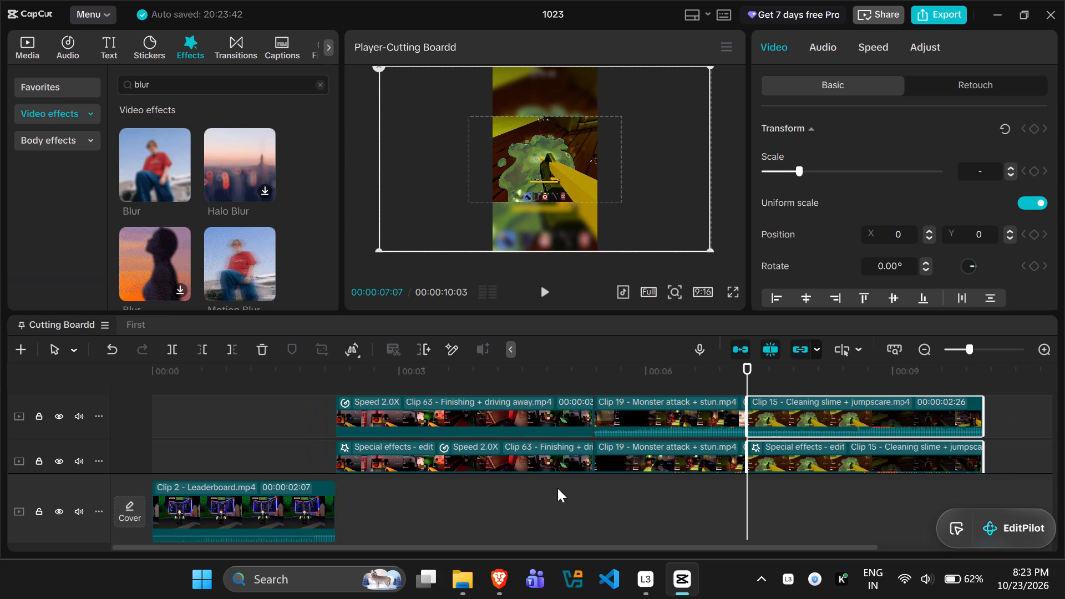
key(space)
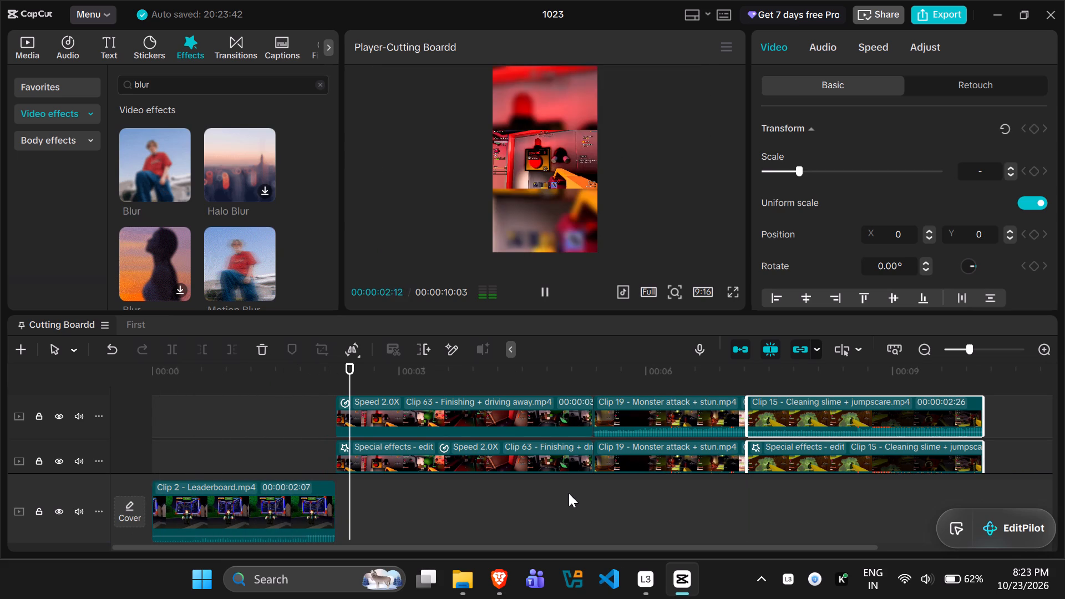
key(space)
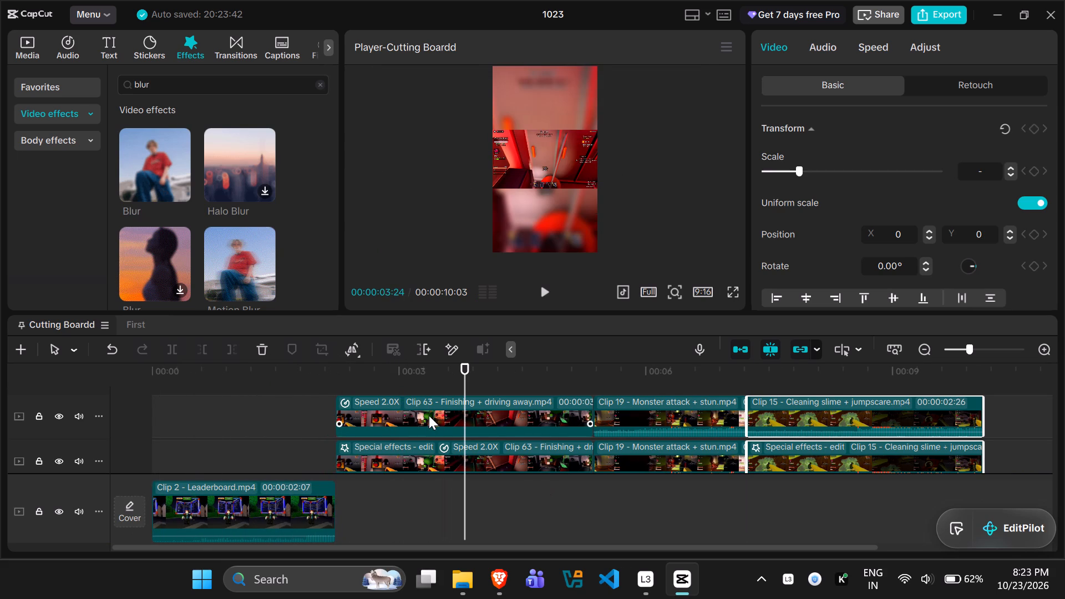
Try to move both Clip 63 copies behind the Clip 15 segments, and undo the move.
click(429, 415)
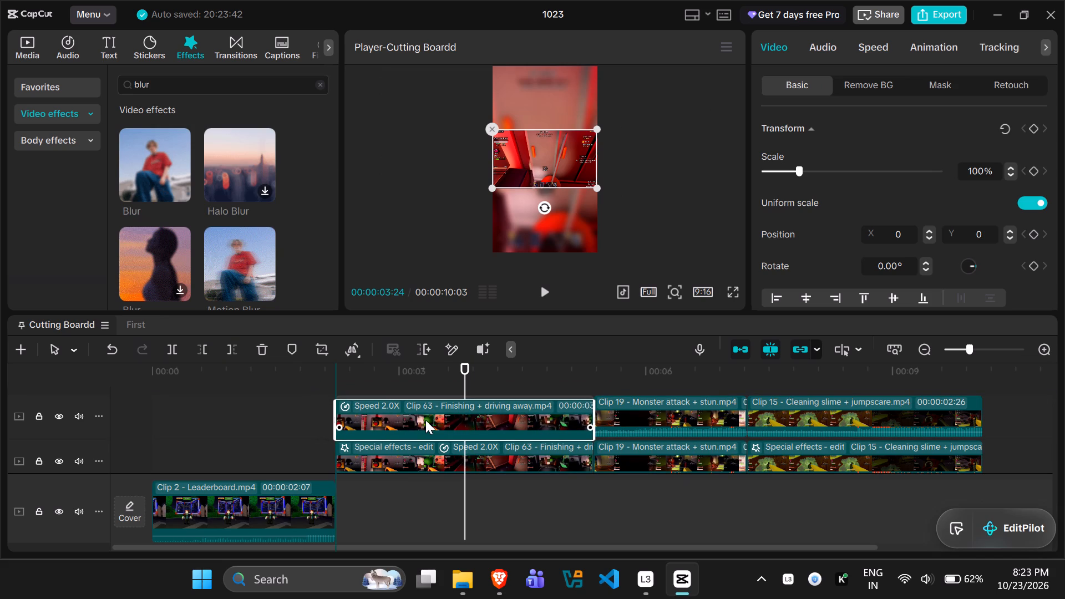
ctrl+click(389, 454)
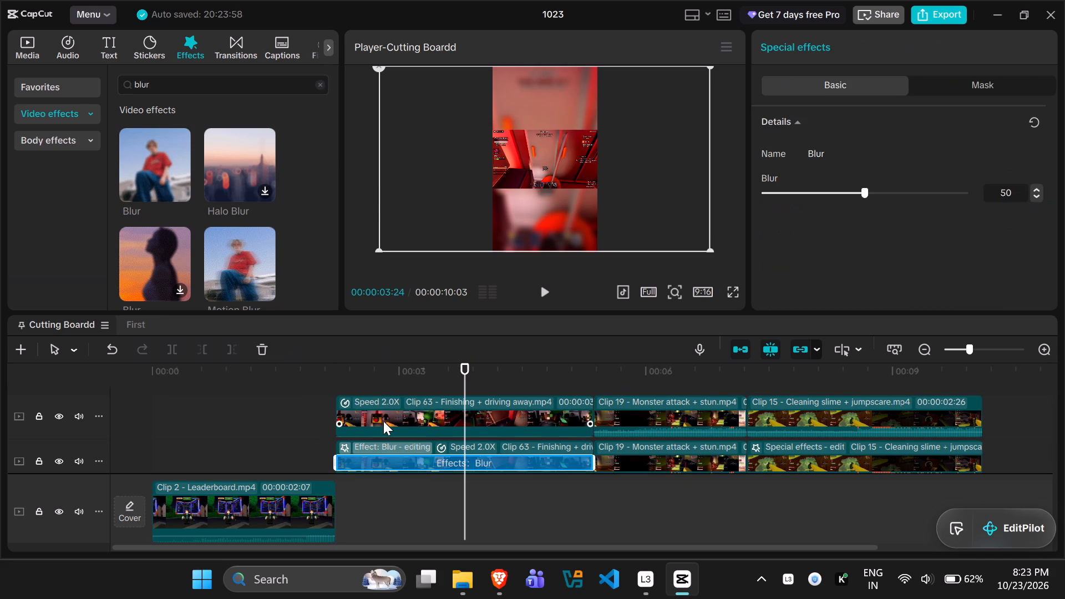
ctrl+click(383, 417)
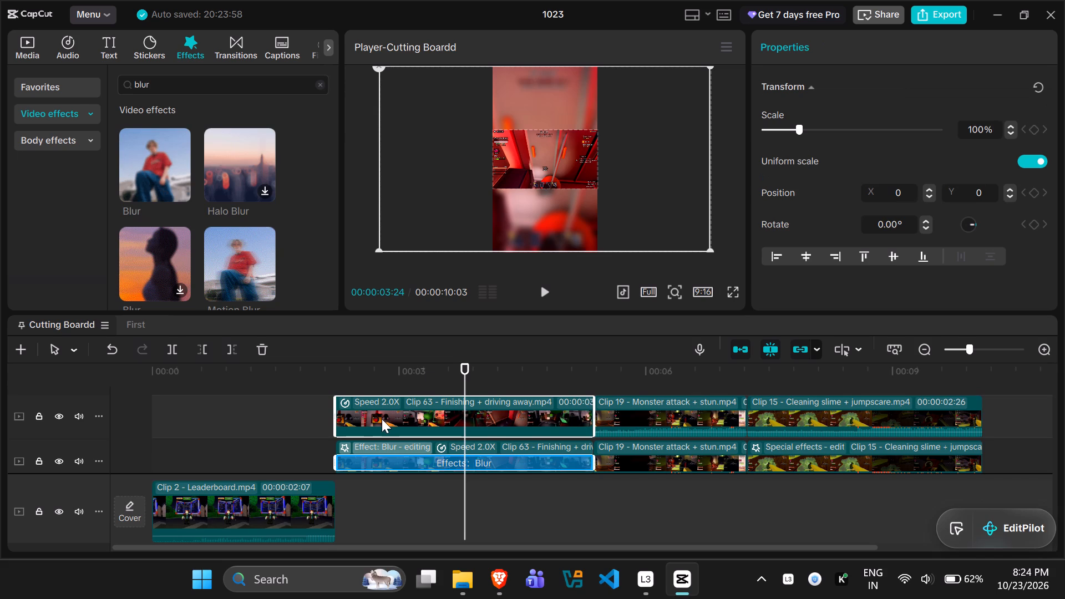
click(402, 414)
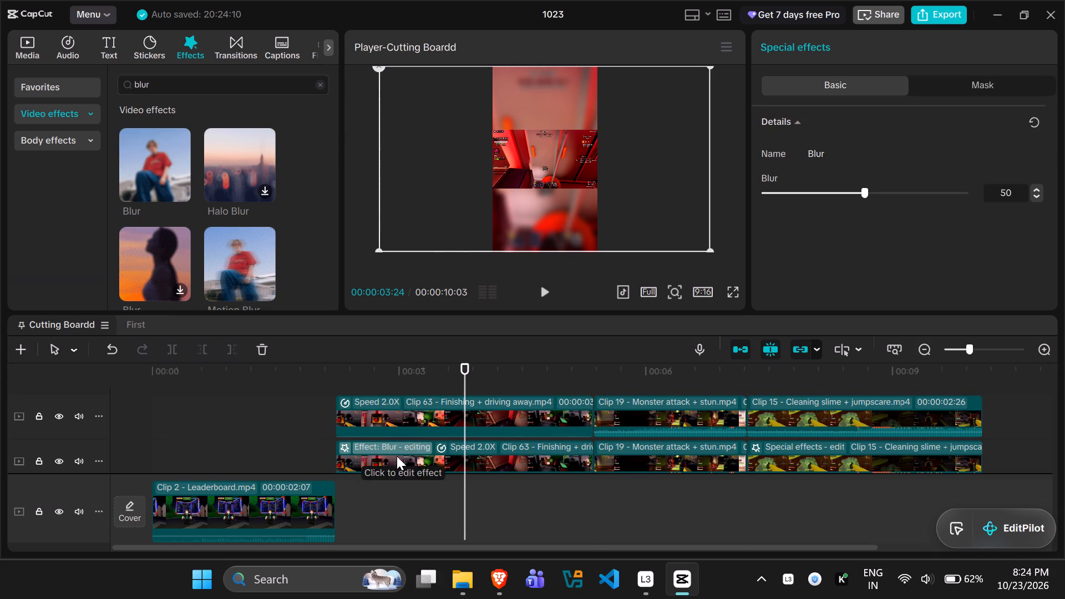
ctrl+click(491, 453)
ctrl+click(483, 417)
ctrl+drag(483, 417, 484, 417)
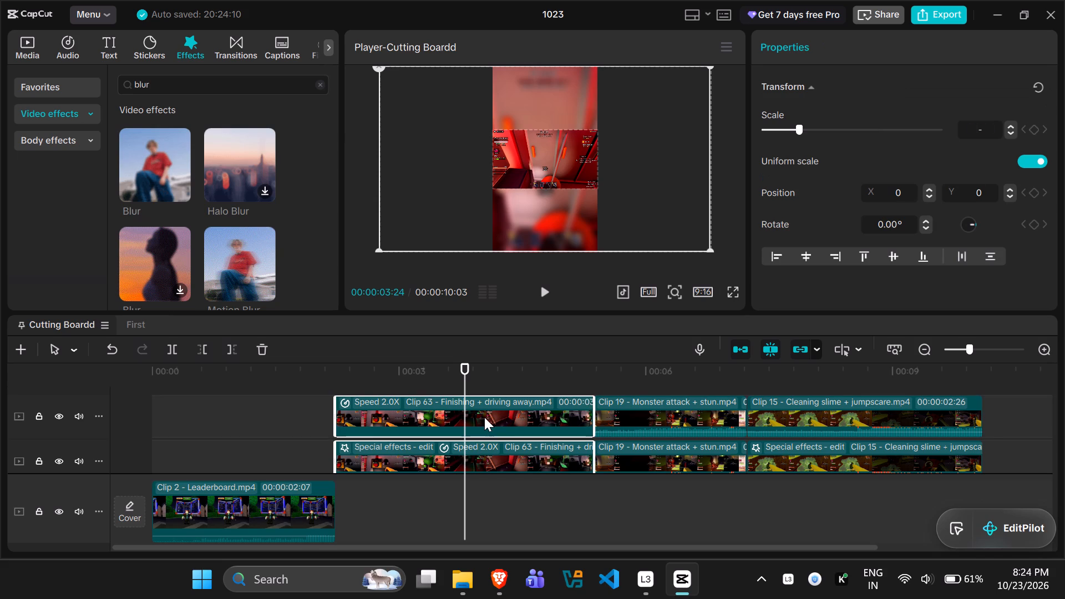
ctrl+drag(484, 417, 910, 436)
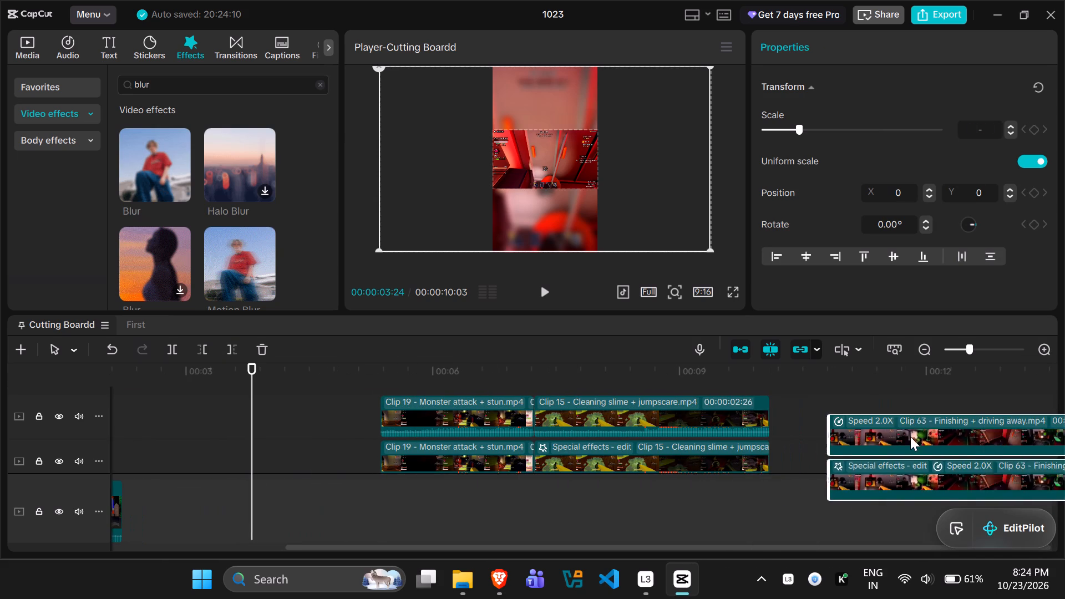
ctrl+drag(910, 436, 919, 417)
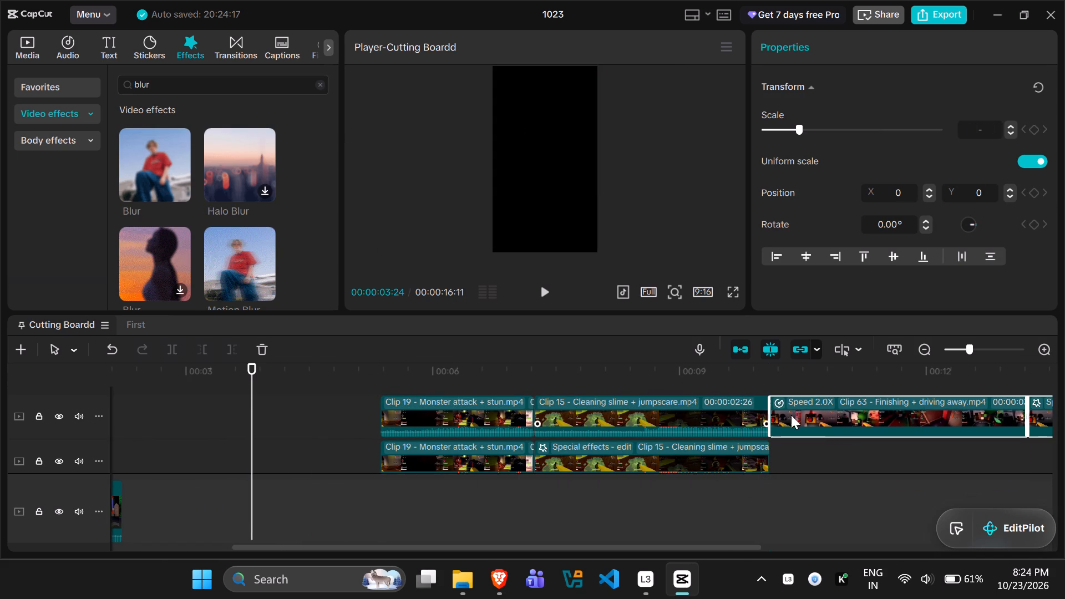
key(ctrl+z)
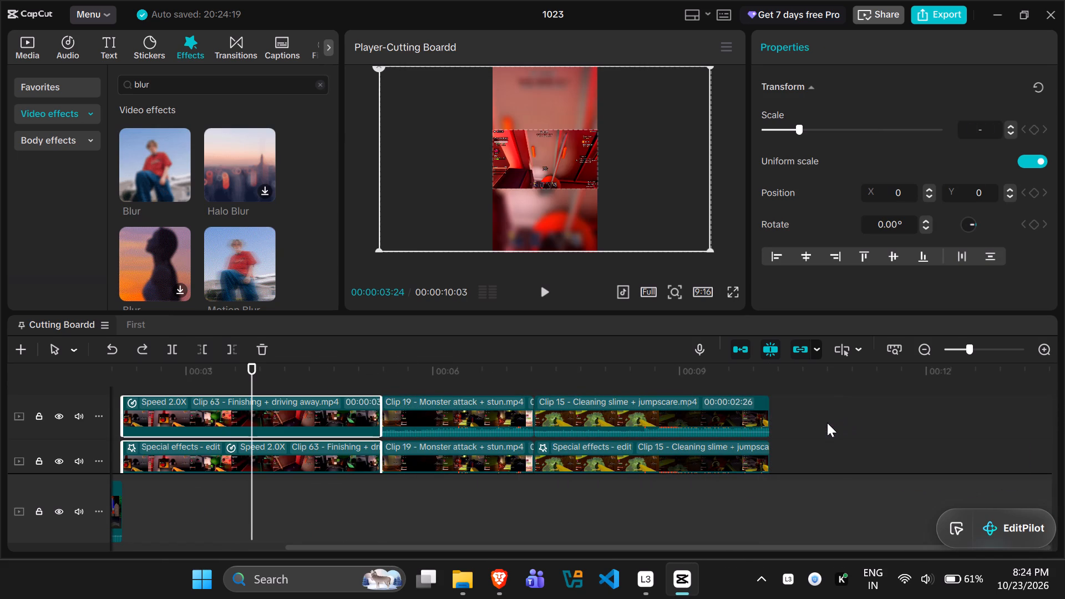
Move both Clip 63 copies out of the gap after the Leaderboard clip to a spot shortly after the Clip 15 segments.
drag(319, 424, 1018, 487)
scroll(1018, 487, down, 1)
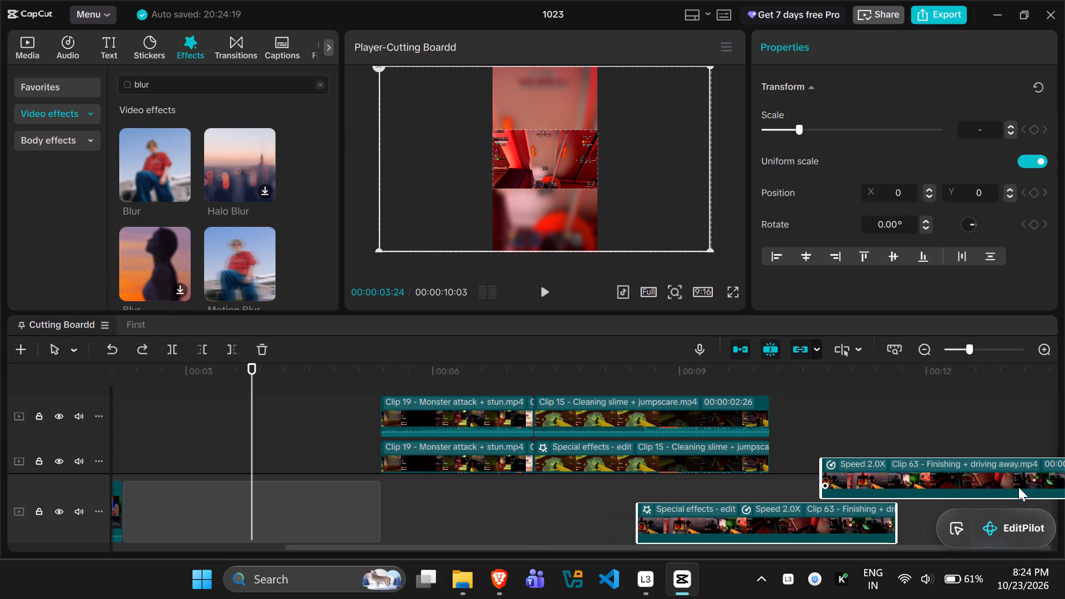
drag(1018, 487, 992, 414)
scroll(902, 444, up, 2)
click(890, 453)
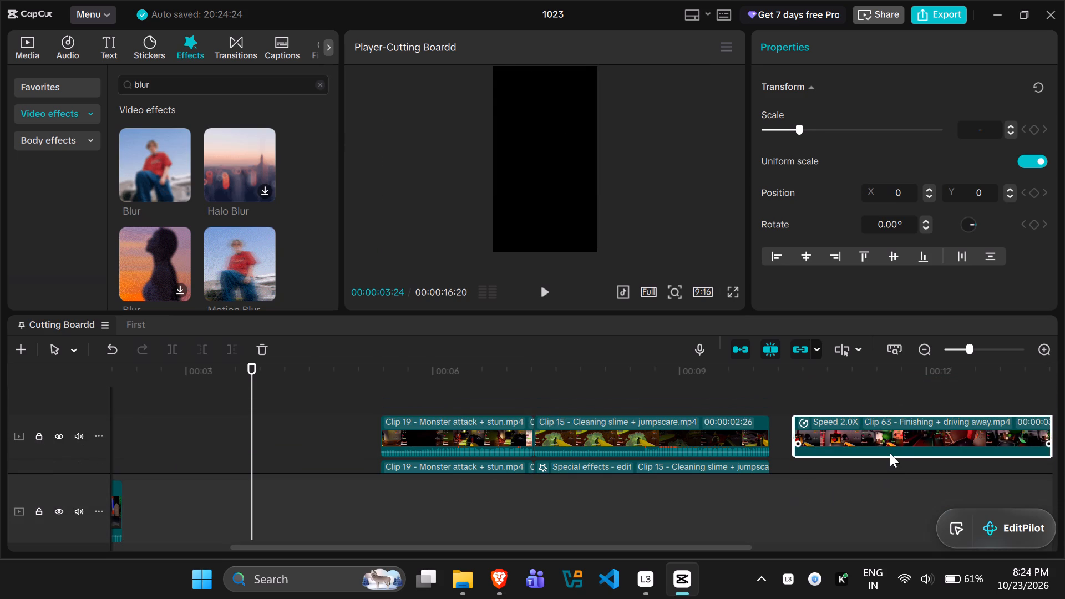
click(877, 440)
Place the blurred Clip 63 copy directly beneath the unblurred one on the background track, with their starts aligned.
key(space)
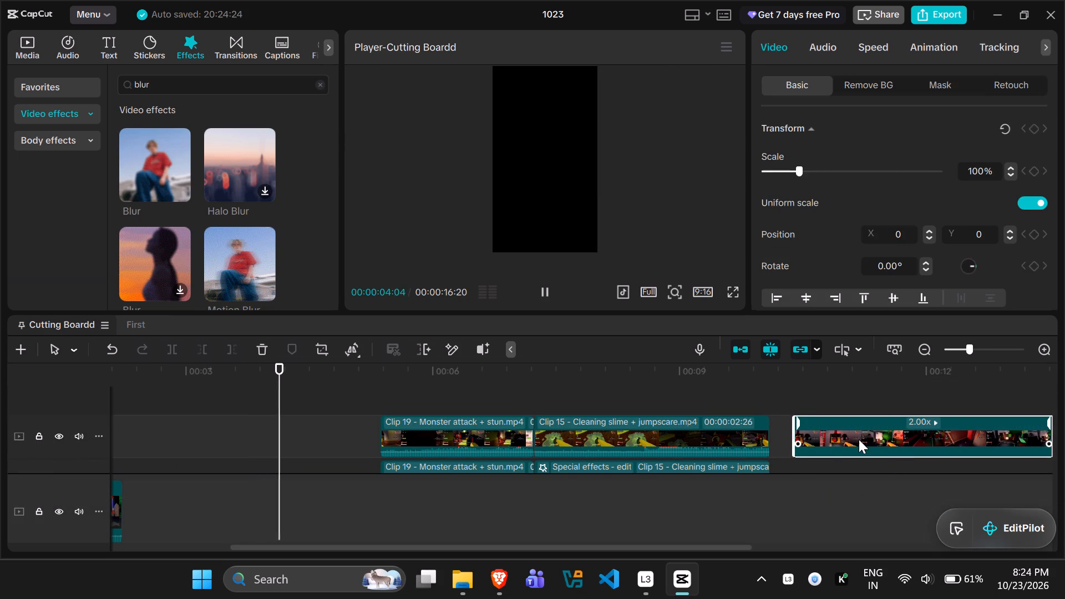
ctrl+scroll(819, 459, down, 7)
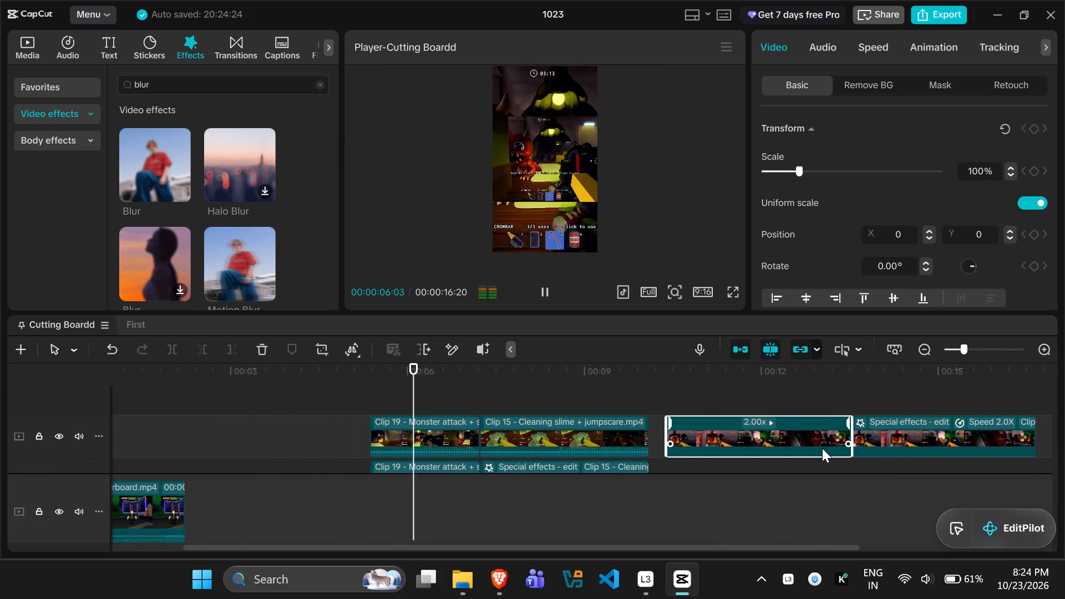
key(space)
drag(891, 436, 698, 481)
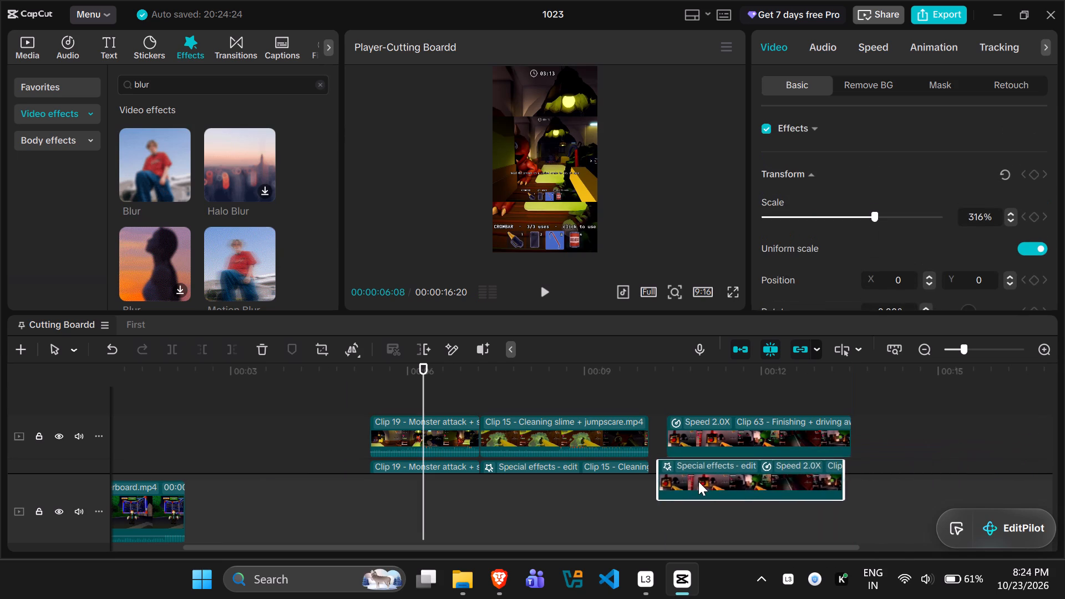
drag(698, 481, 707, 481)
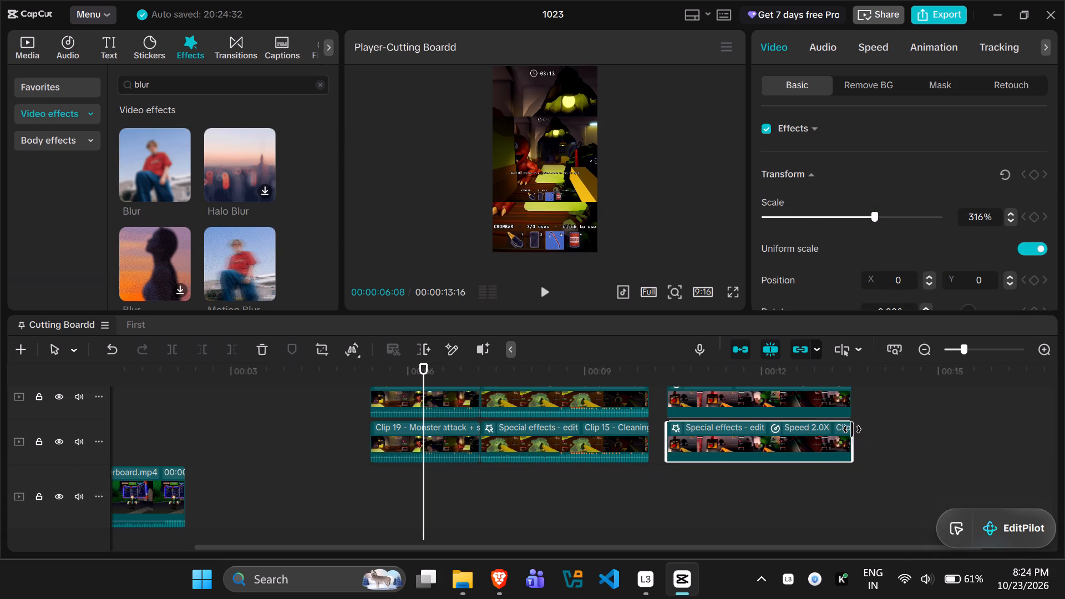
click(852, 429)
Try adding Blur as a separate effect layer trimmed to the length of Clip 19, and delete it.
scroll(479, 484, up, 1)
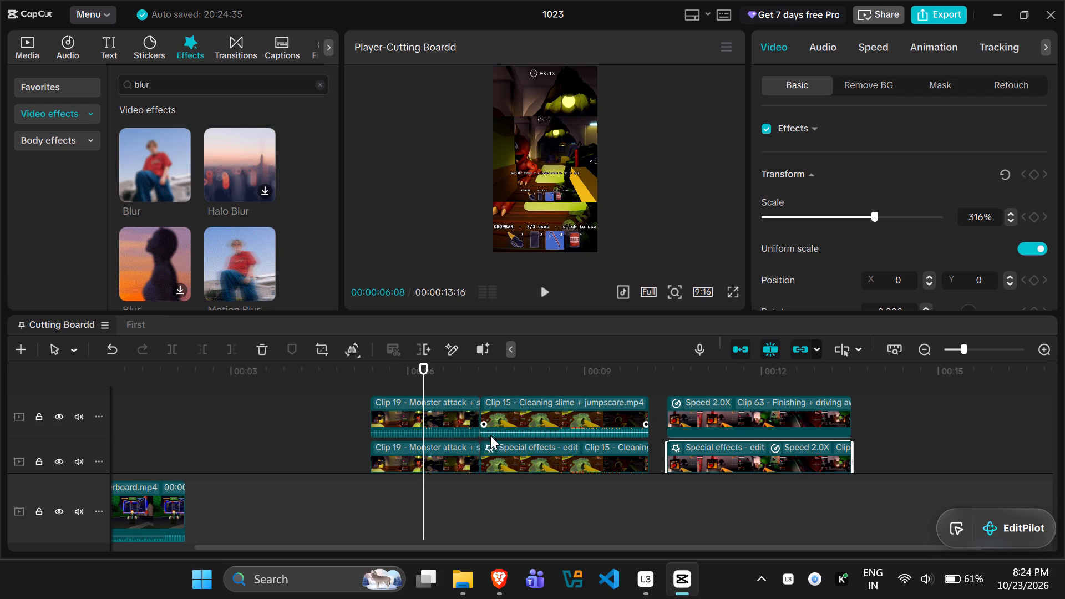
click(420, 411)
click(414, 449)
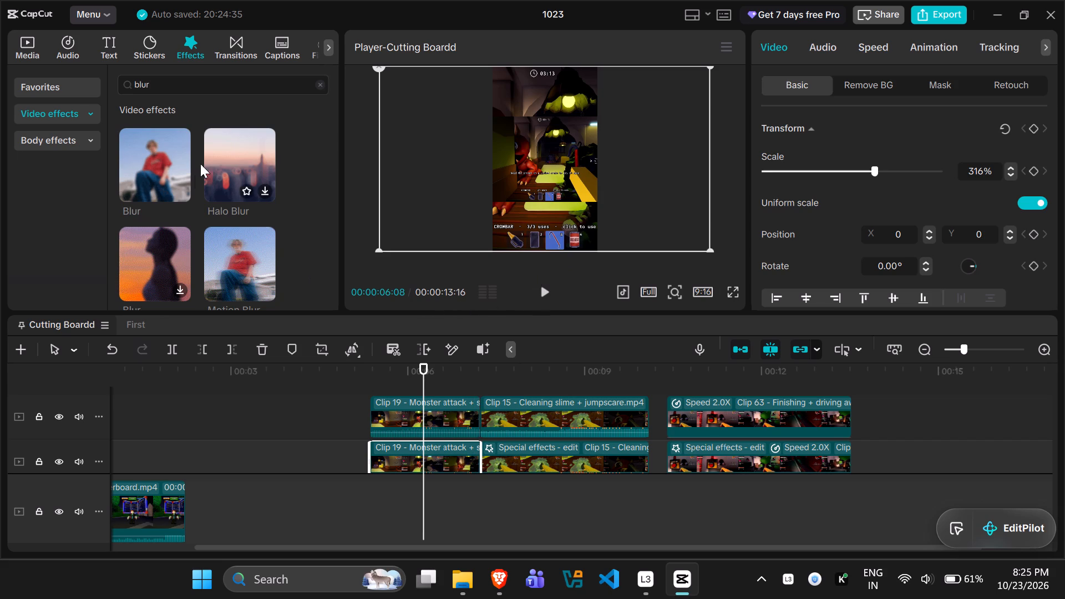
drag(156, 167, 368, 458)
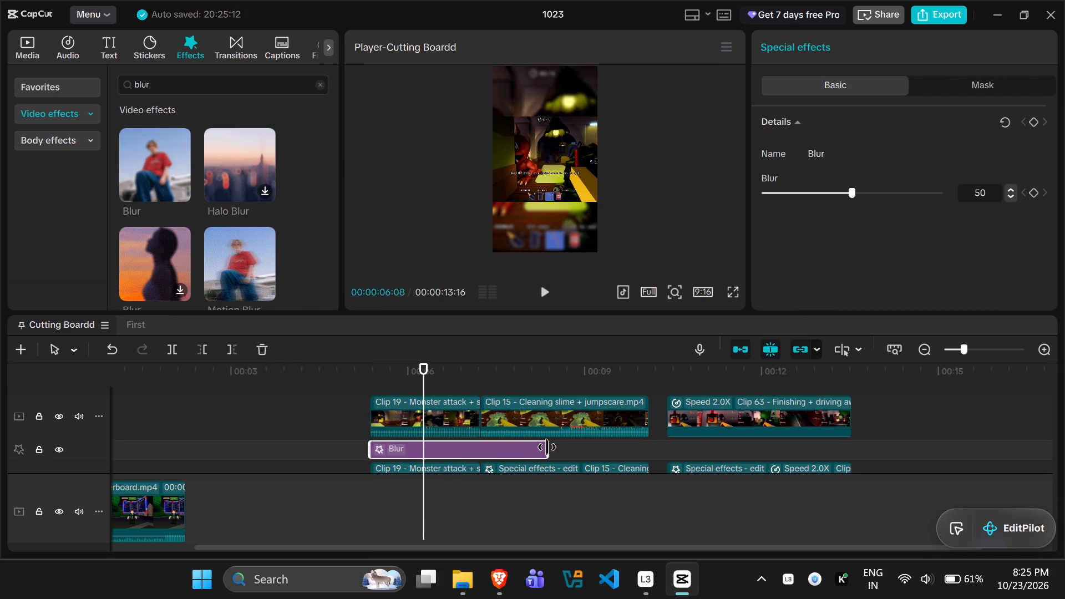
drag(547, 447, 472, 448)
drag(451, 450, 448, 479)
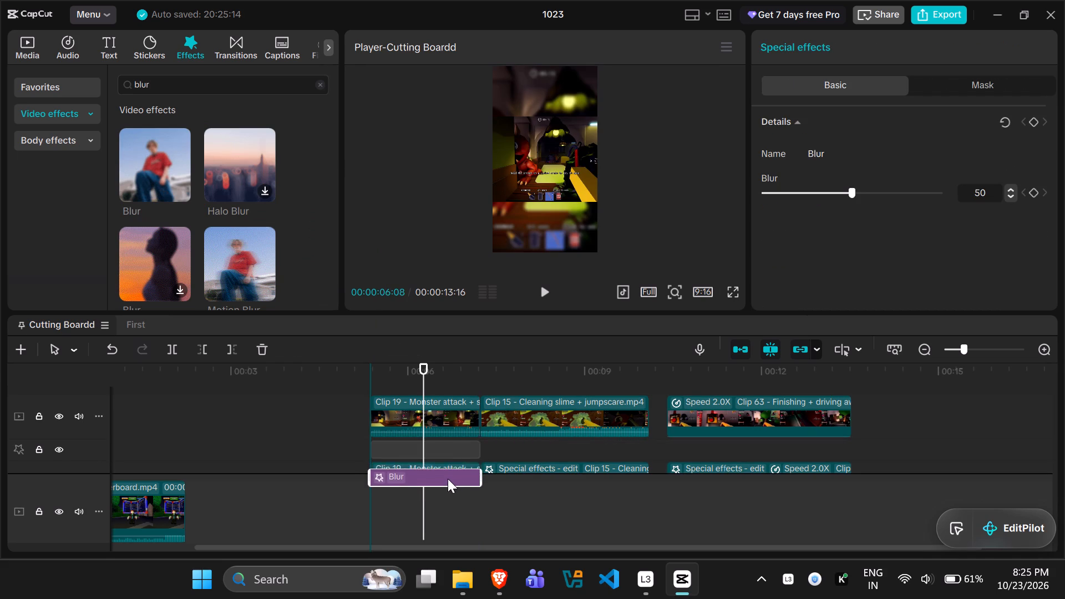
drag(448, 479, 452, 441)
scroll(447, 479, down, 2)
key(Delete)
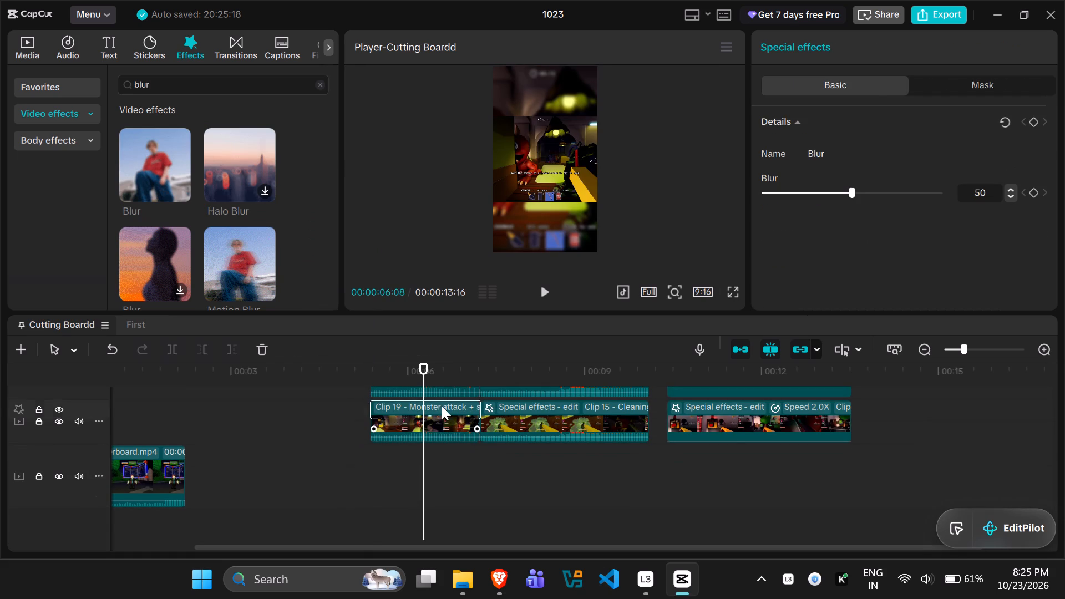
Apply the Blur effect directly to the enlarged background copy of Clip 19.
click(435, 415)
drag(150, 184, 317, 322)
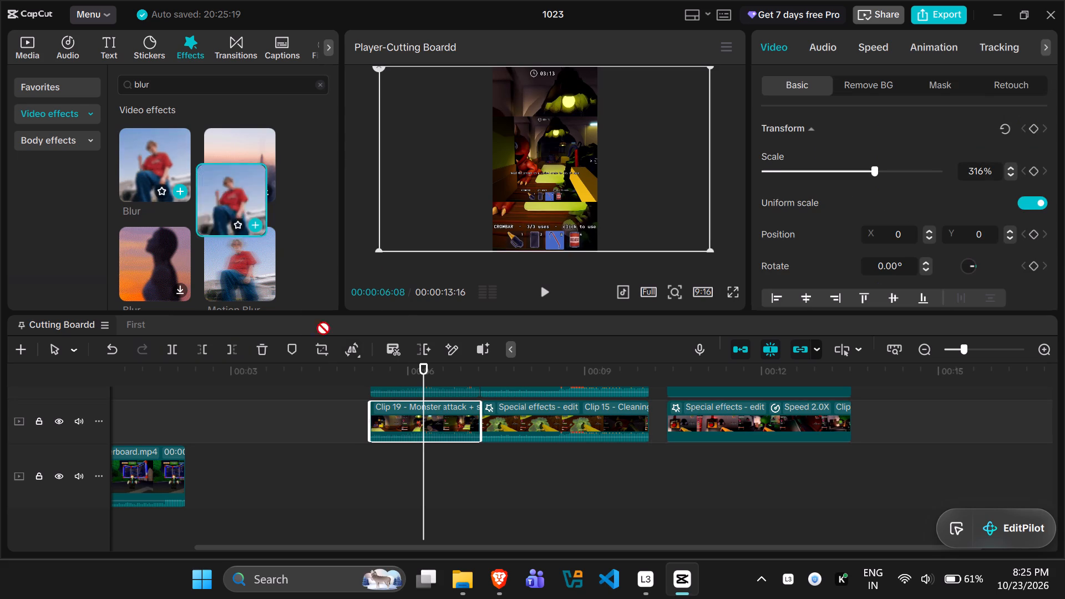
drag(317, 322, 381, 418)
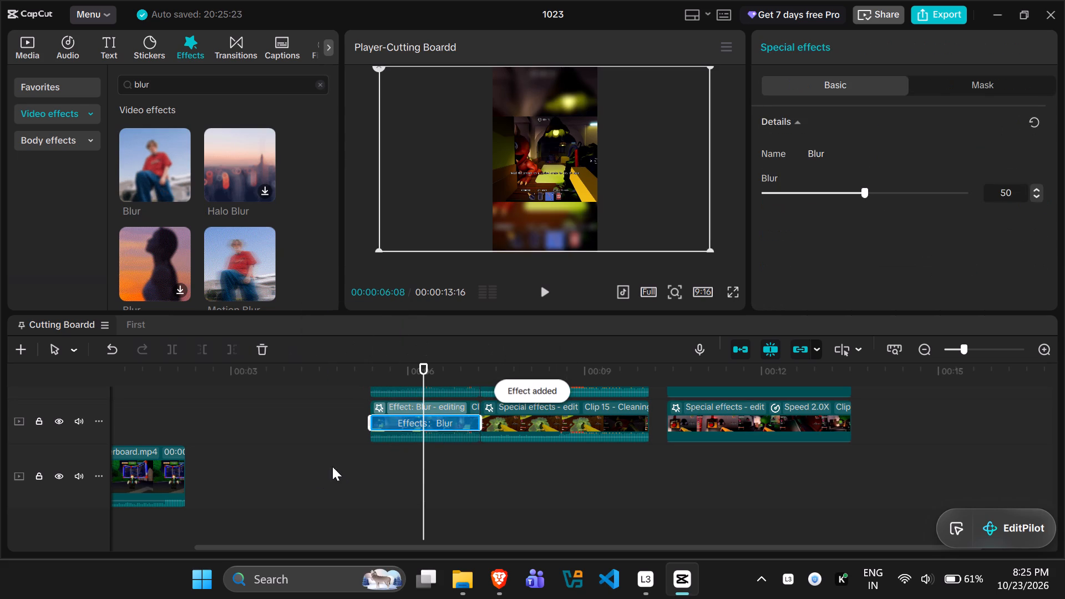
Scrub through the sequence across Clip 19, Clip 15 and Clip 63 to check the blurred backgrounds.
drag(423, 365, 359, 373)
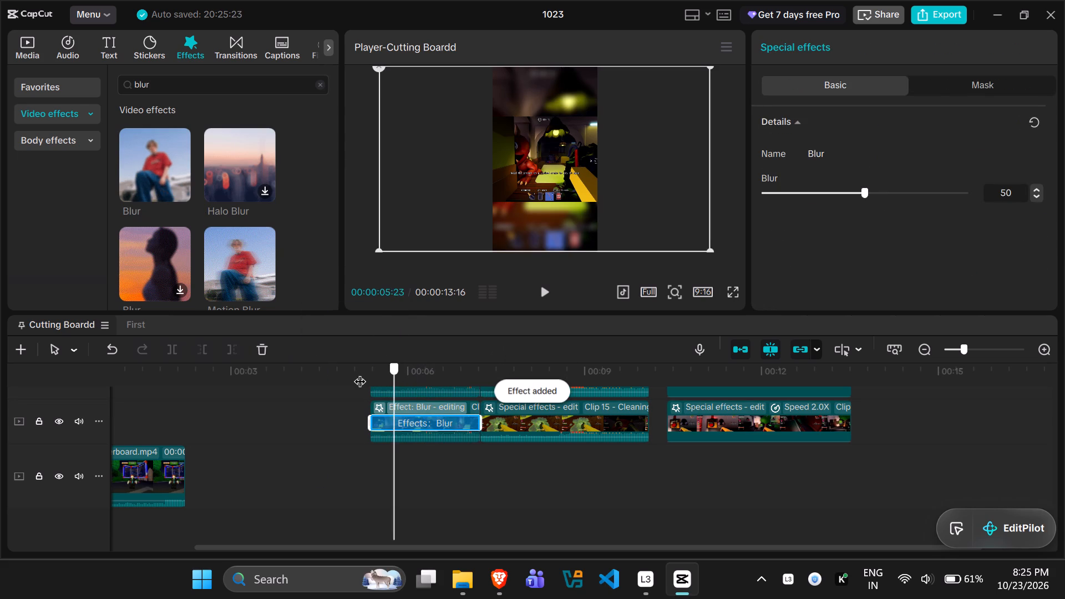
drag(359, 373, 369, 375)
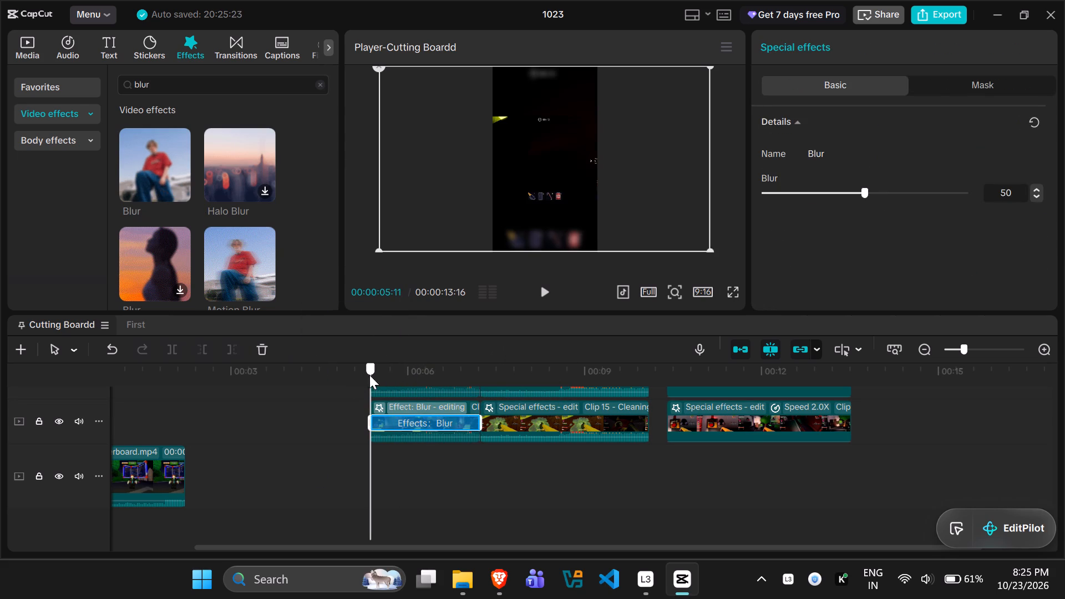
drag(369, 375, 690, 398)
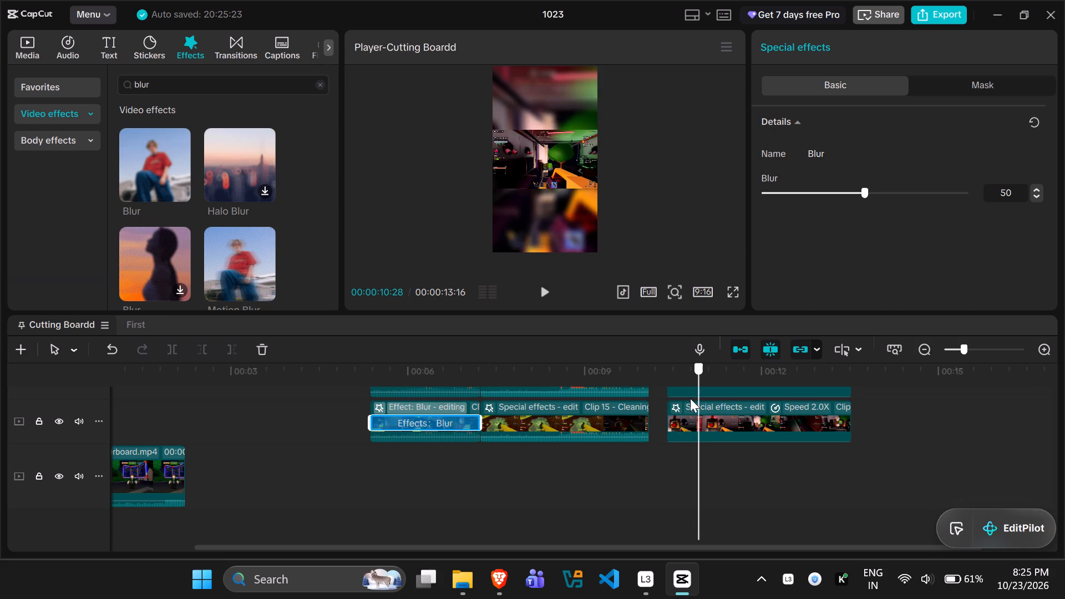
drag(690, 398, 707, 402)
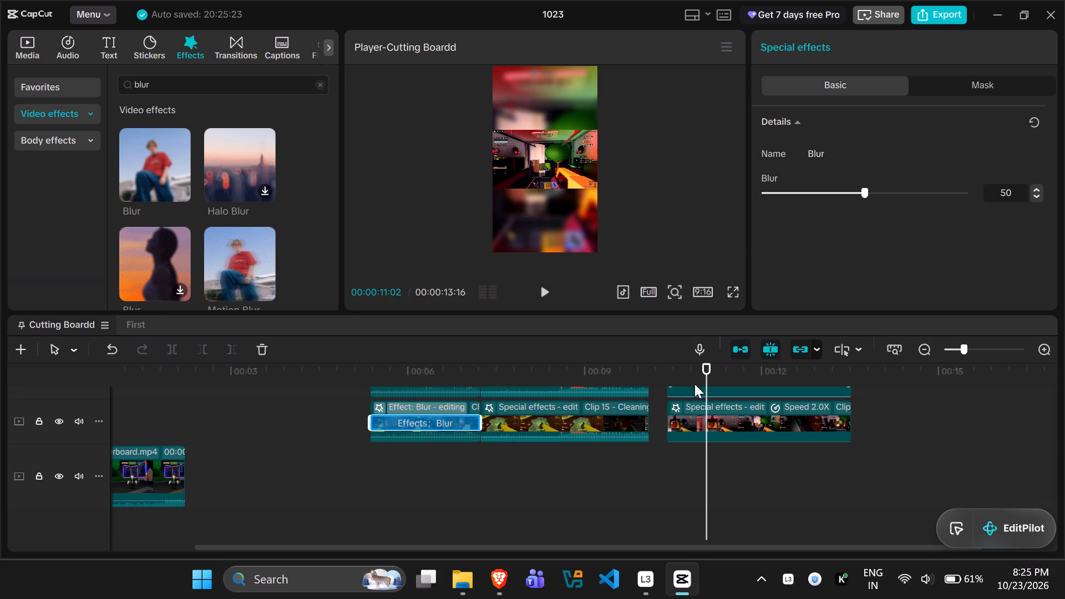
drag(699, 373, 256, 398)
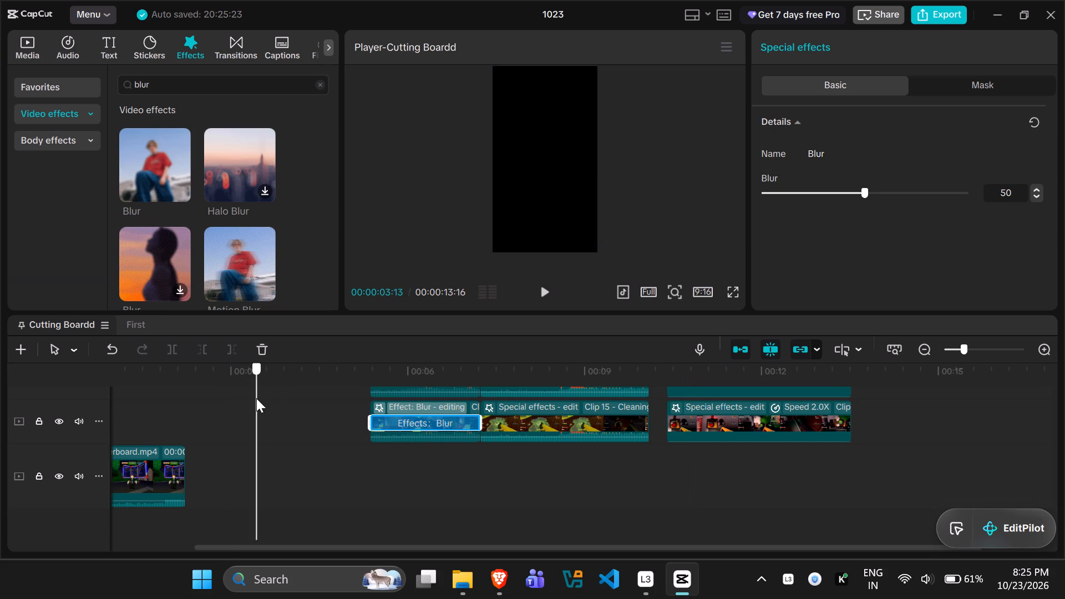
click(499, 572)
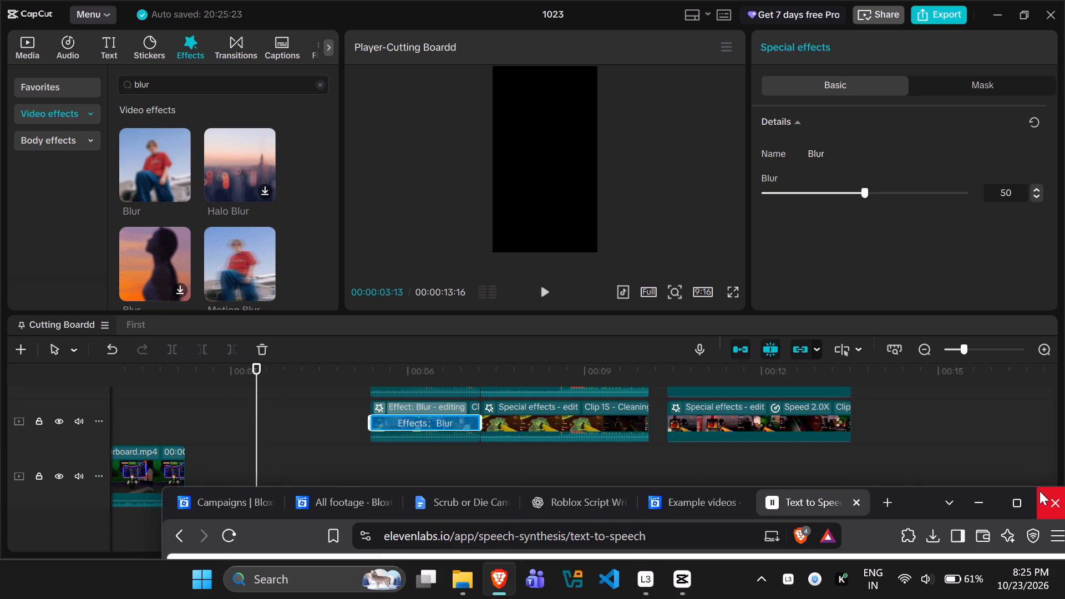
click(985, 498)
Add Clip 18 - Cleaning couch.mp4 to the background track directly after the blurred Clip 63 copy, and go to its start.
click(13, 45)
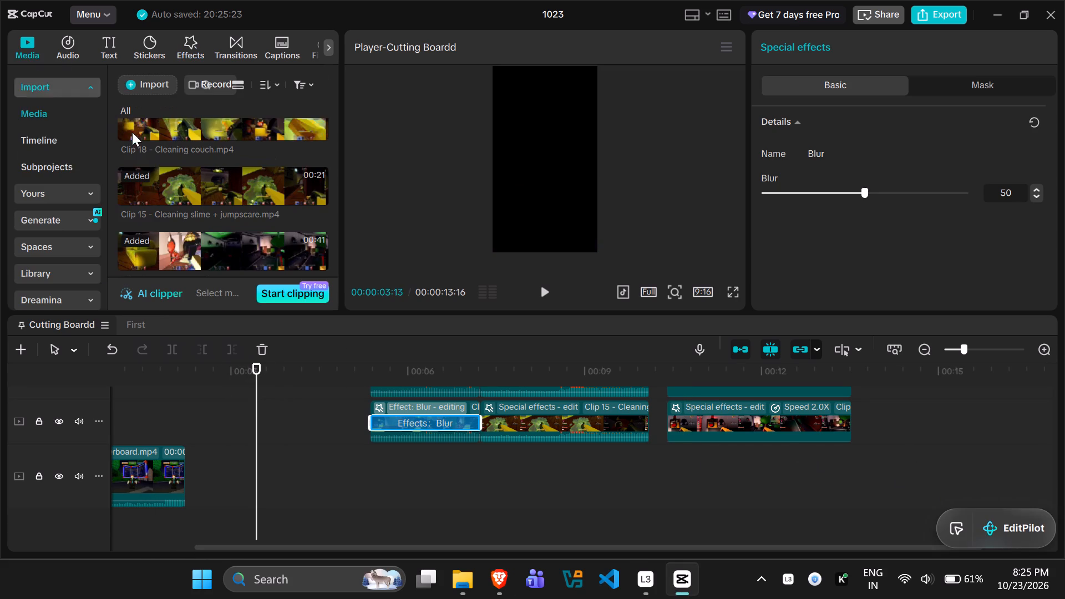
scroll(203, 223, up, 1)
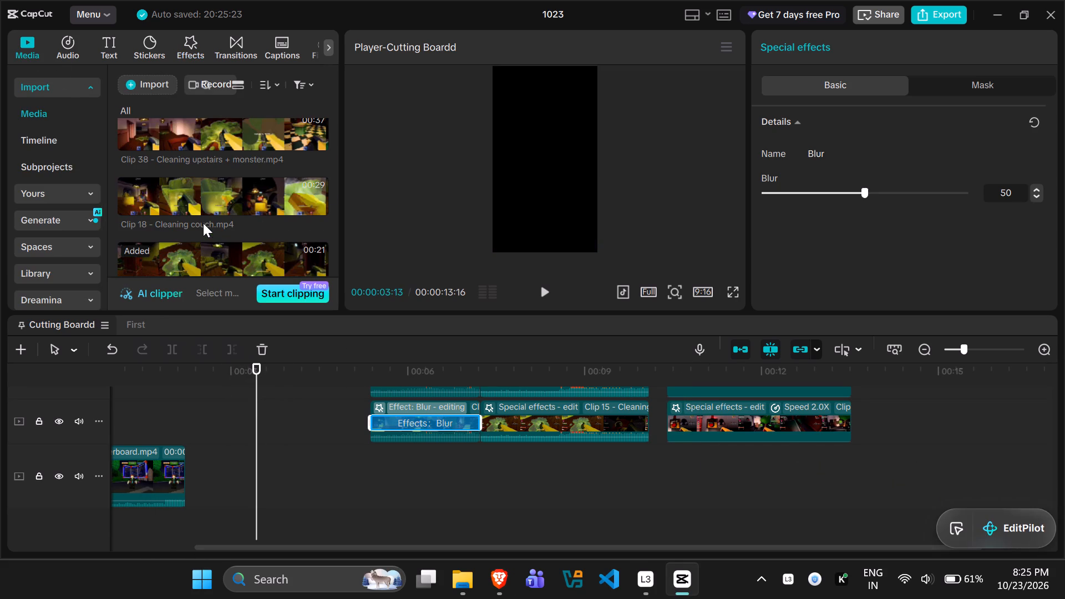
scroll(203, 223, up, 3)
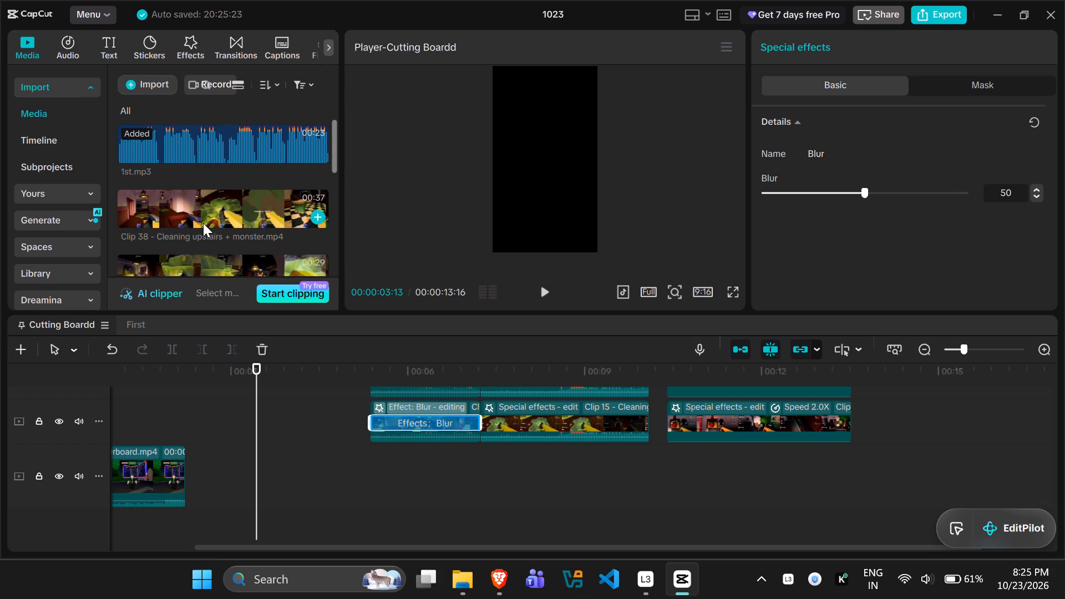
scroll(203, 223, down, 1)
click(186, 199)
drag(169, 195, 272, 316)
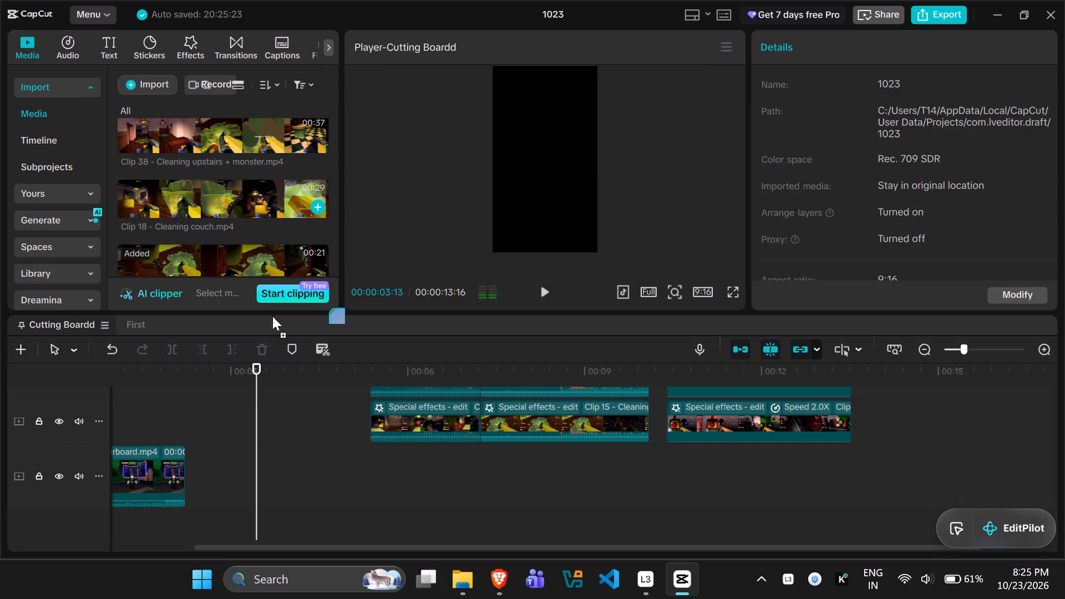
drag(272, 316, 891, 411)
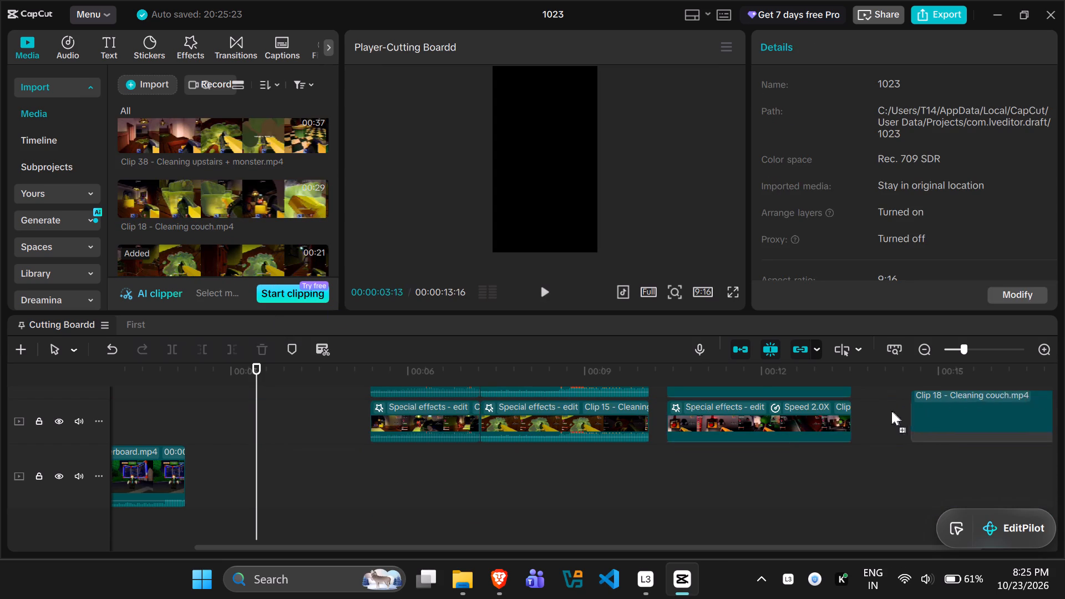
drag(891, 411, 855, 412)
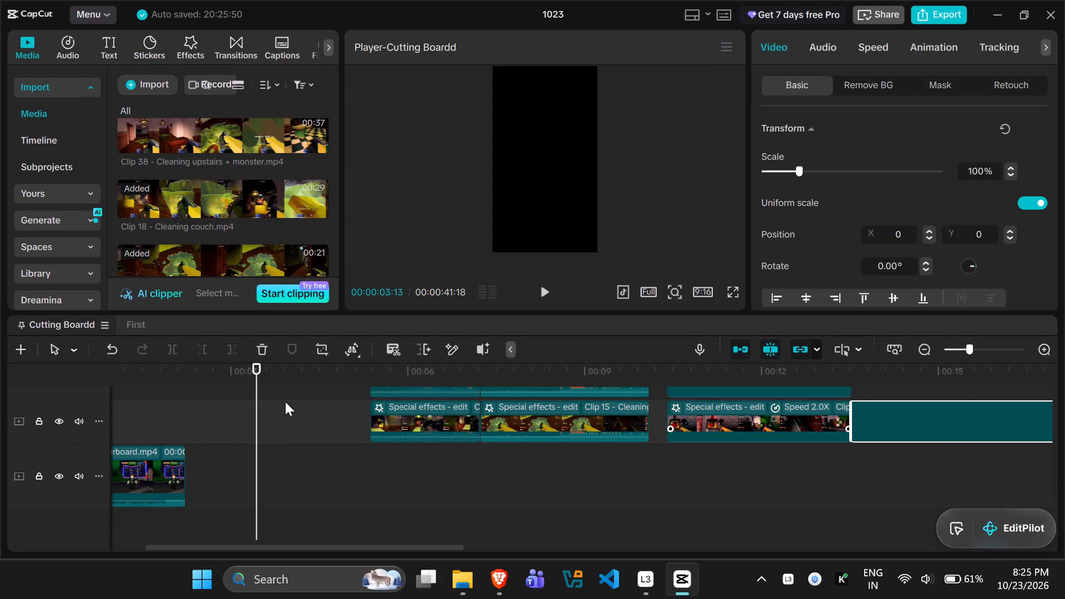
drag(256, 391, 851, 390)
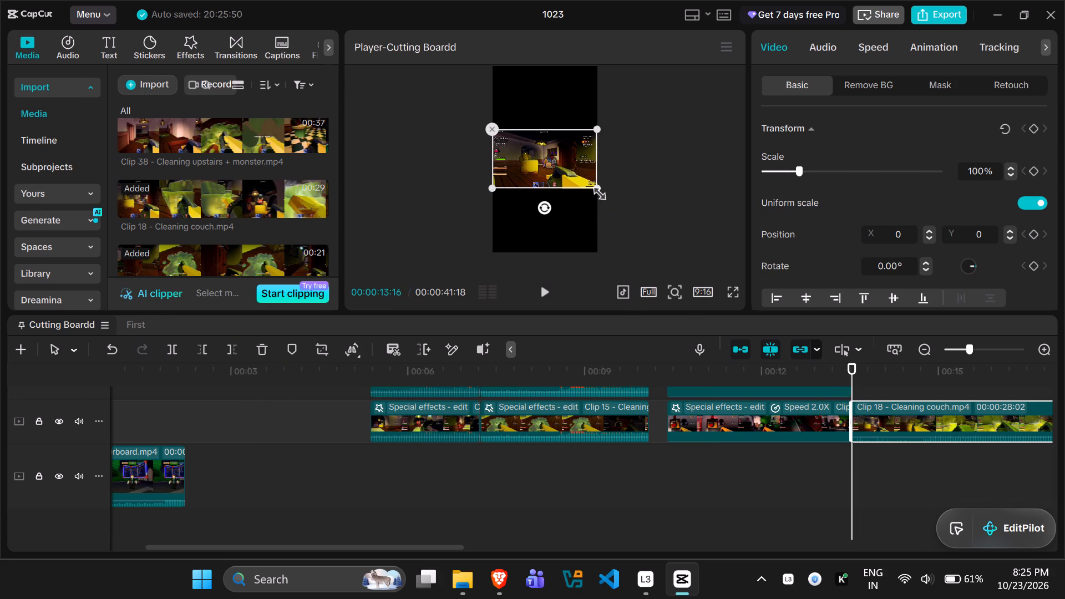
Enlarge Clip 18 - Cleaning couch.mp4 to 141% scale in the frame.
drag(592, 184, 608, 212)
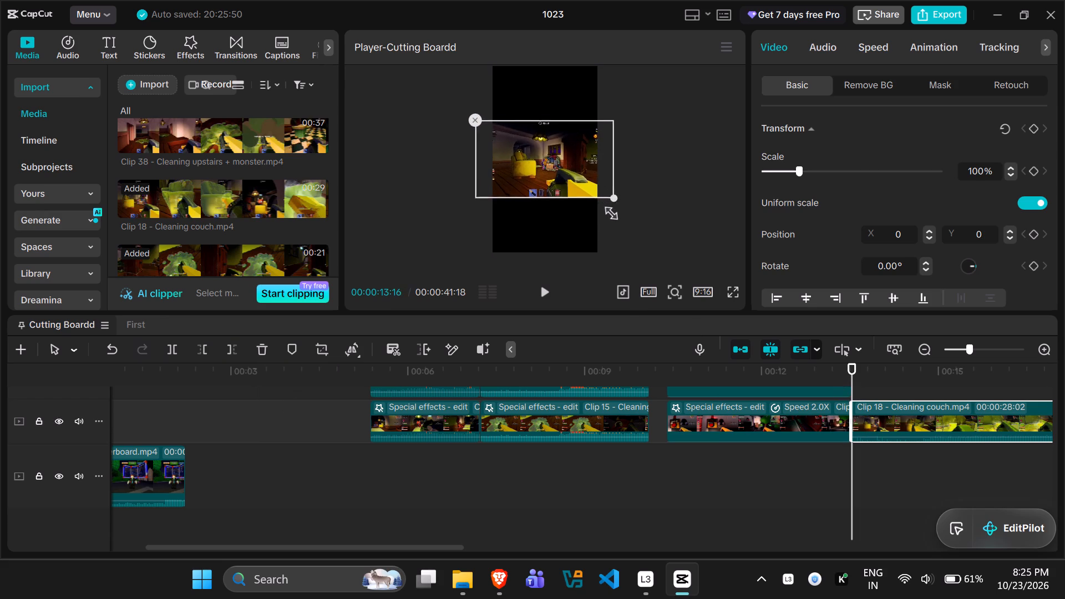
drag(608, 212, 611, 217)
Play Clip 18 to find its cut point and remove everything after 00:00:18:19.
key(space)
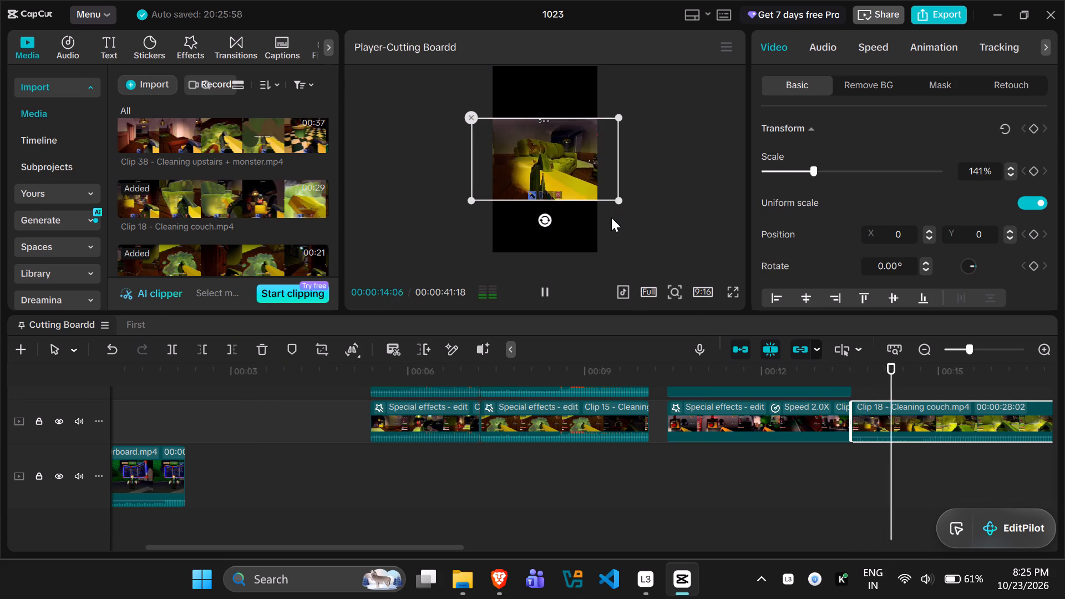
key(space)
key(space)
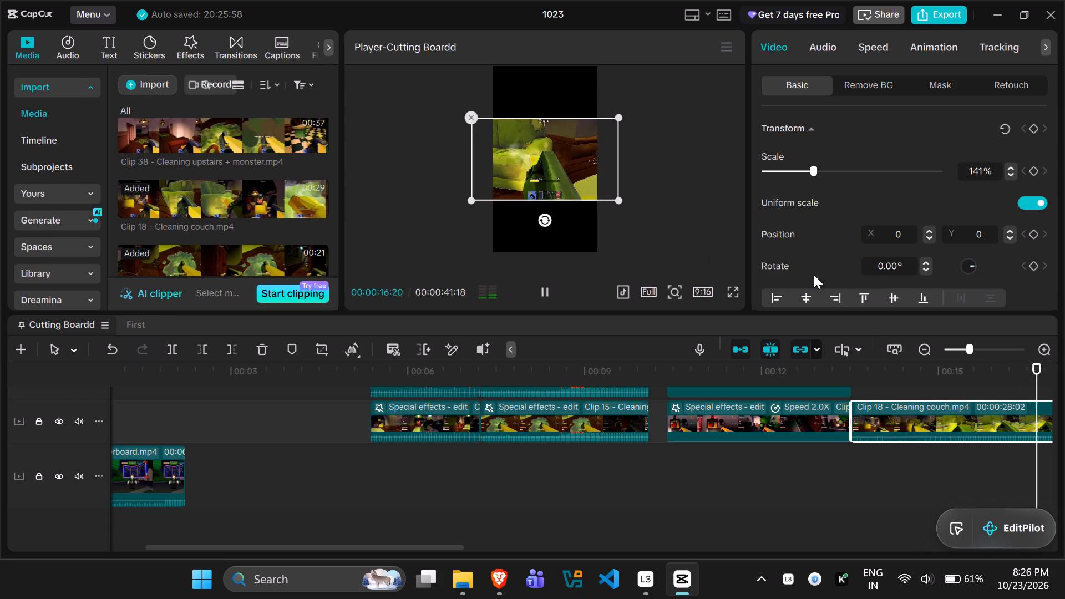
key(space)
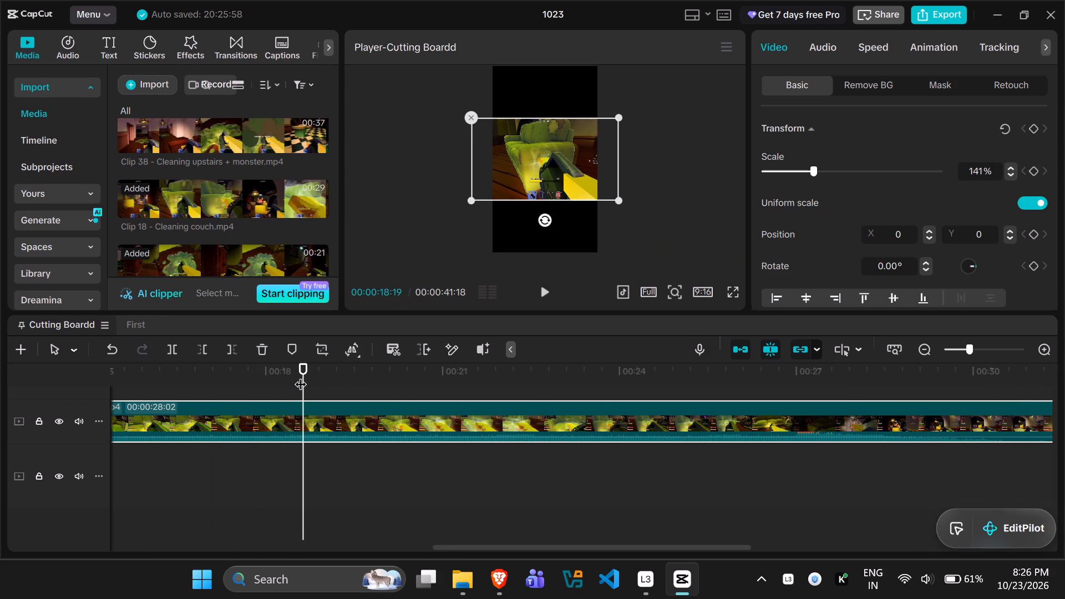
click(308, 422)
click(227, 344)
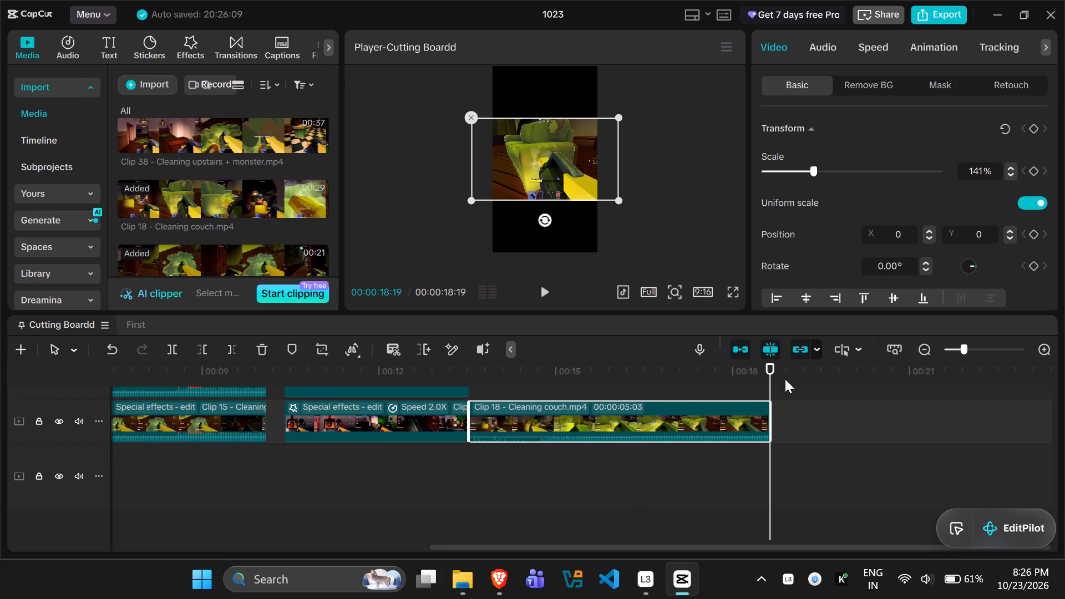
Set the speed of the trimmed Clip 18 to 1.30x.
click(874, 50)
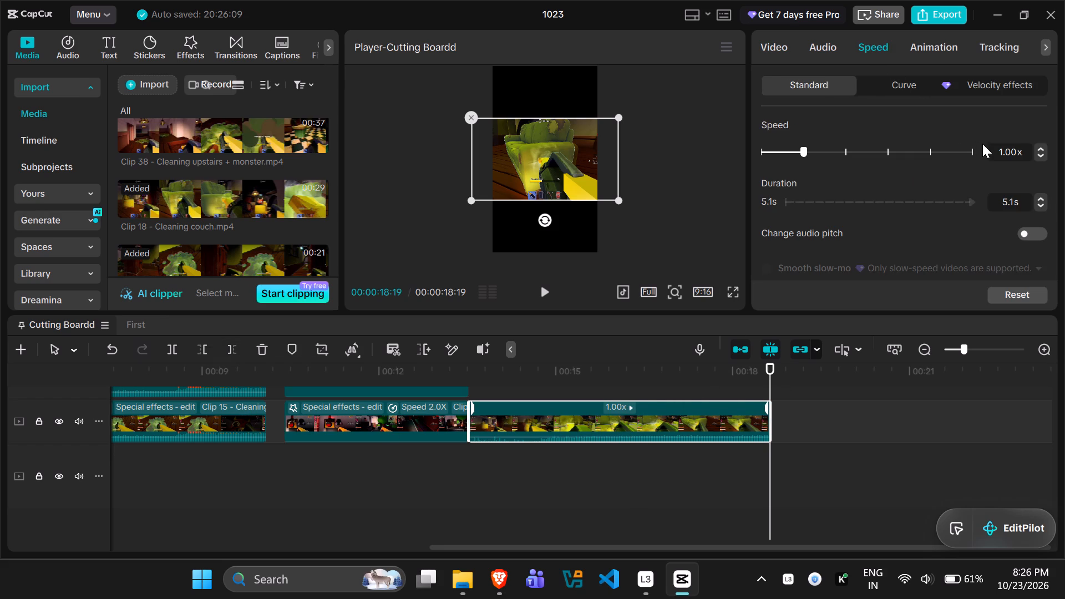
click(1012, 151)
key(BackSpace)
key(3)
key(Return)
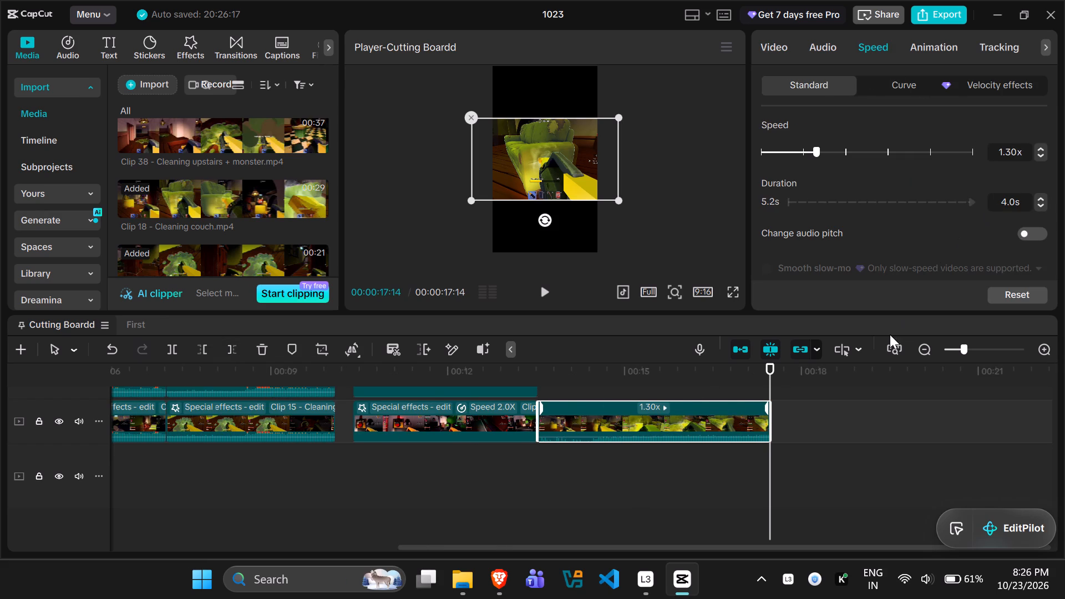
Duplicate the sped-up Clip 18 and place the copy on the track directly above, aligned with the original.
right_click(671, 420)
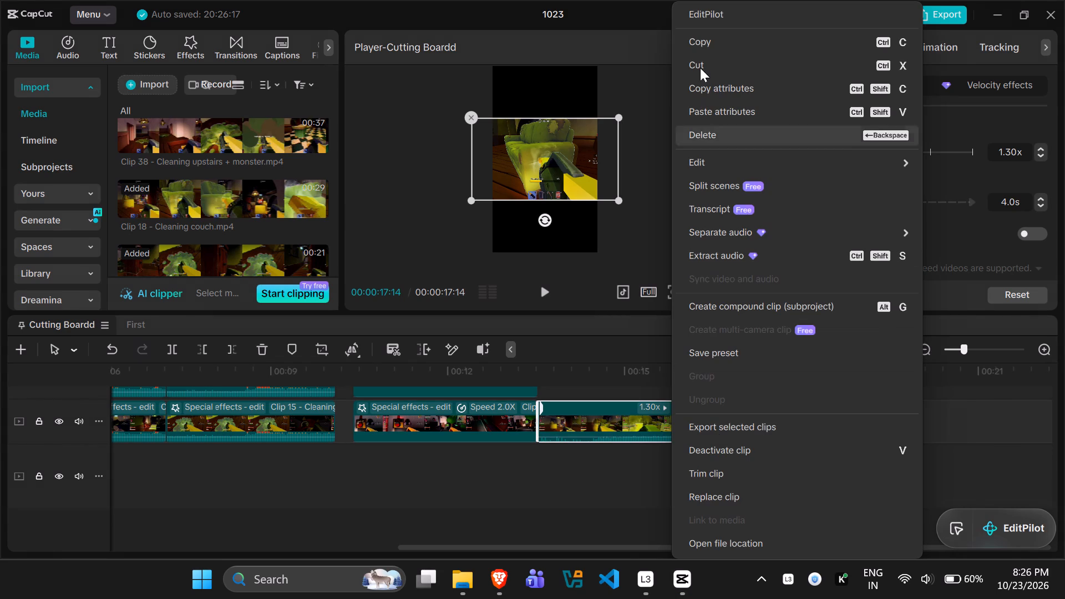
click(701, 47)
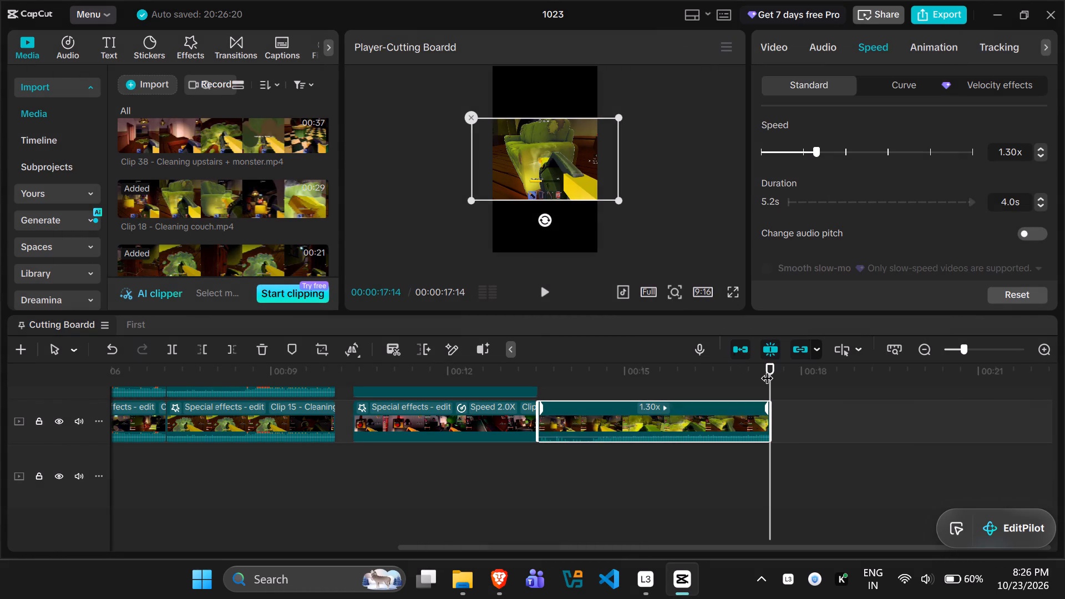
key(ctrl+v)
drag(824, 413, 742, 400)
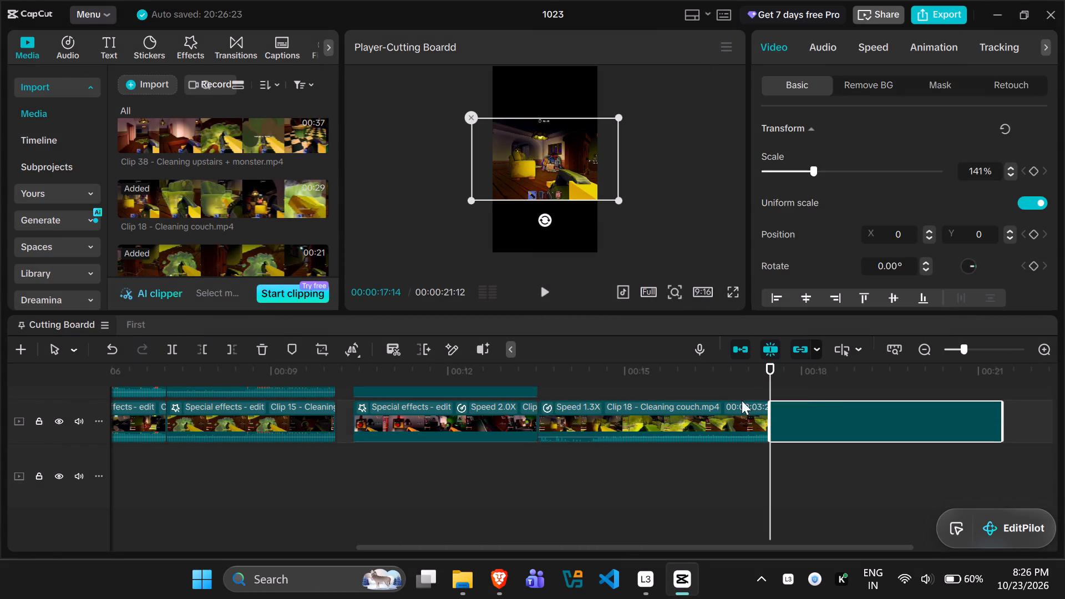
drag(742, 400, 599, 423)
scroll(590, 399, up, 2)
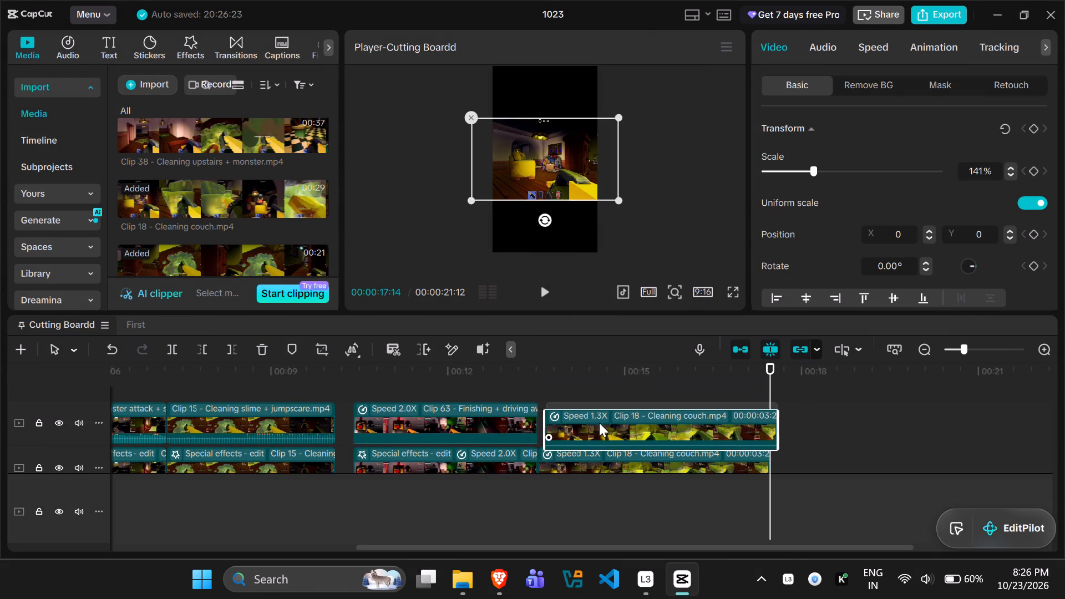
drag(599, 423, 594, 418)
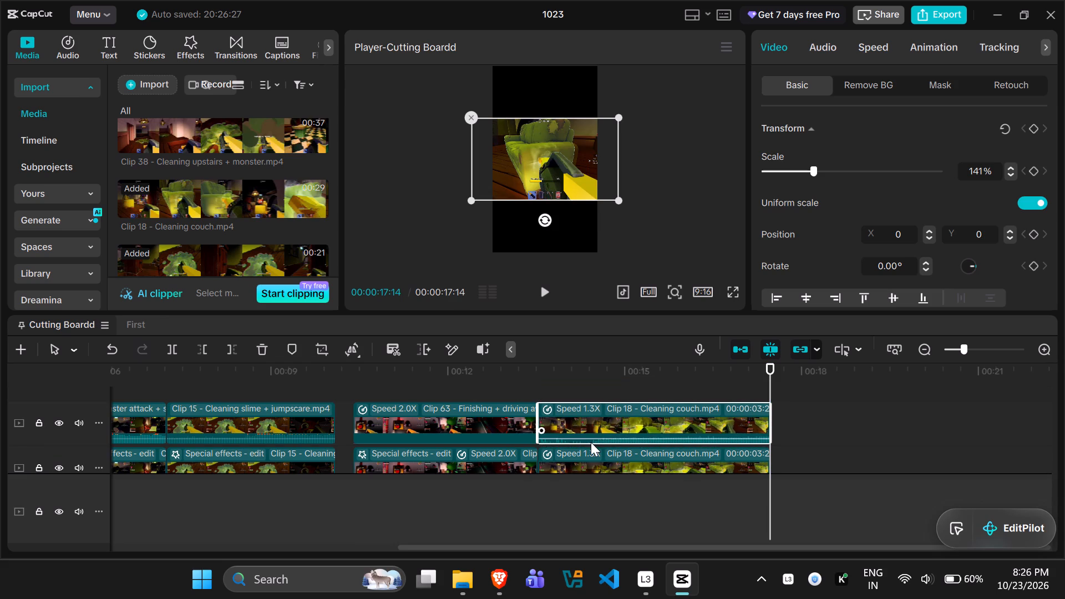
Scale the lower Clip 18 copy to 316% as a background and apply the Blur effect to it.
click(592, 457)
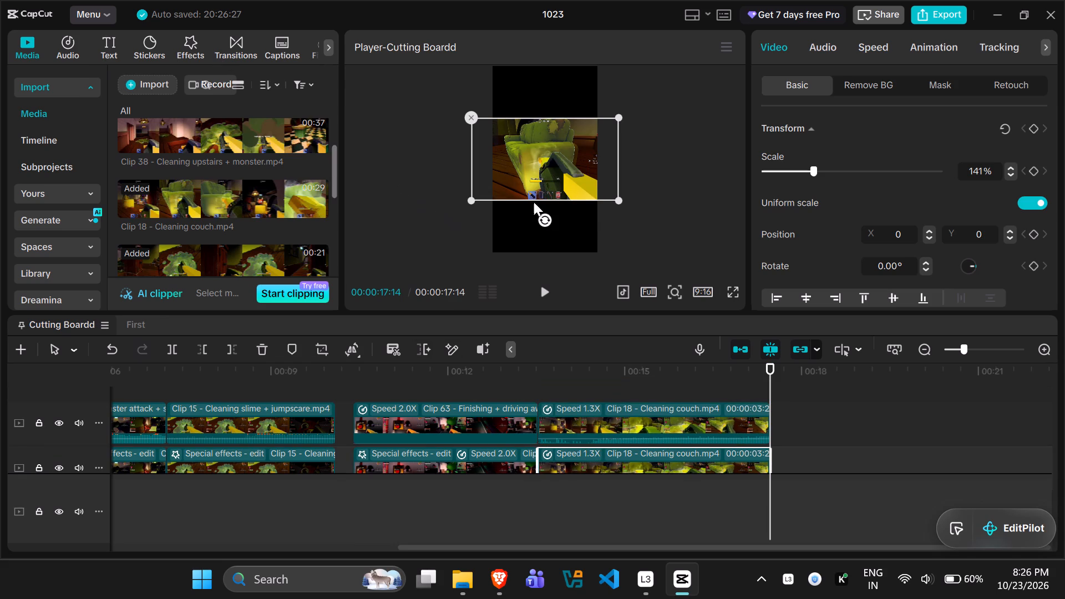
drag(617, 197, 709, 344)
click(189, 40)
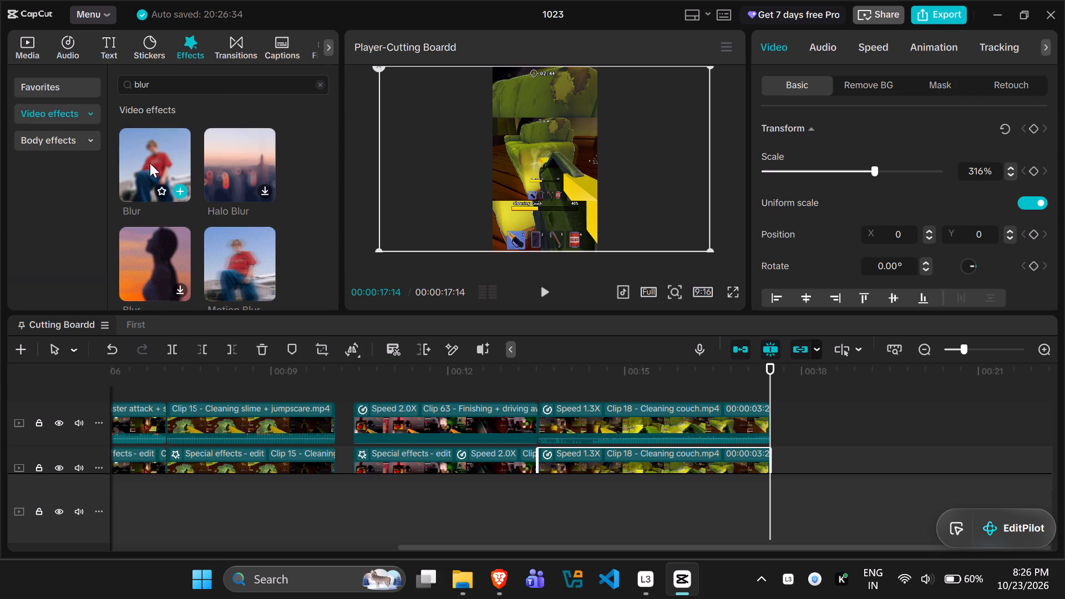
drag(146, 165, 602, 465)
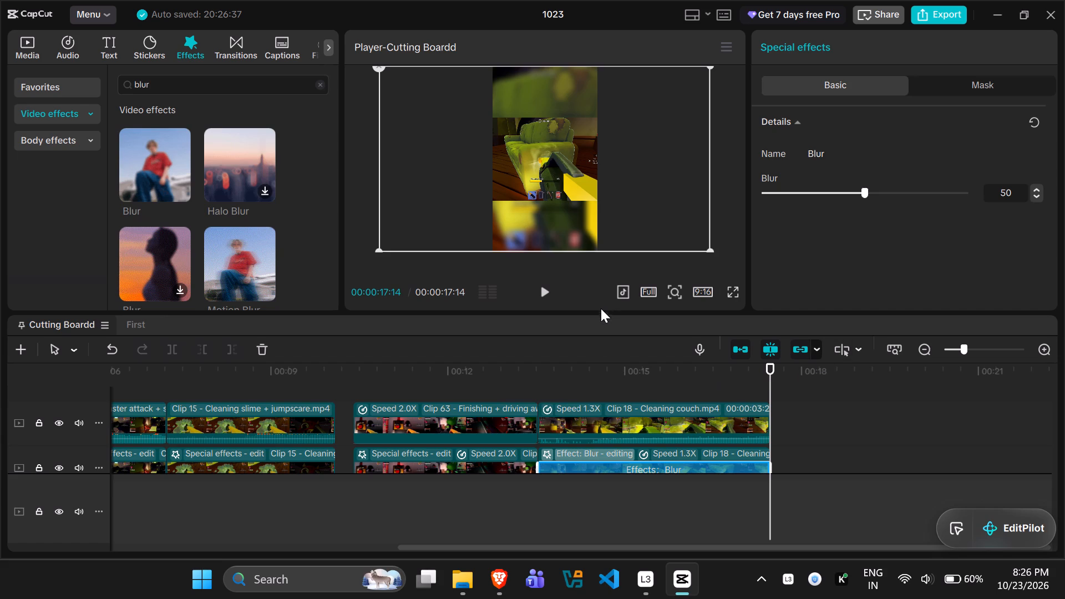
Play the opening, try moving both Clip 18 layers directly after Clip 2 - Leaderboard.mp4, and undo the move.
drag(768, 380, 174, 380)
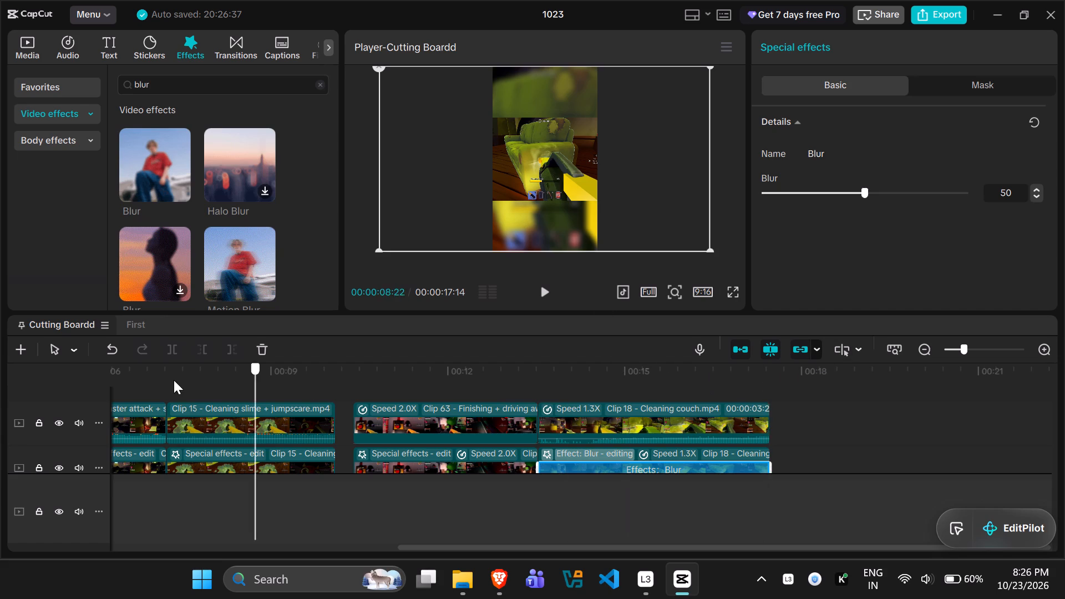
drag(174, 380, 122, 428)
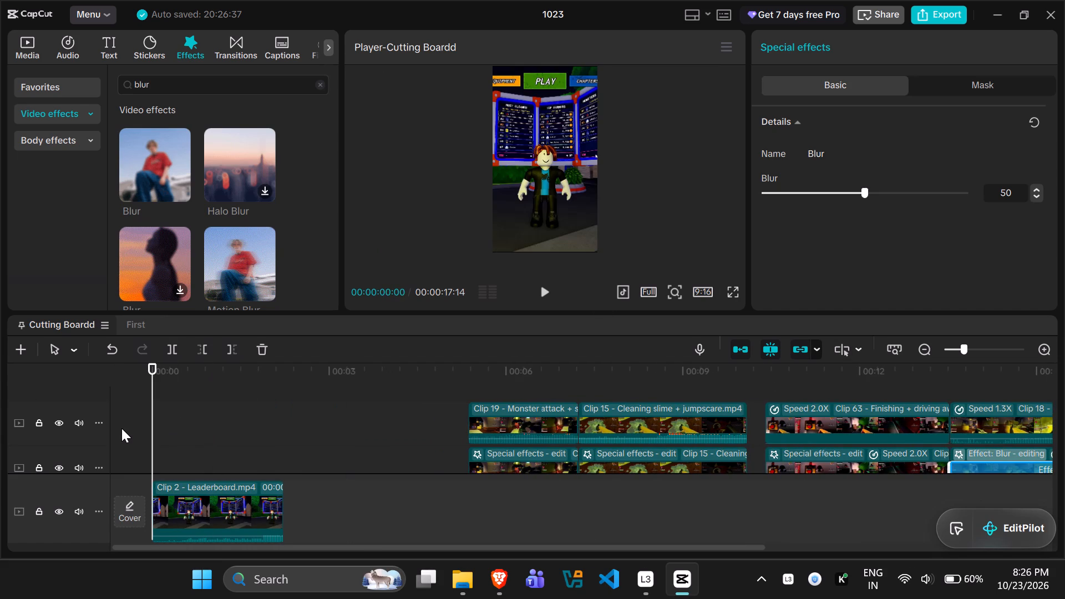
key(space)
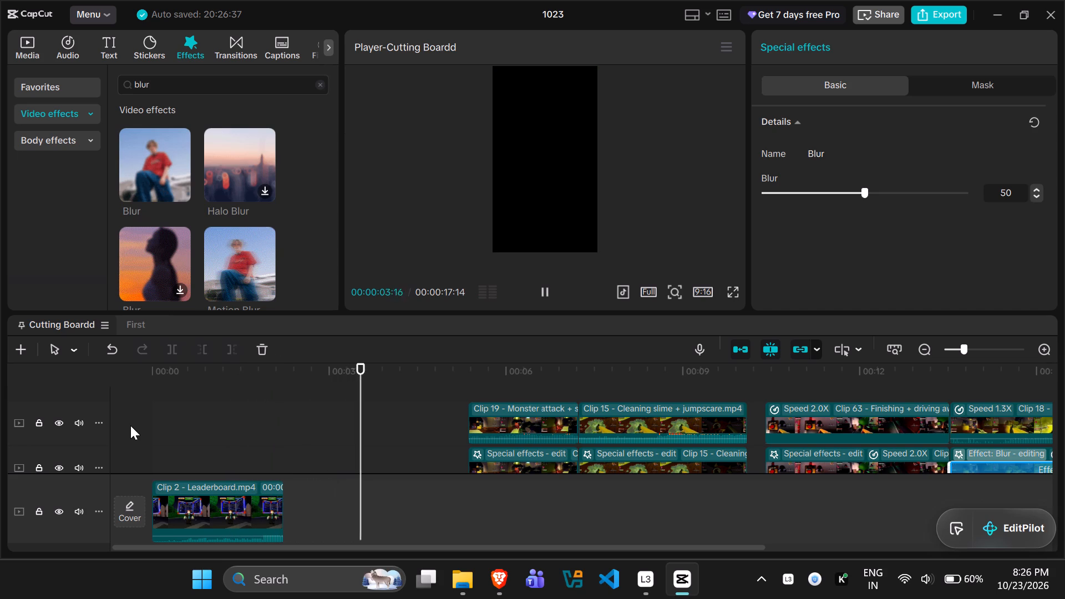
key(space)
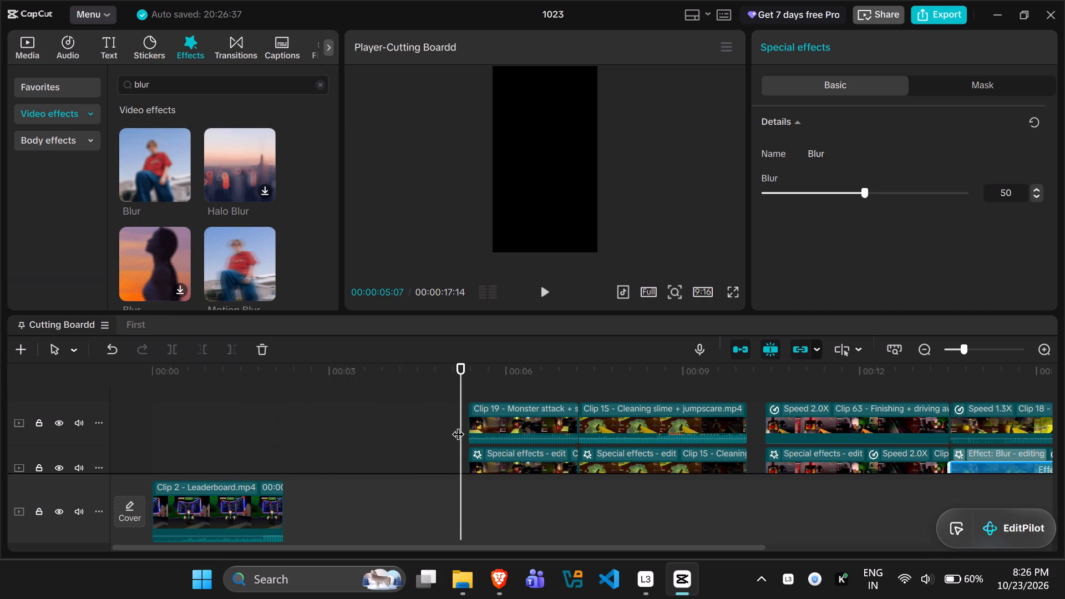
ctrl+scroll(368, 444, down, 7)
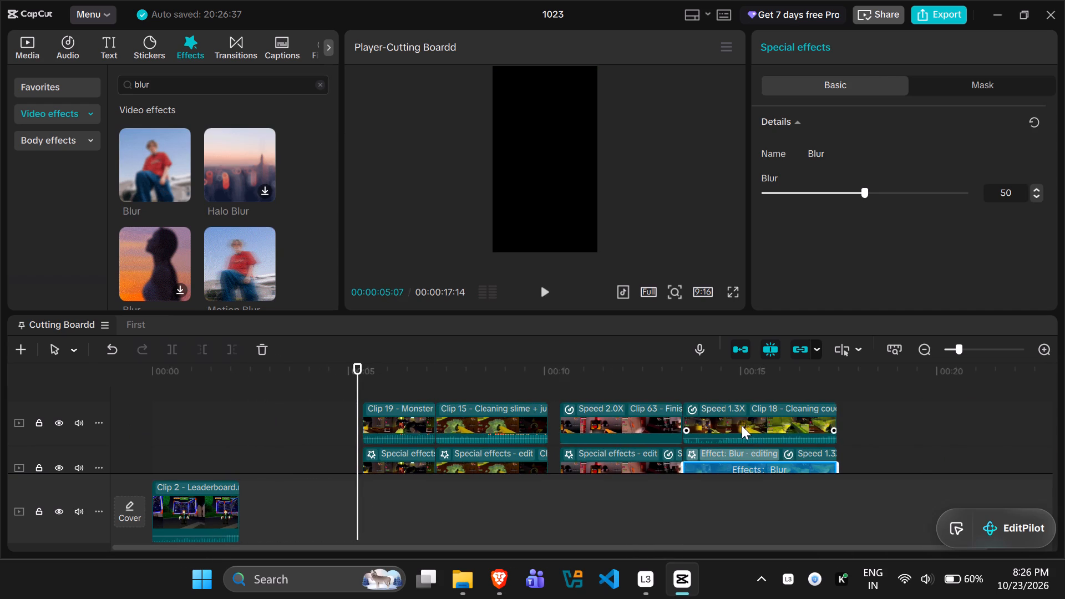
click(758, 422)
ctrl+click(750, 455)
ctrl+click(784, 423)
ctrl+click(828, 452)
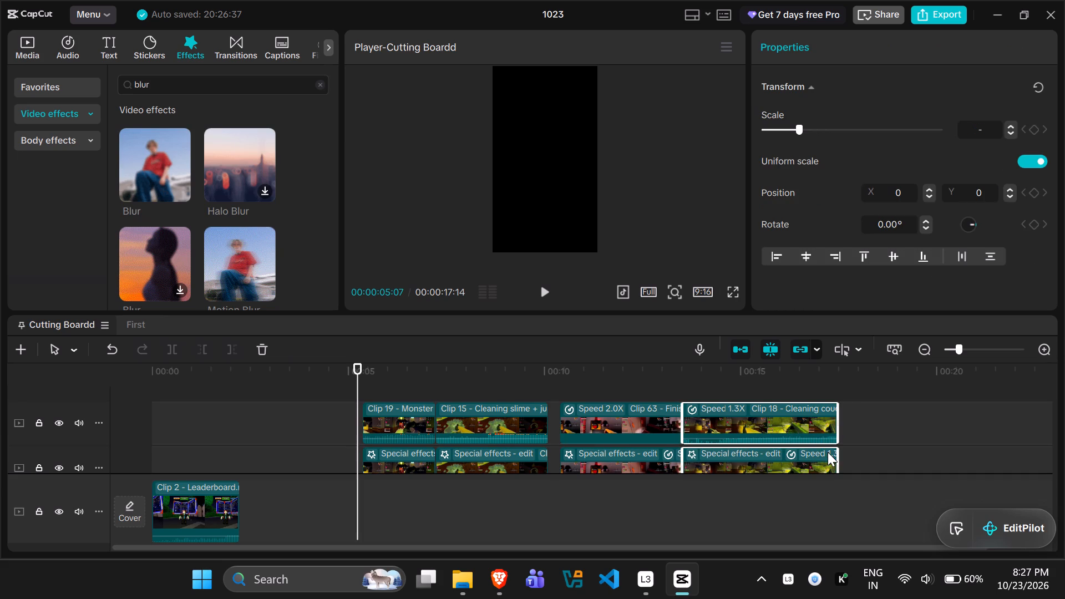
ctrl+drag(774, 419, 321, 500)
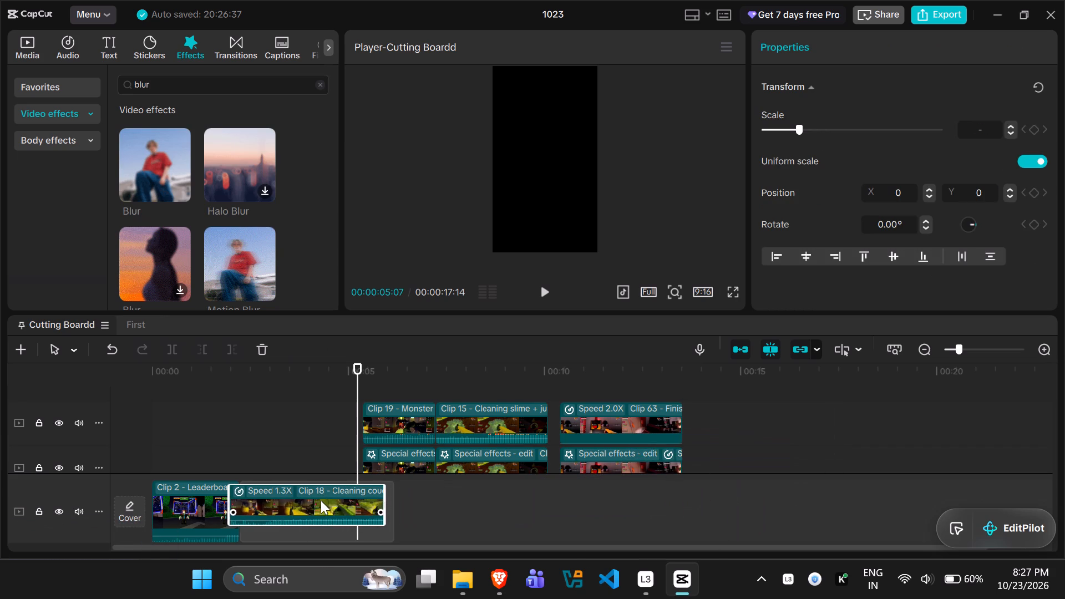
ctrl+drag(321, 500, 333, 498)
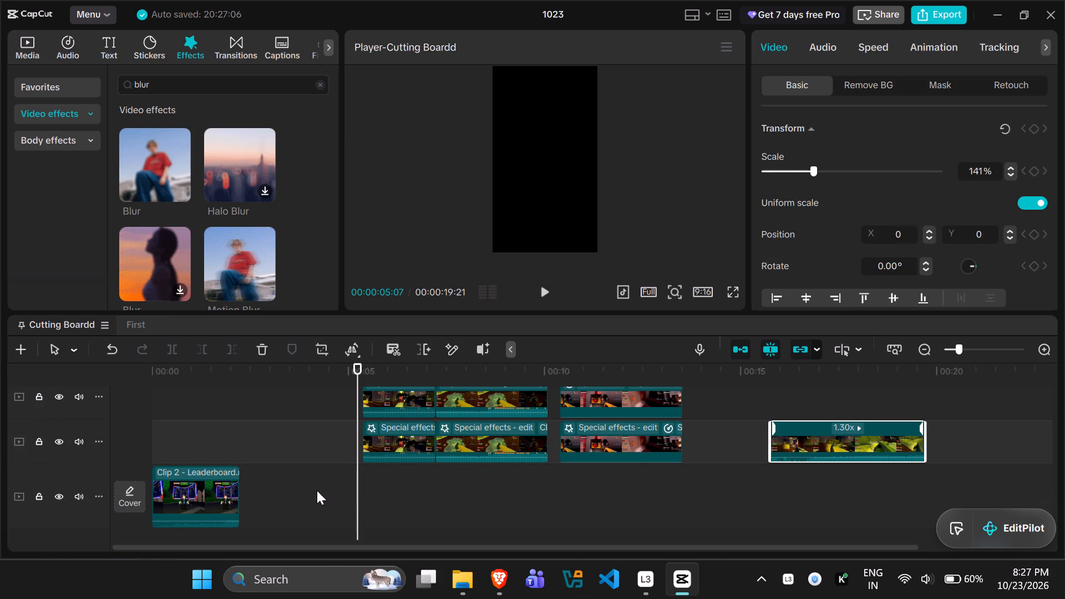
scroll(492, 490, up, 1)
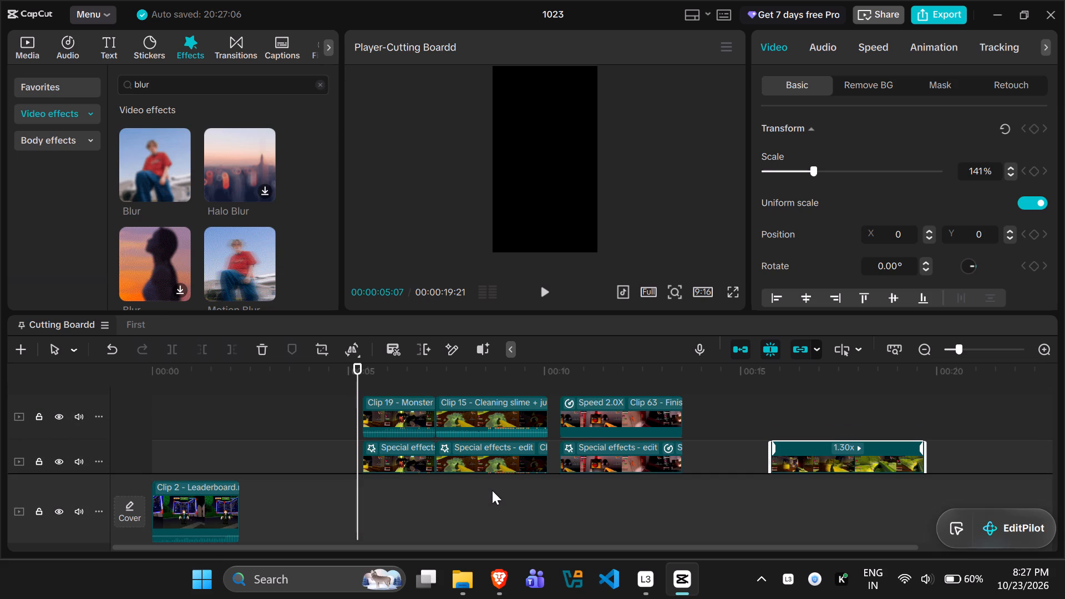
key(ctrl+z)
Move both Clip 18 layers directly after Clip 2 - Leaderboard.mp4, with the blurred copy on the main track.
ctrl+click(755, 411)
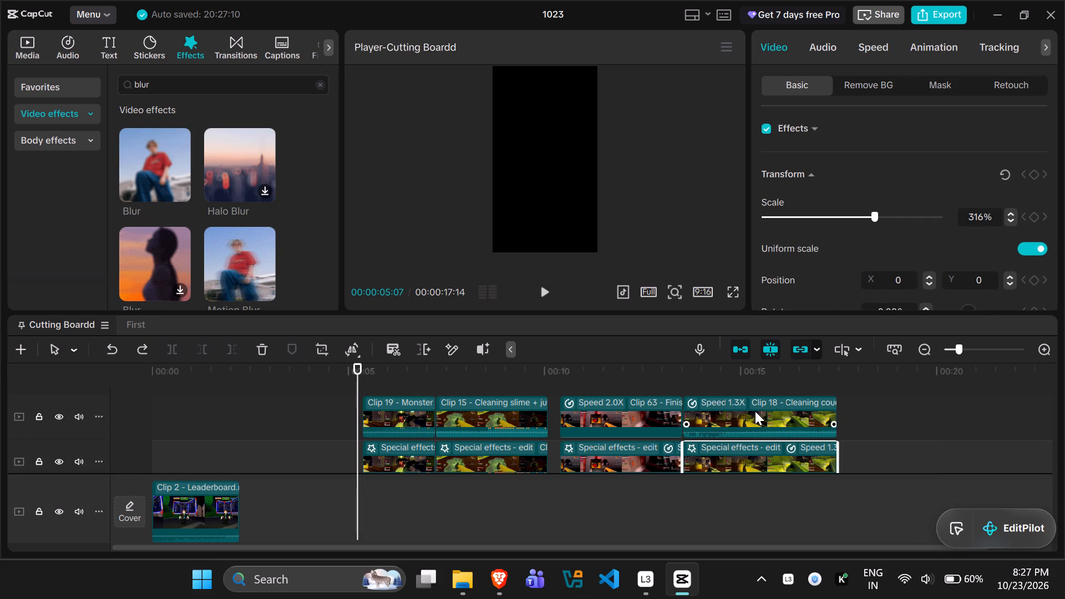
drag(755, 419, 317, 504)
Move both Clip 15 - Cleaning slime layers directly after Clip 18, with the blurred copy on the main track.
scroll(458, 466, up, 2)
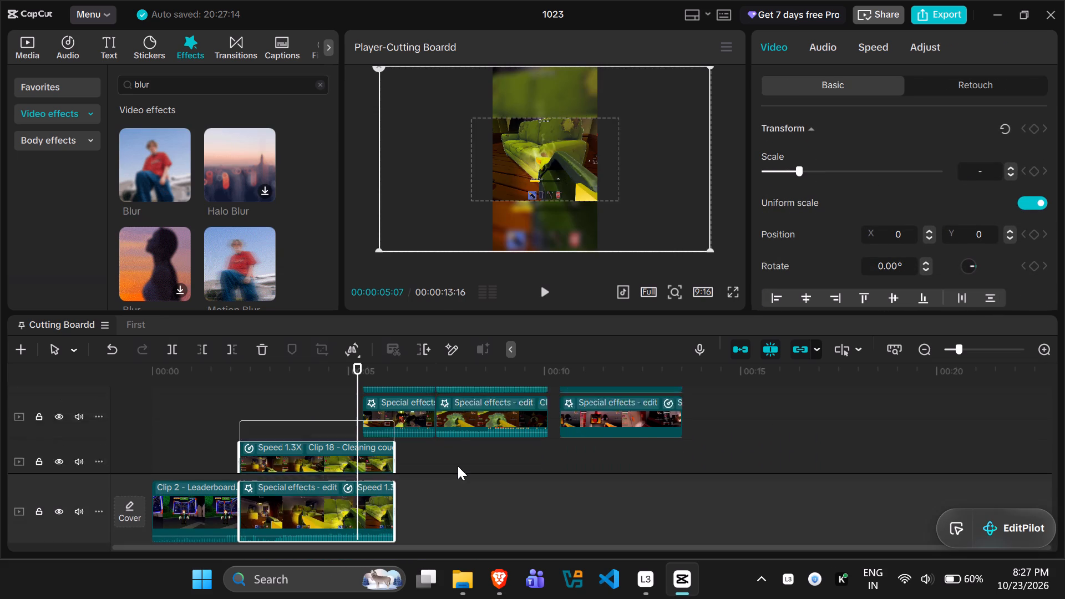
scroll(450, 460, down, 1)
scroll(450, 460, up, 3)
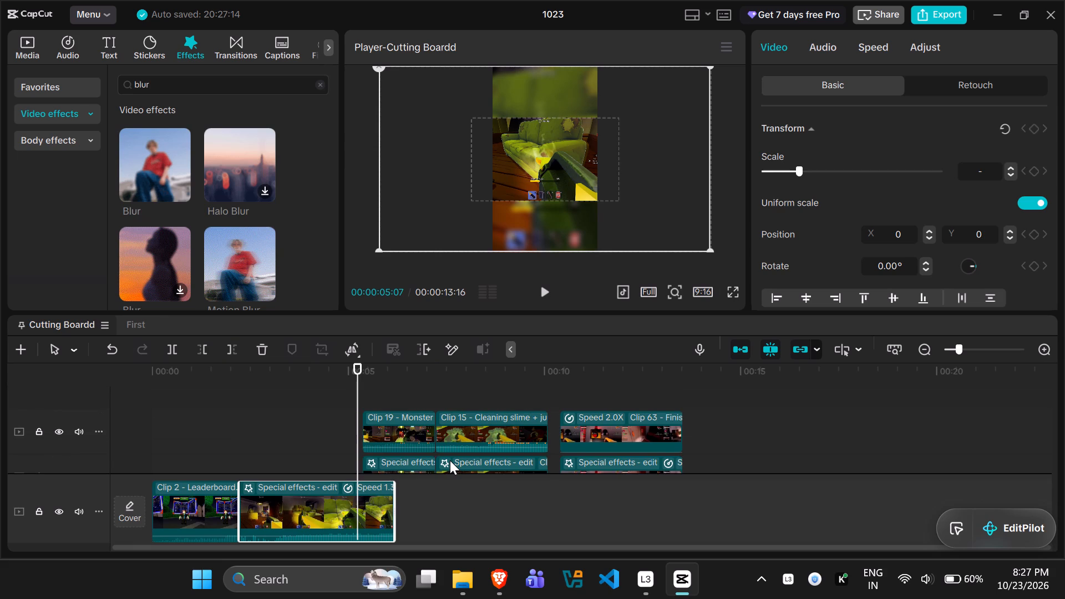
scroll(450, 460, down, 1)
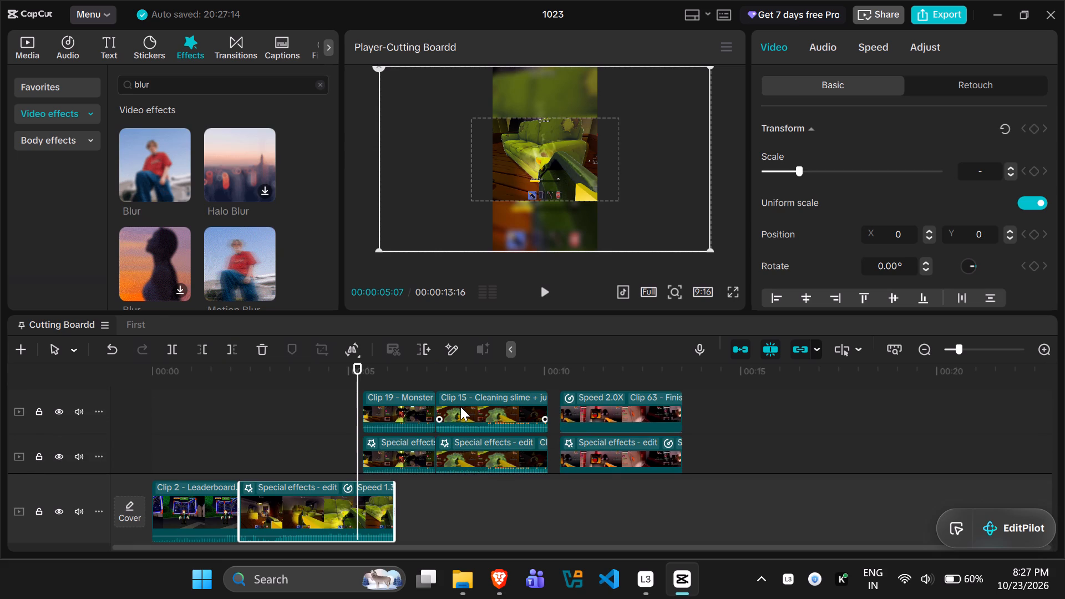
ctrl+click(485, 406)
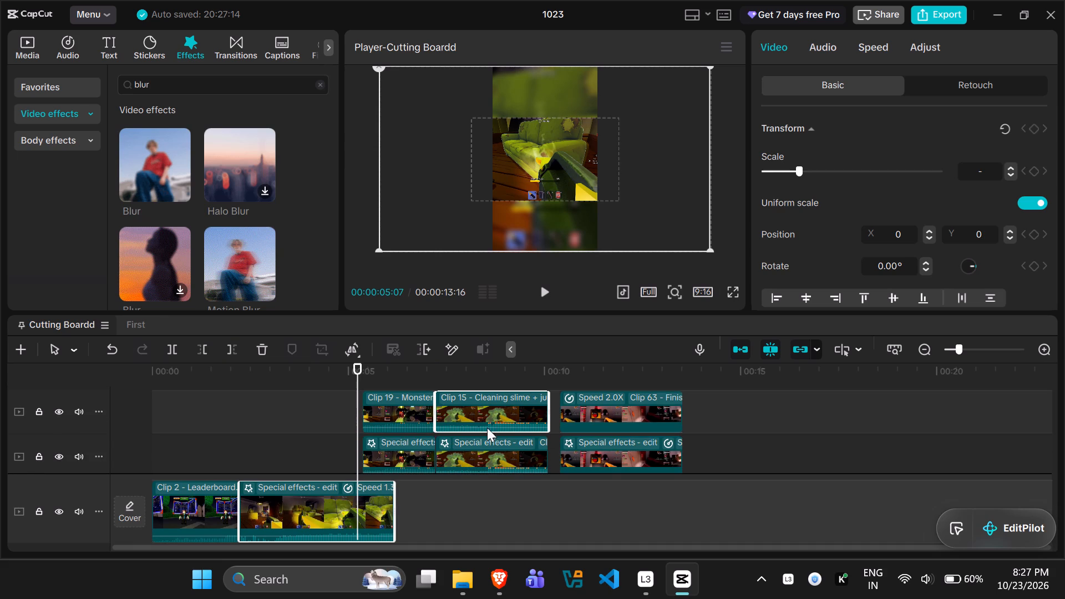
ctrl+click(479, 449)
click(480, 445)
click(488, 450)
ctrl+click(480, 414)
drag(479, 415, 495, 433)
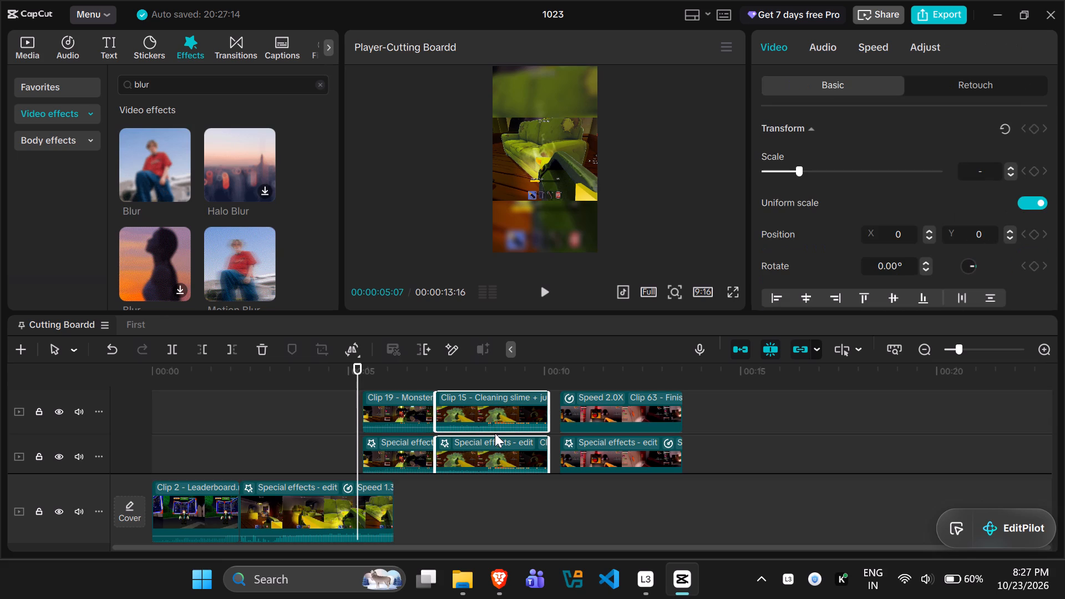
drag(495, 433, 440, 481)
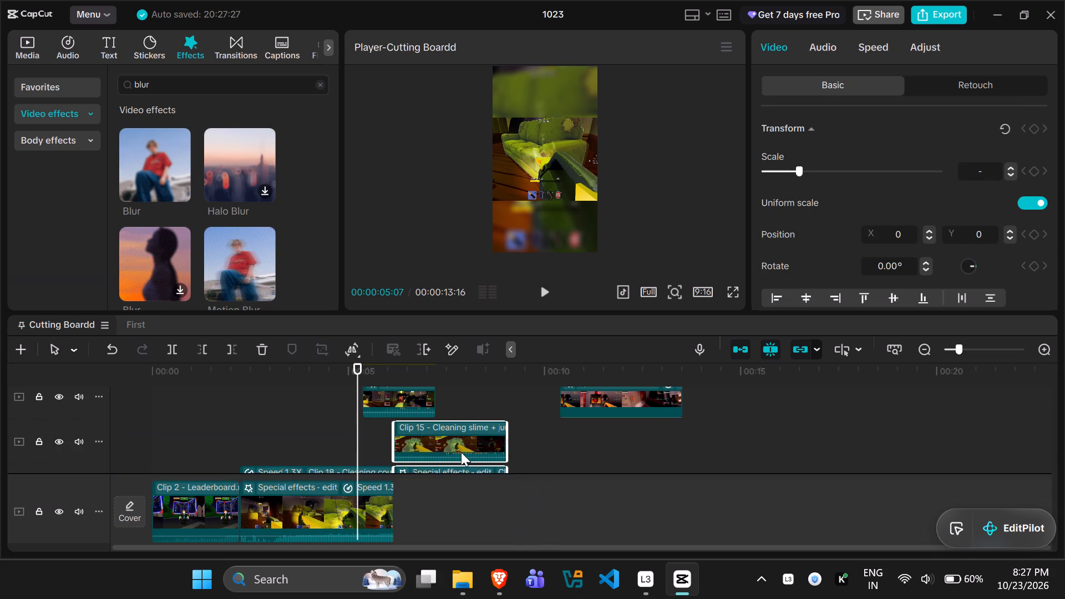
scroll(481, 440, down, 4)
scroll(460, 423, up, 1)
drag(453, 426, 453, 468)
drag(432, 432, 440, 475)
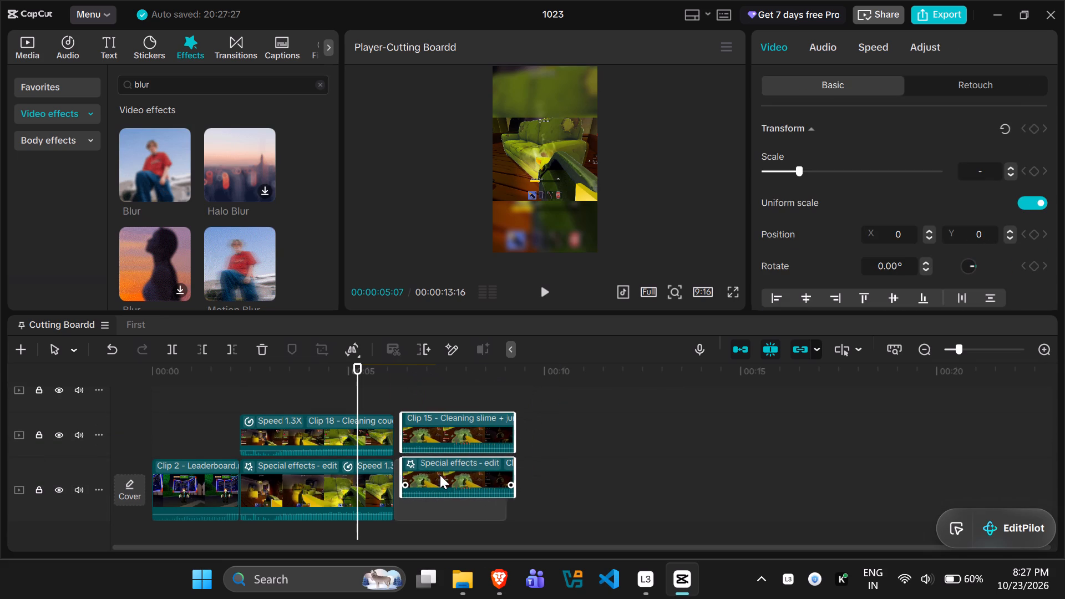
drag(440, 475, 435, 484)
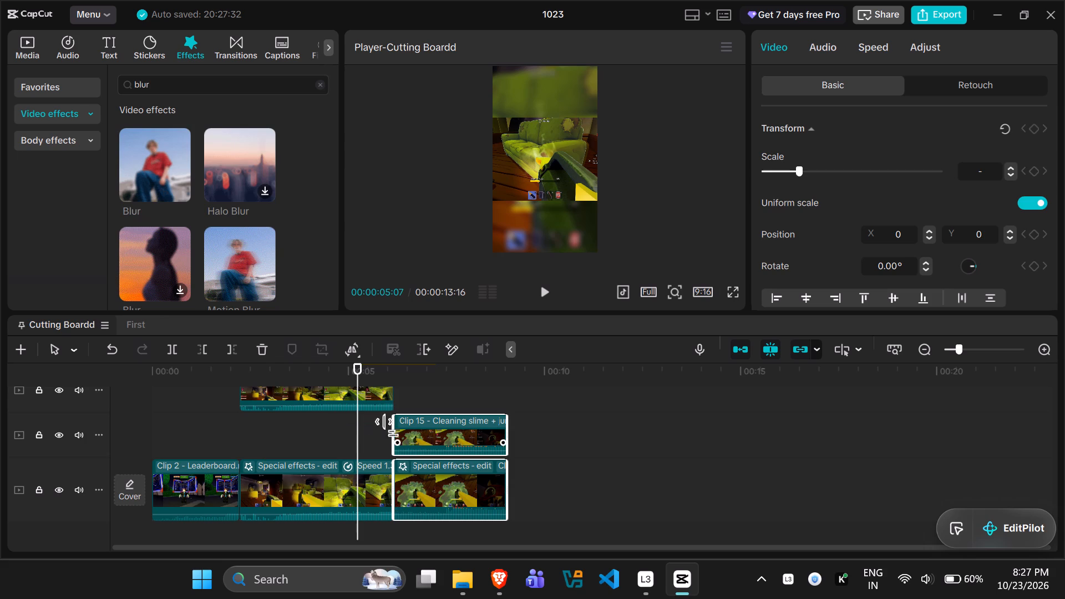
Move the foreground Clip 18 down to the foreground Clip 15's track, keeping it aligned over its blurred copy.
drag(316, 393, 317, 441)
click(237, 412)
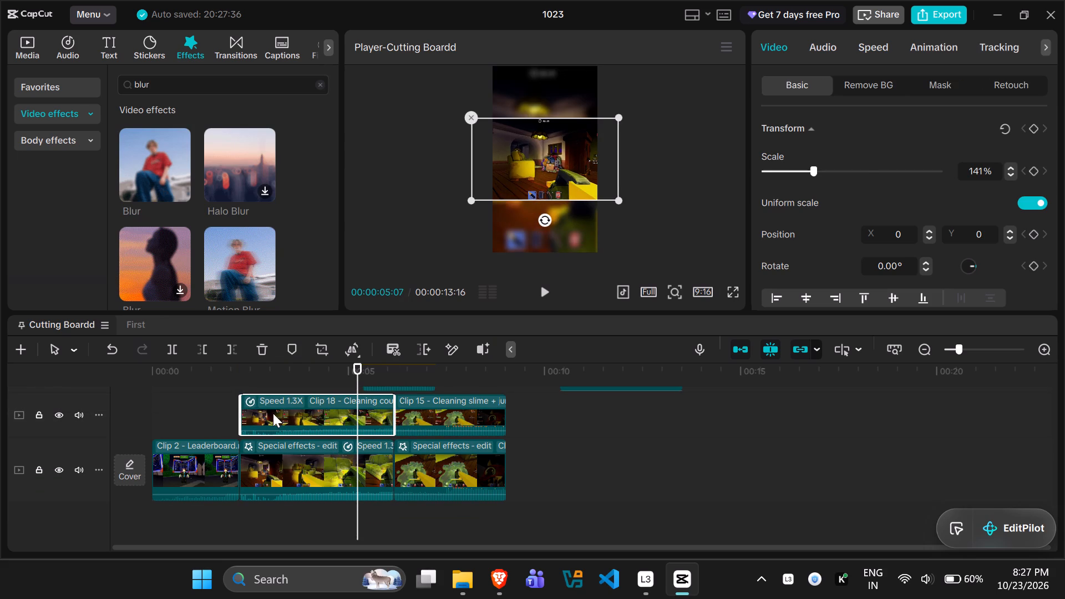
click(576, 422)
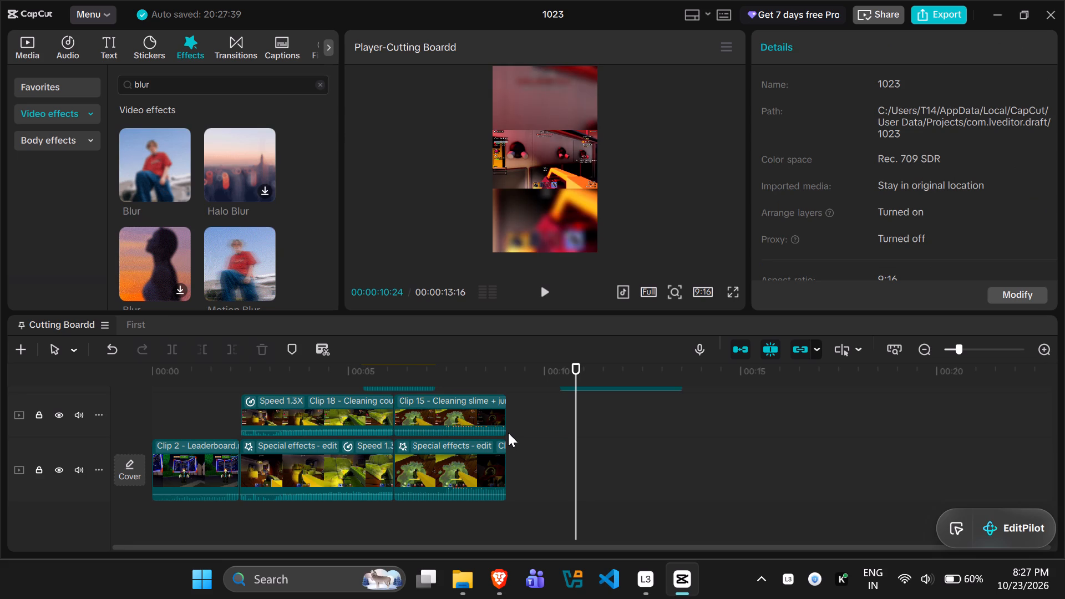
Move both Clip 19 - Monster layers directly after Clip 15, with the blurred copy on the main track.
scroll(493, 435, up, 1)
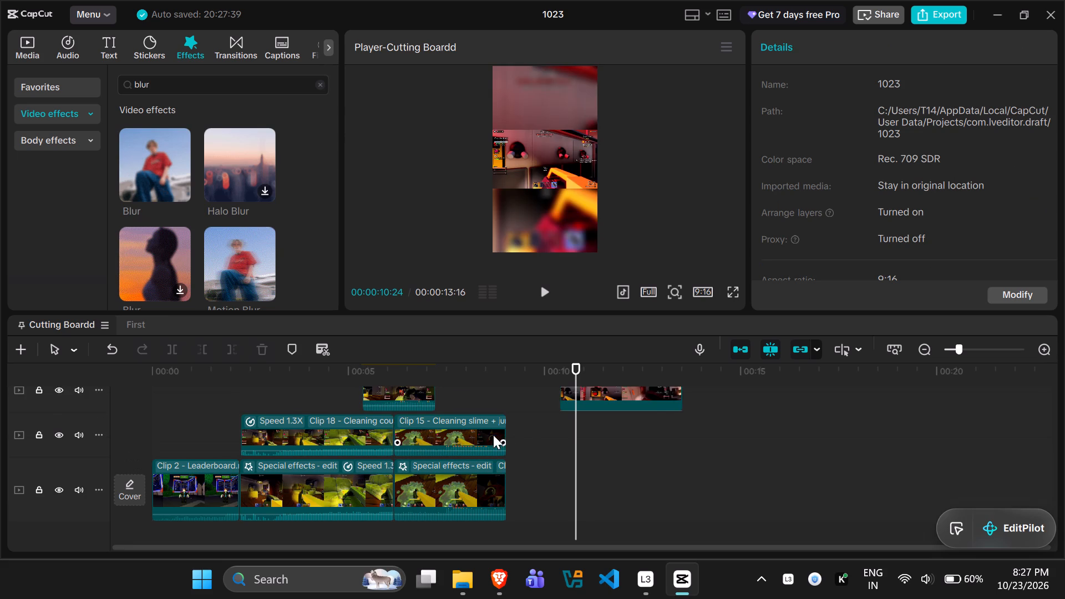
scroll(493, 435, up, 3)
ctrl+click(405, 407)
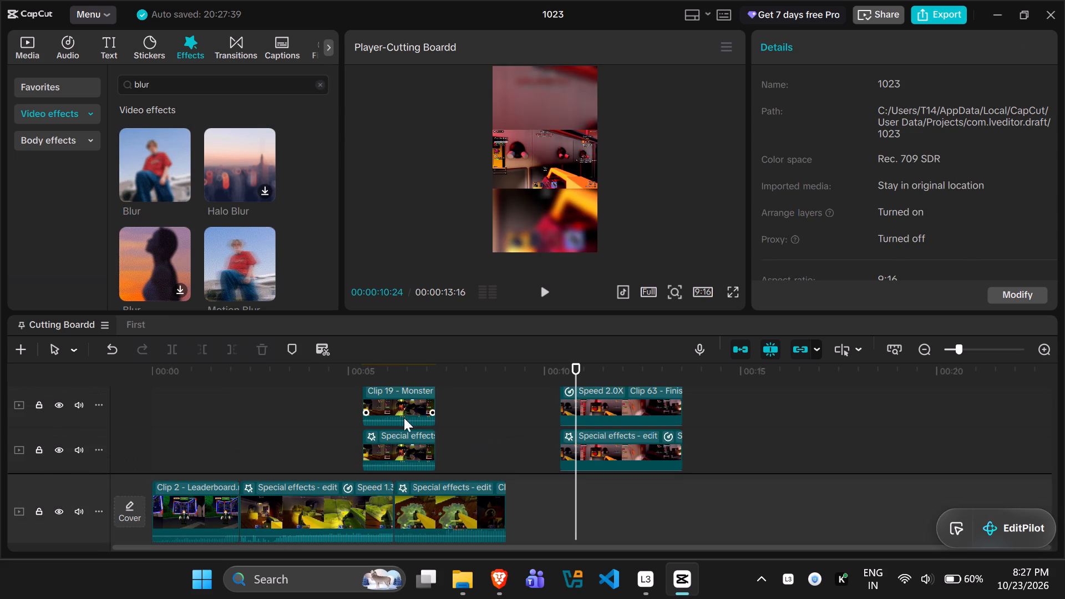
ctrl+click(399, 449)
ctrl+click(399, 402)
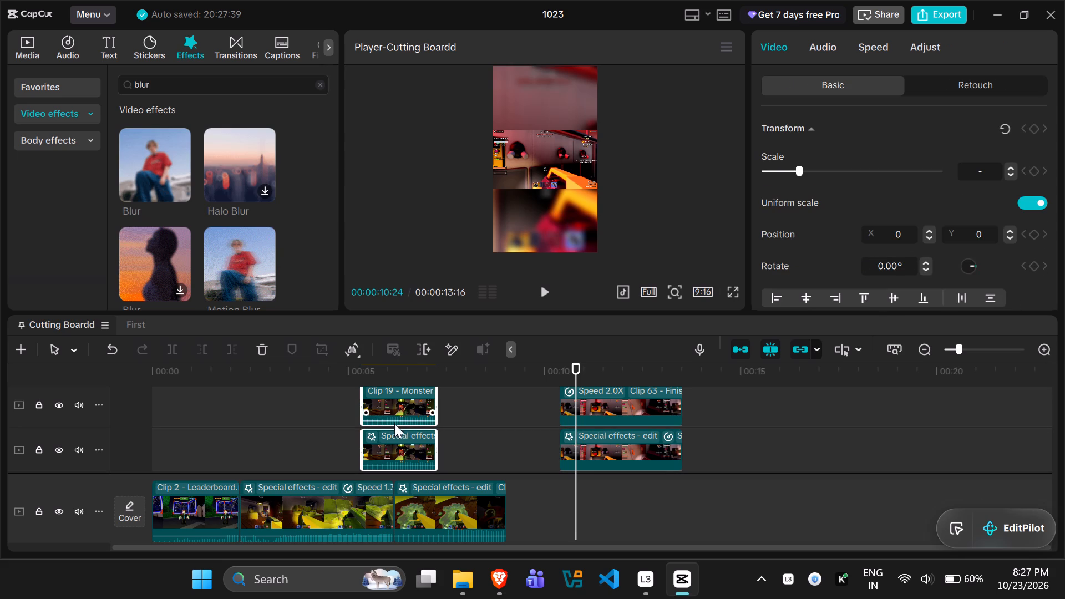
drag(395, 408, 548, 479)
scroll(566, 511, down, 4)
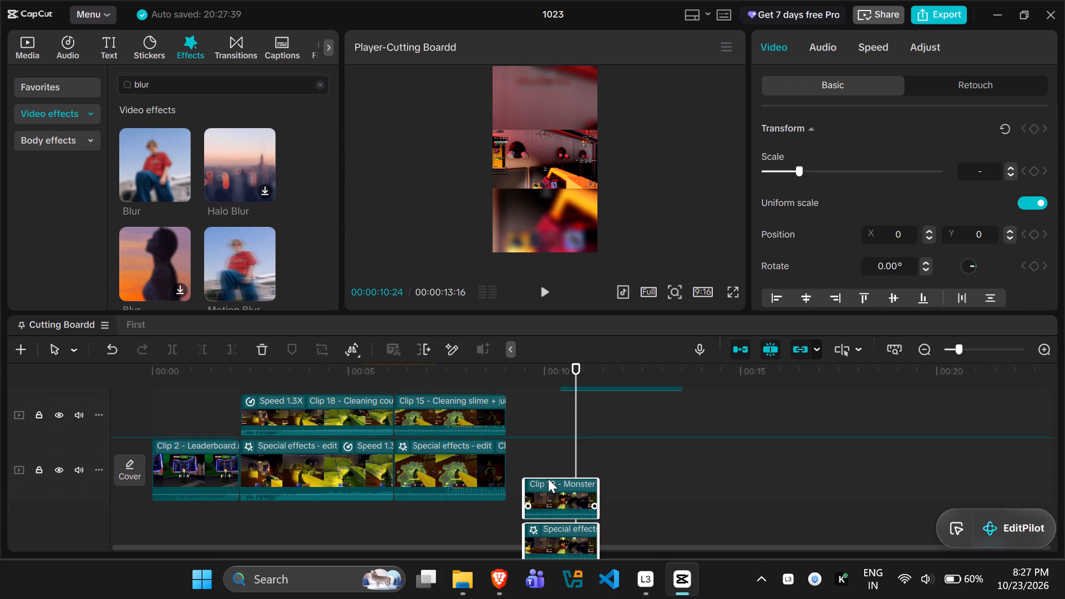
drag(548, 479, 540, 426)
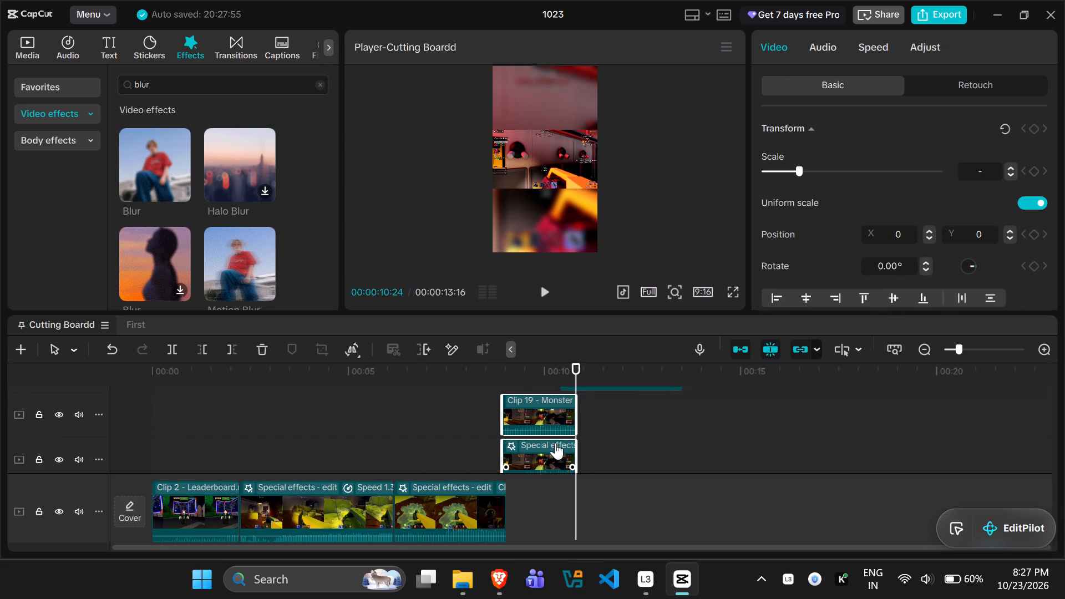
drag(536, 408, 540, 490)
scroll(541, 519, down, 2)
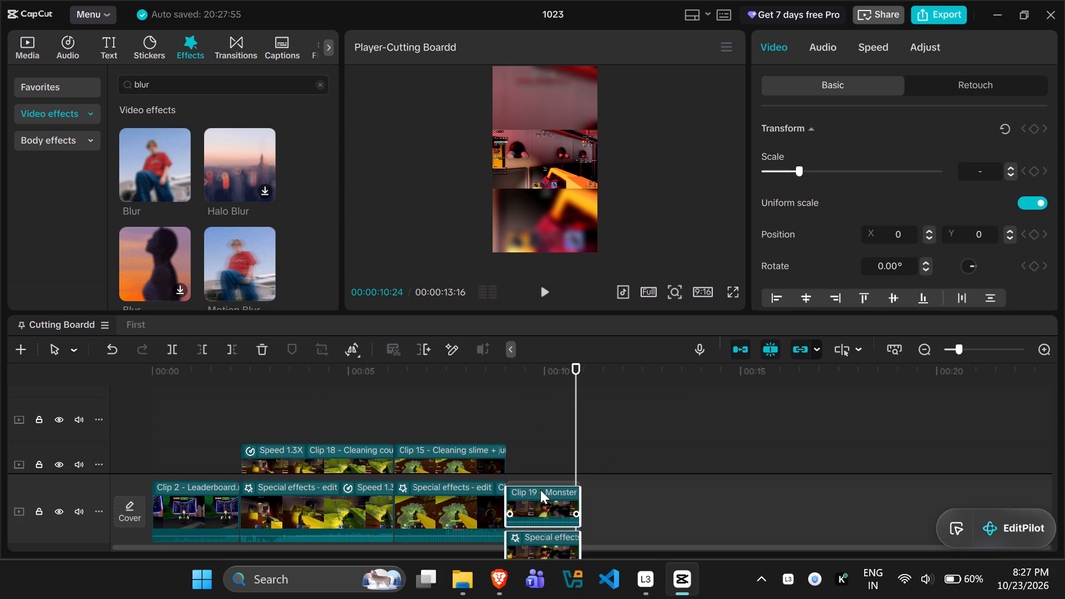
drag(540, 490, 547, 432)
scroll(540, 490, down, 2)
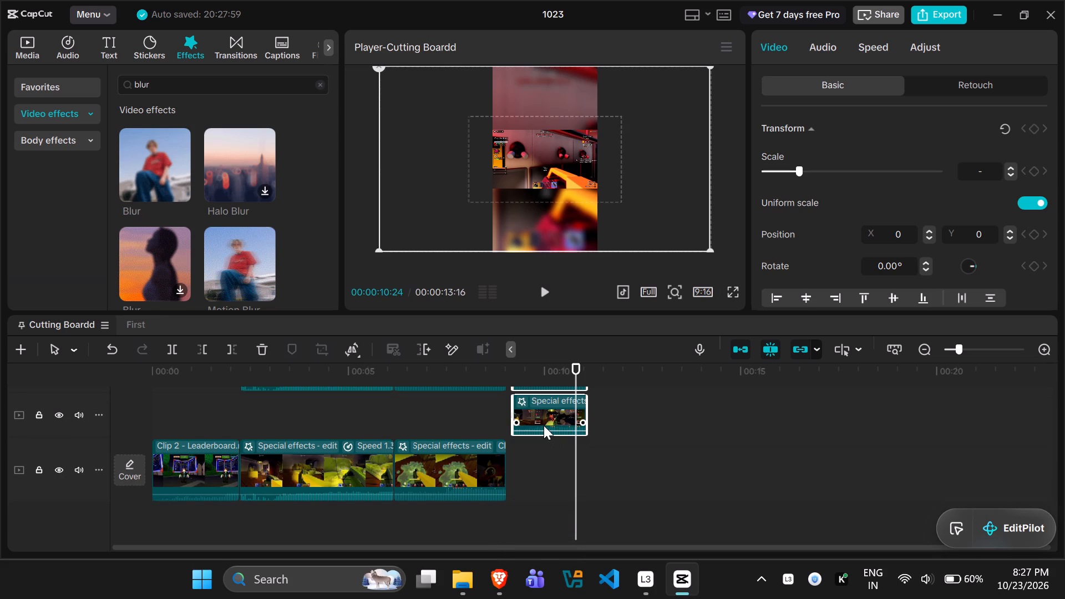
scroll(533, 455, up, 3)
scroll(533, 463, down, 1)
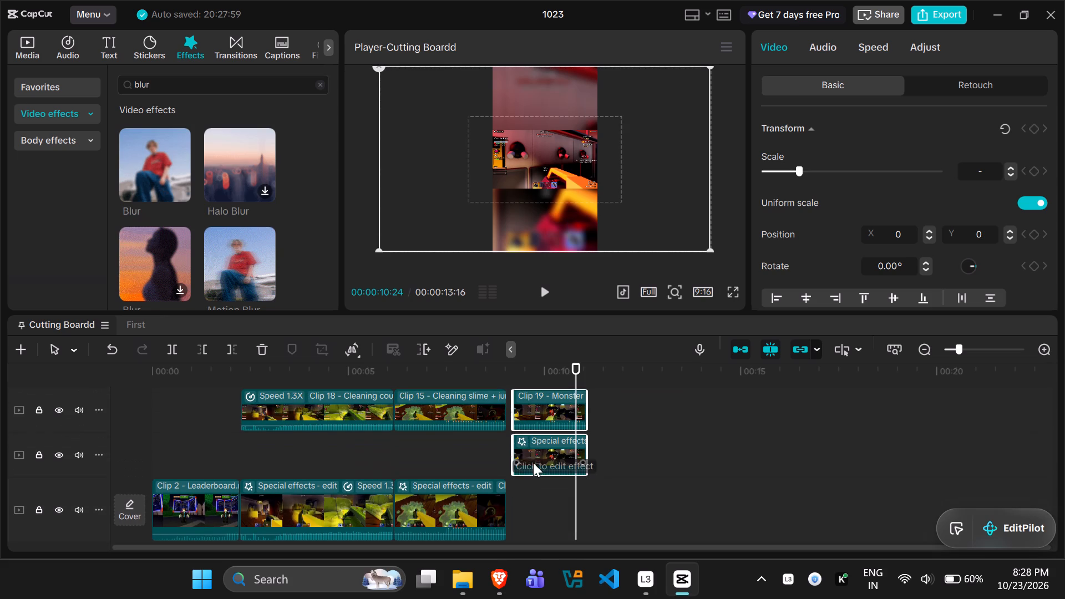
drag(534, 413, 531, 478)
scroll(521, 449, down, 3)
drag(535, 422, 541, 424)
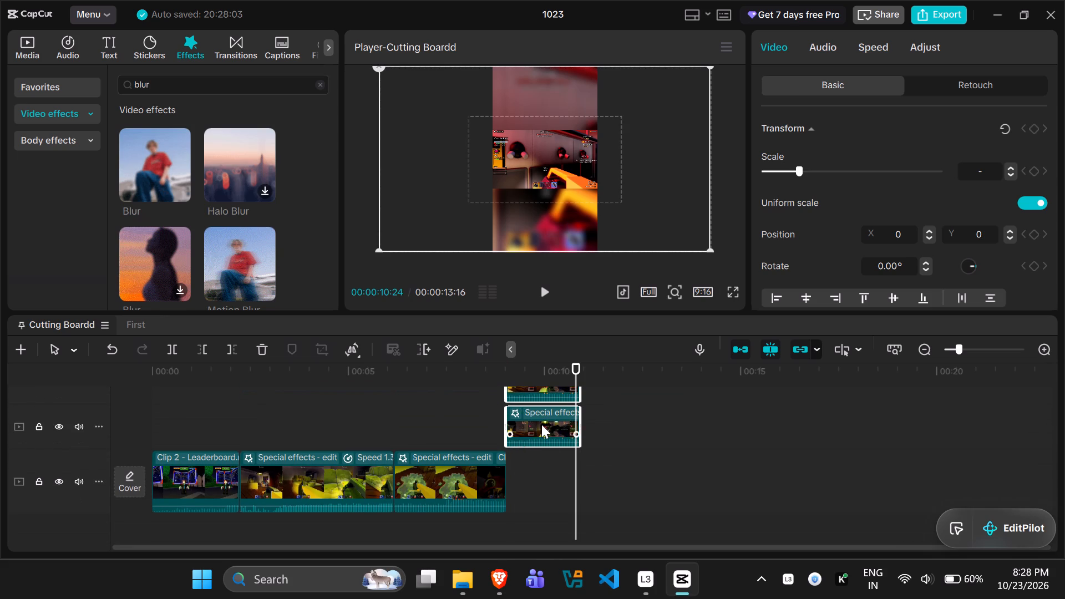
drag(541, 424, 538, 488)
scroll(473, 451, up, 1)
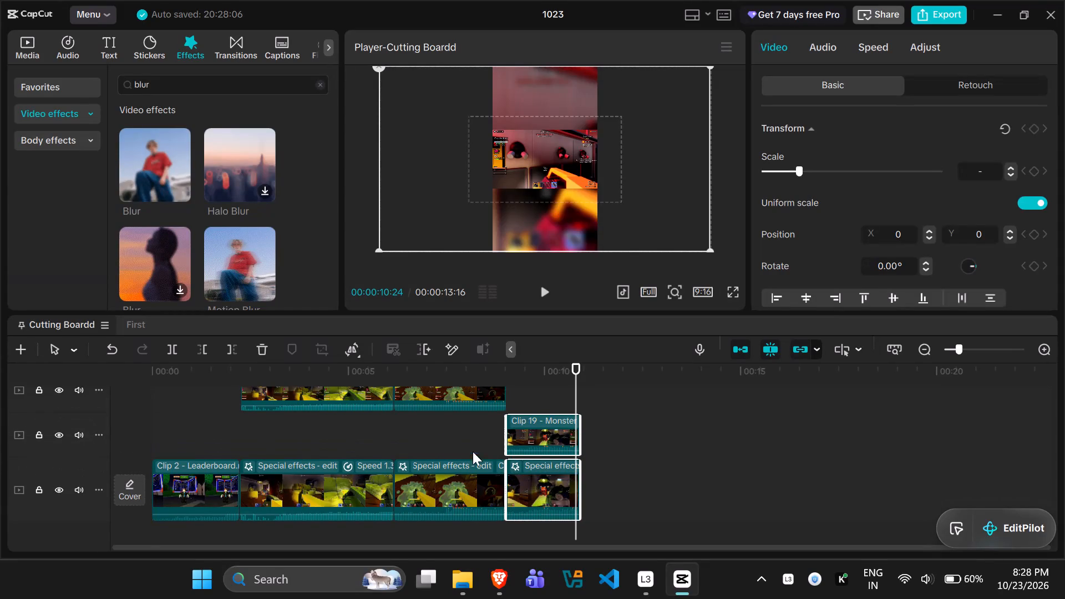
Move the foreground Clip 15 and Clip 18 down to Clip 19's track, aligned over their blurred copies.
drag(427, 387, 428, 435)
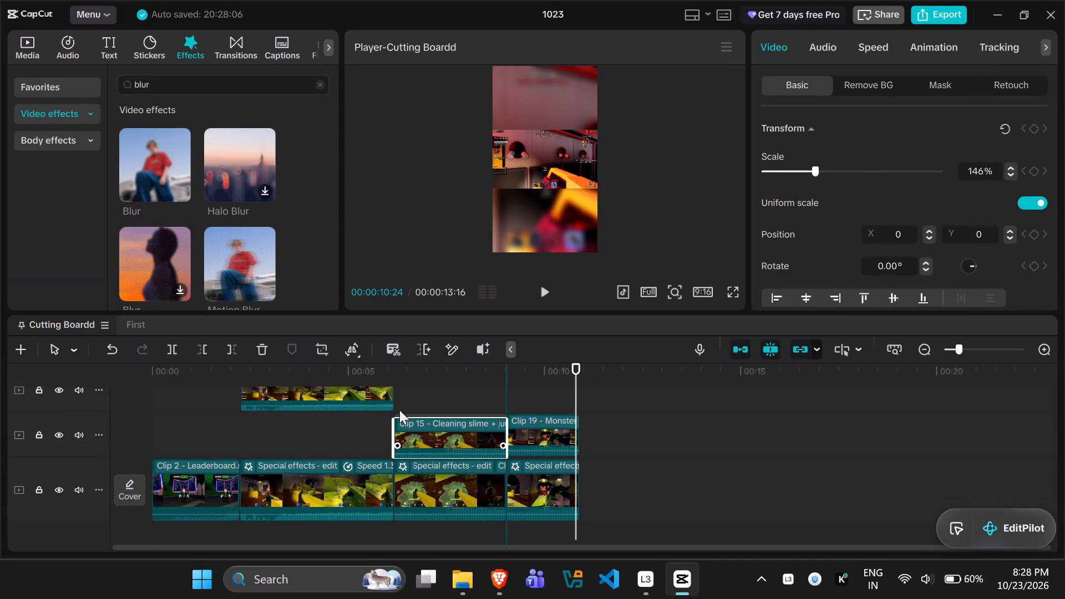
drag(328, 390, 326, 439)
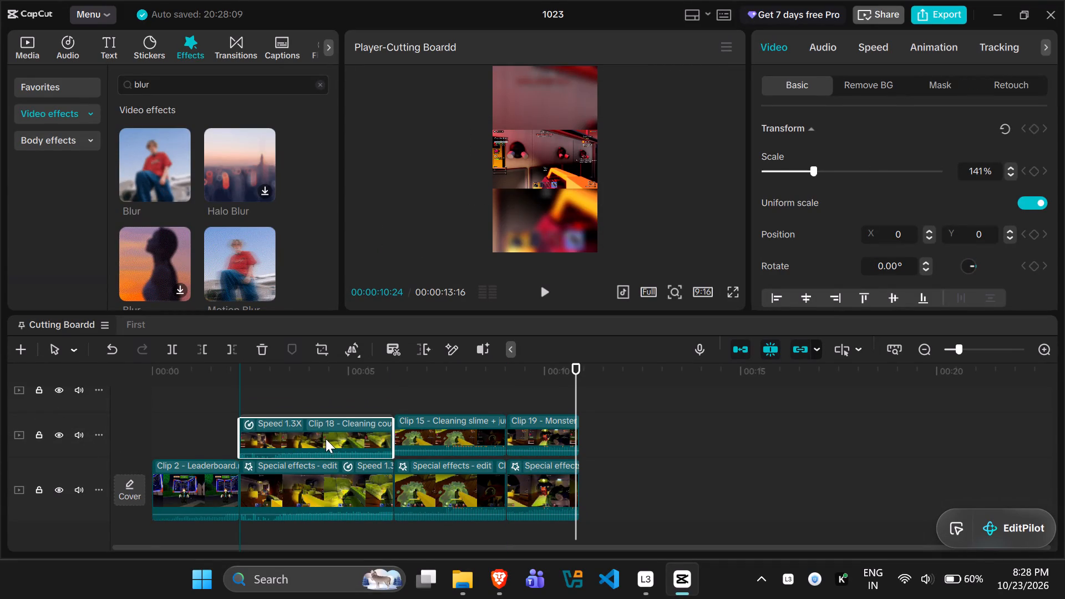
Play the opening and scrub through the Clip 18, Clip 15 and Clip 19 sequence to review the cuts.
drag(575, 371, 120, 420)
key(space)
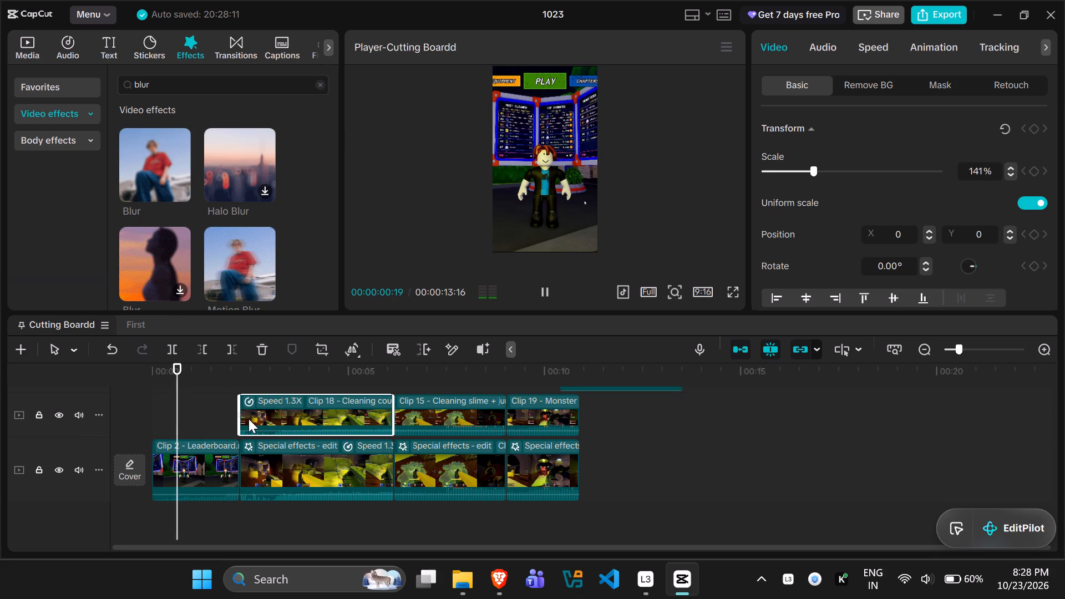
key(space)
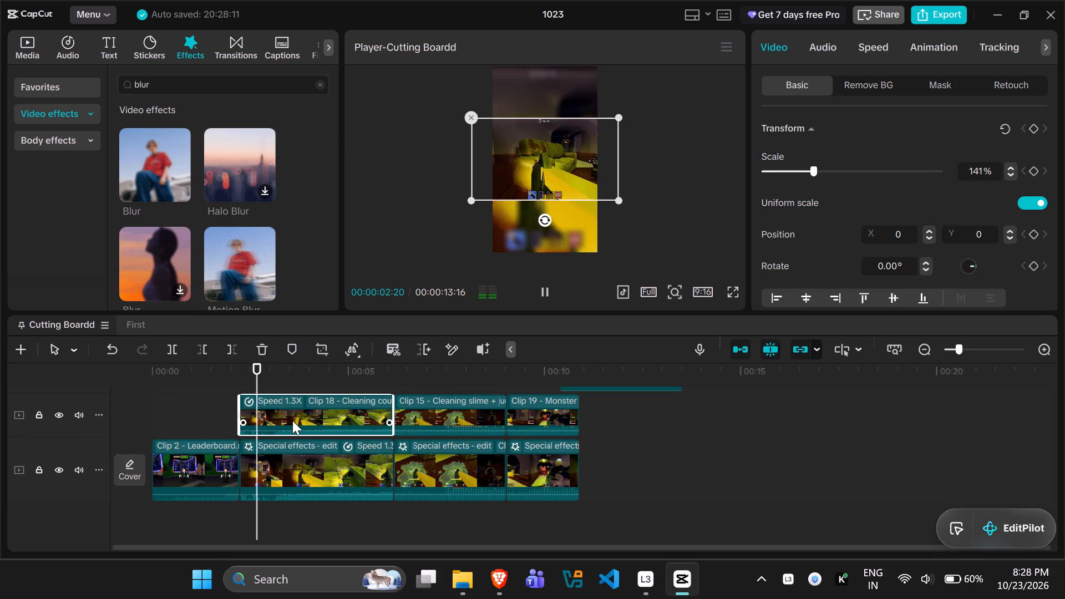
drag(264, 380, 237, 382)
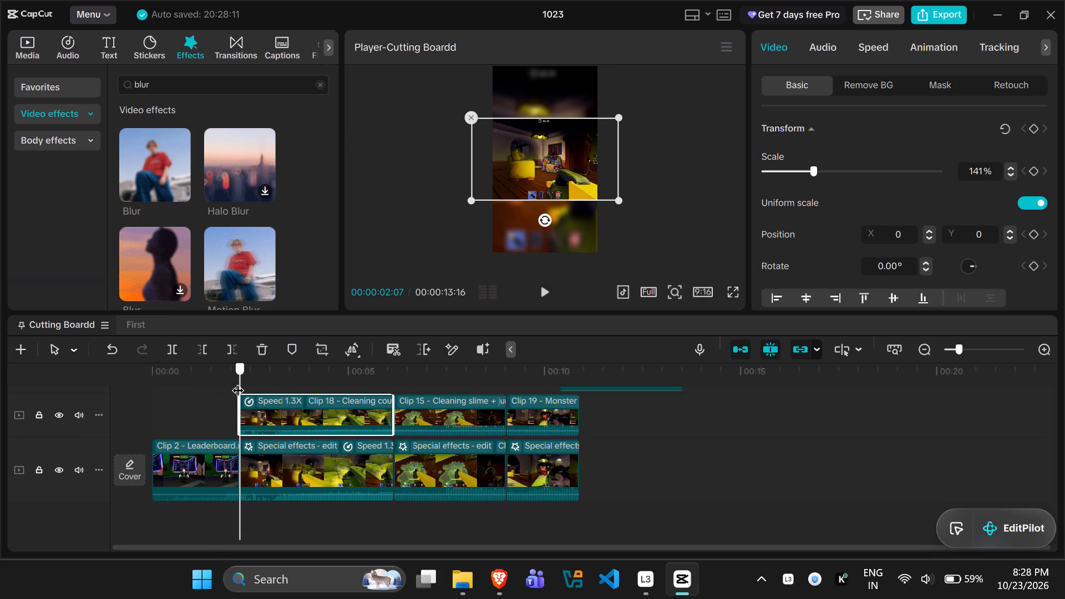
drag(237, 382, 237, 382)
drag(237, 382, 283, 388)
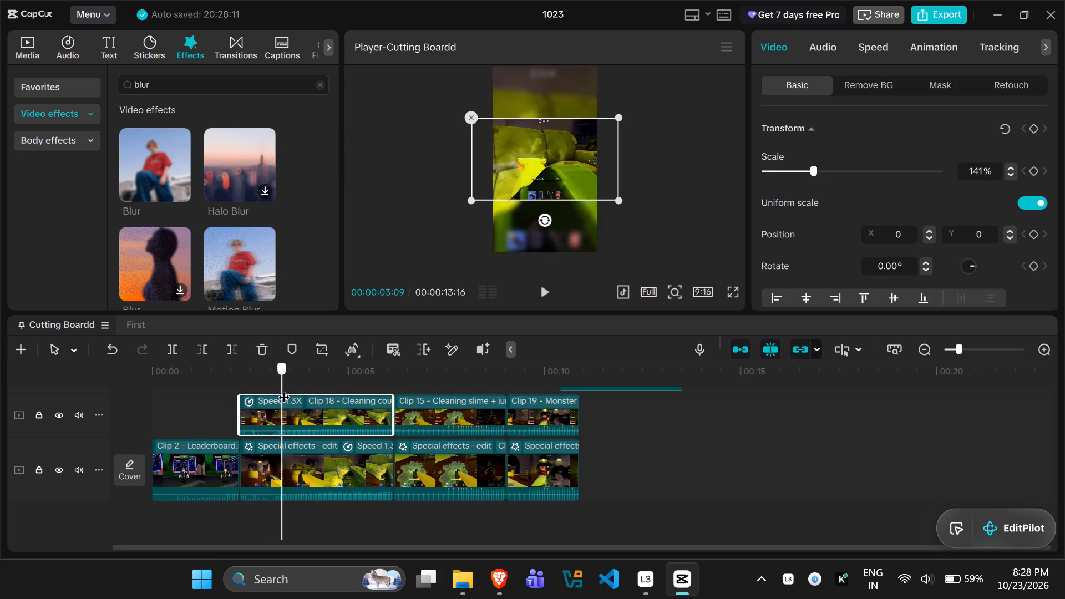
drag(283, 388, 353, 402)
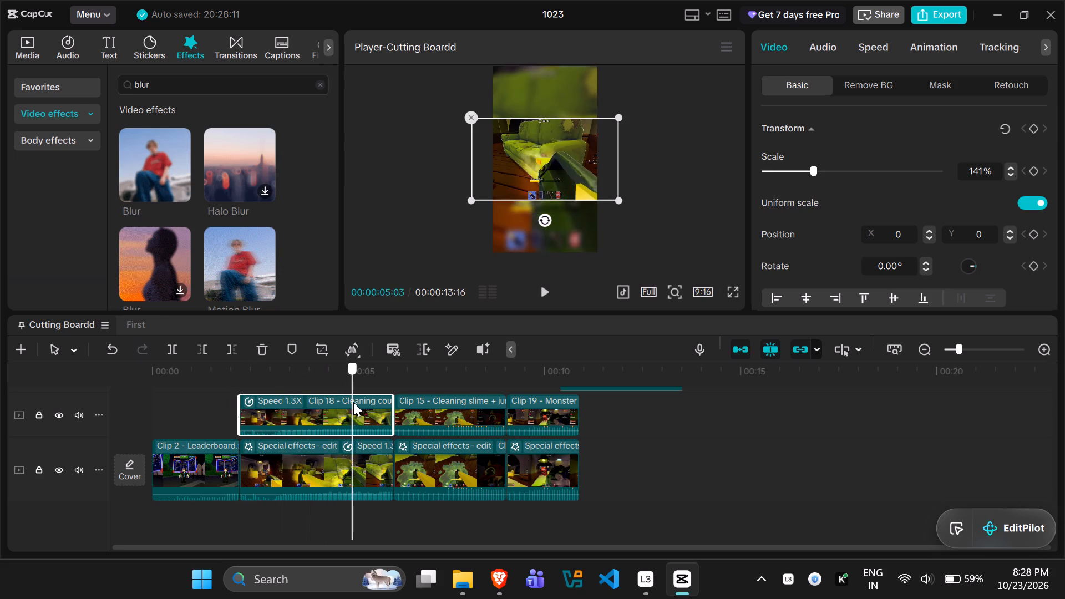
drag(353, 402, 400, 403)
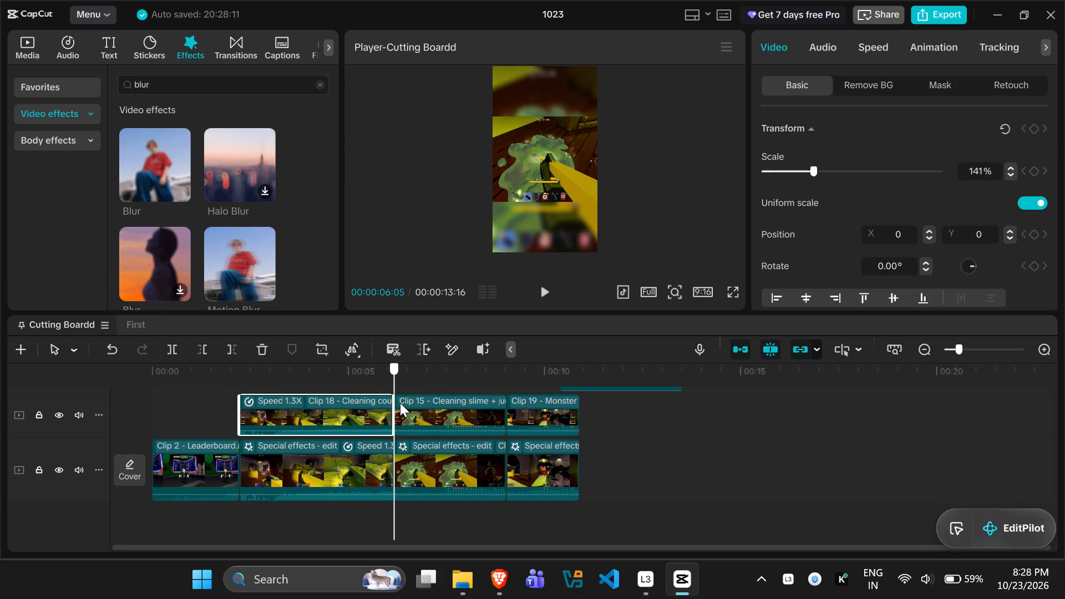
drag(400, 403, 453, 407)
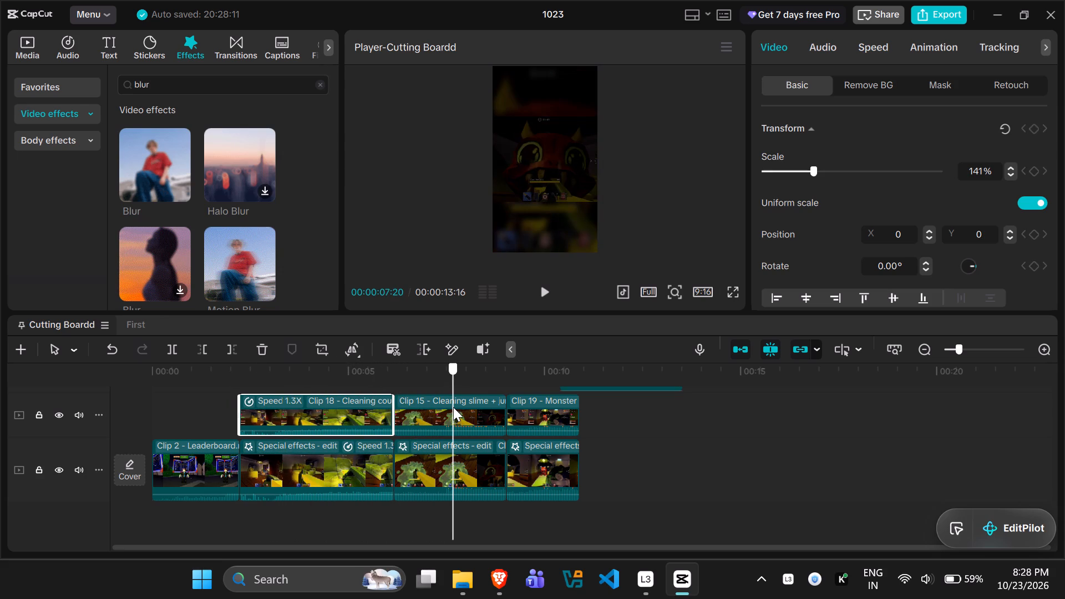
drag(453, 407, 514, 417)
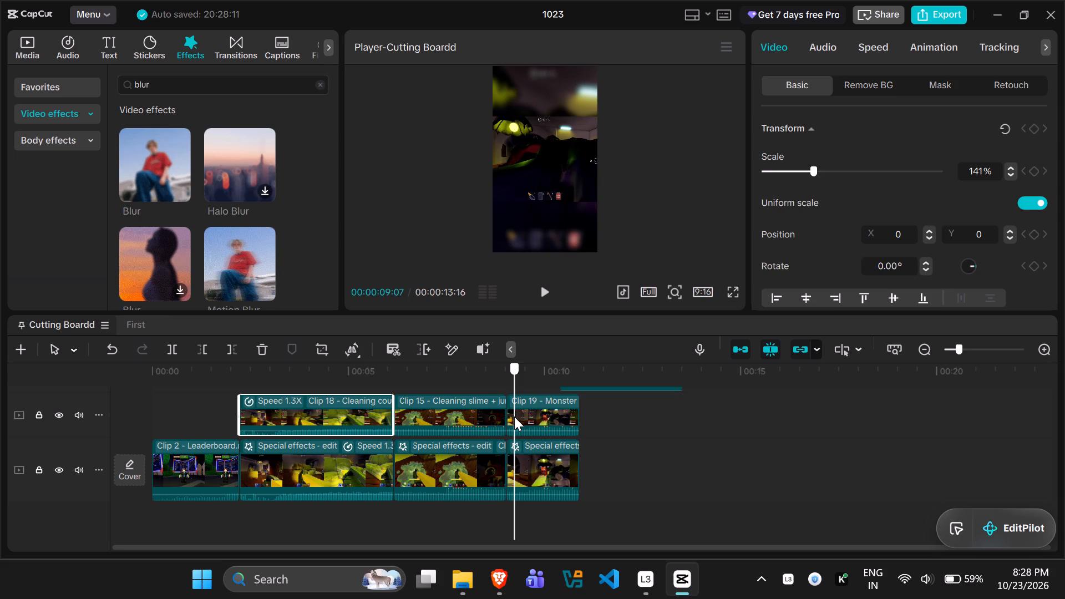
drag(514, 417, 485, 417)
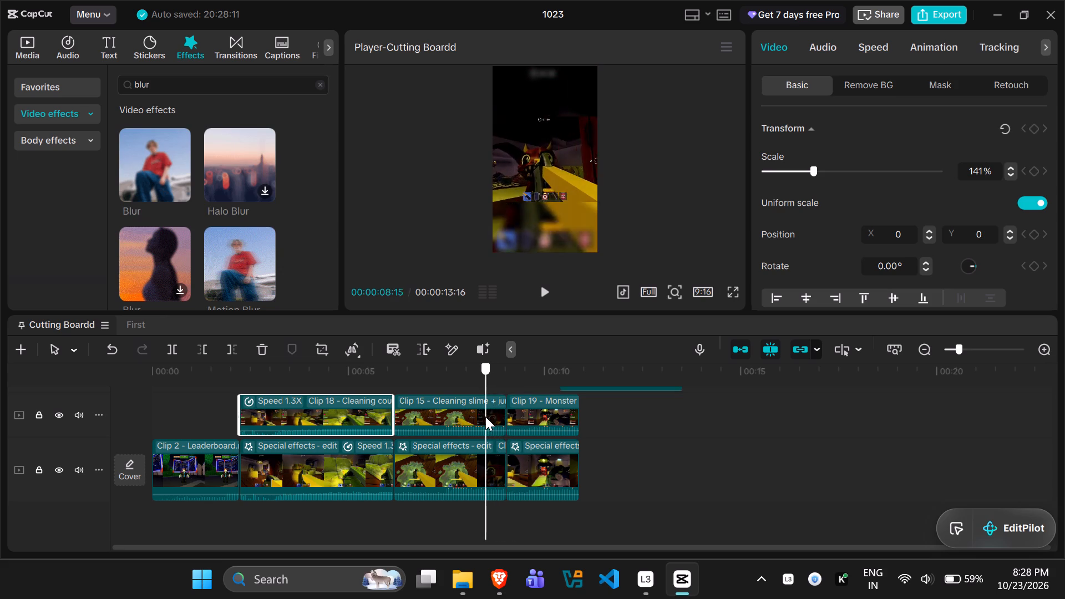
drag(485, 417, 530, 417)
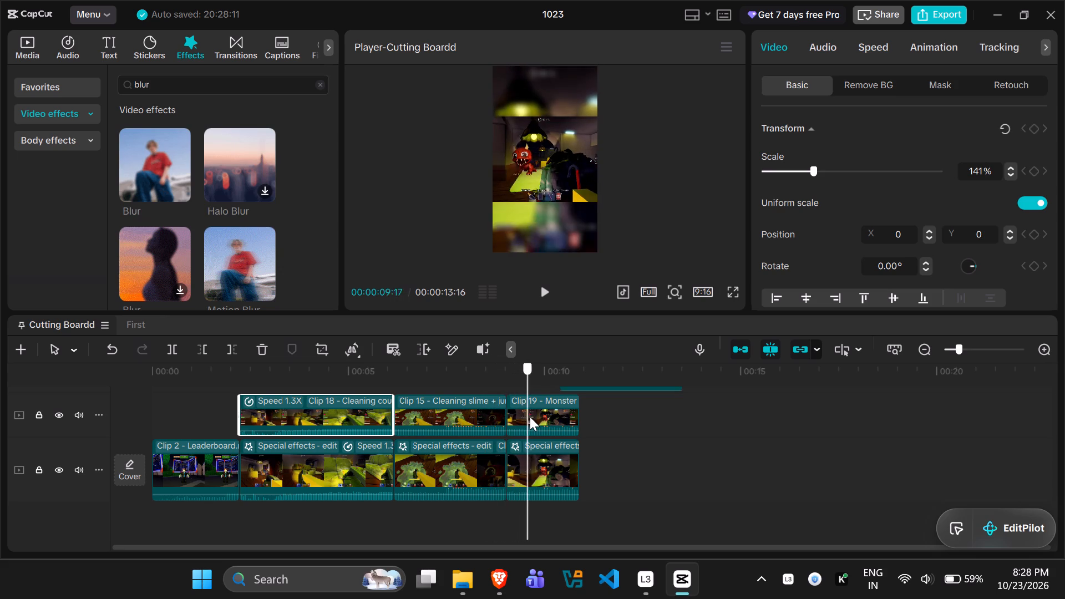
drag(530, 417, 573, 413)
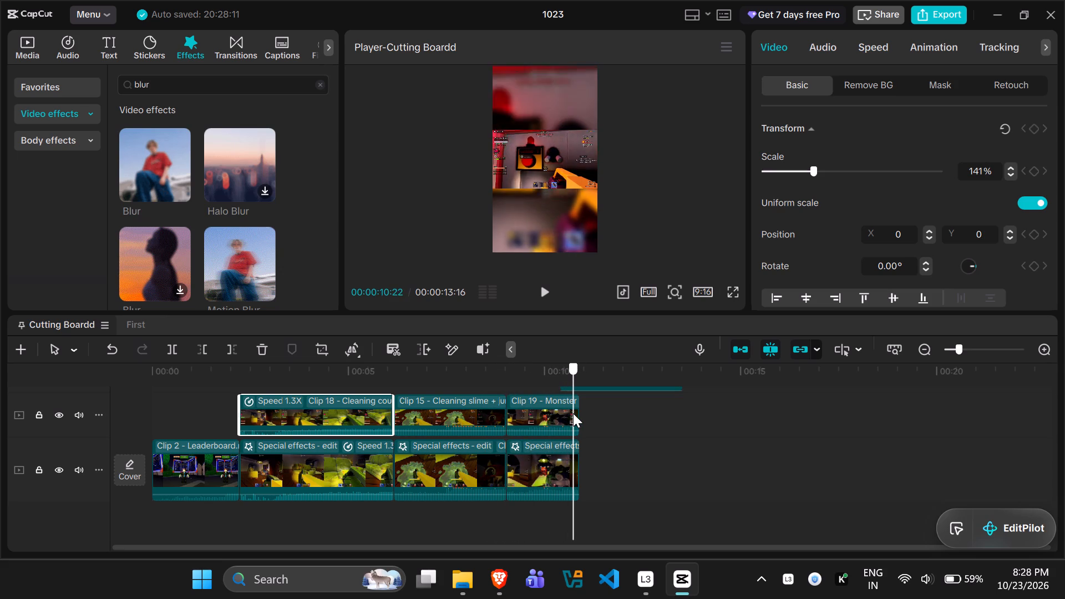
Move both Clip 63 - Finishing layers directly after Clip 19, with the blurred copy on the main track and the foreground above it.
drag(573, 413, 575, 413)
scroll(672, 426, up, 4)
click(642, 437)
click(628, 394)
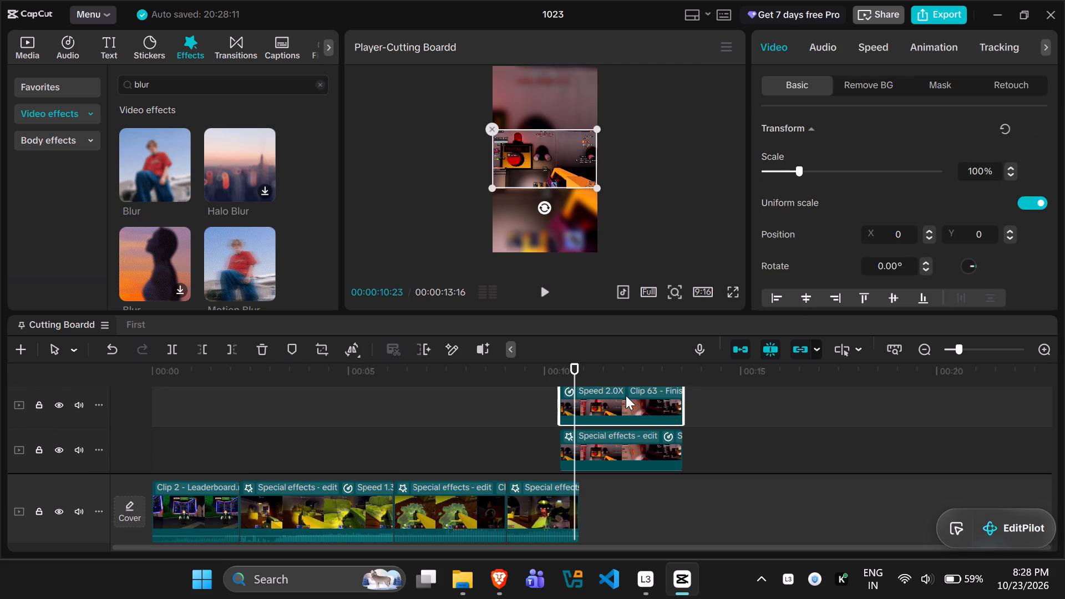
ctrl+click(623, 454)
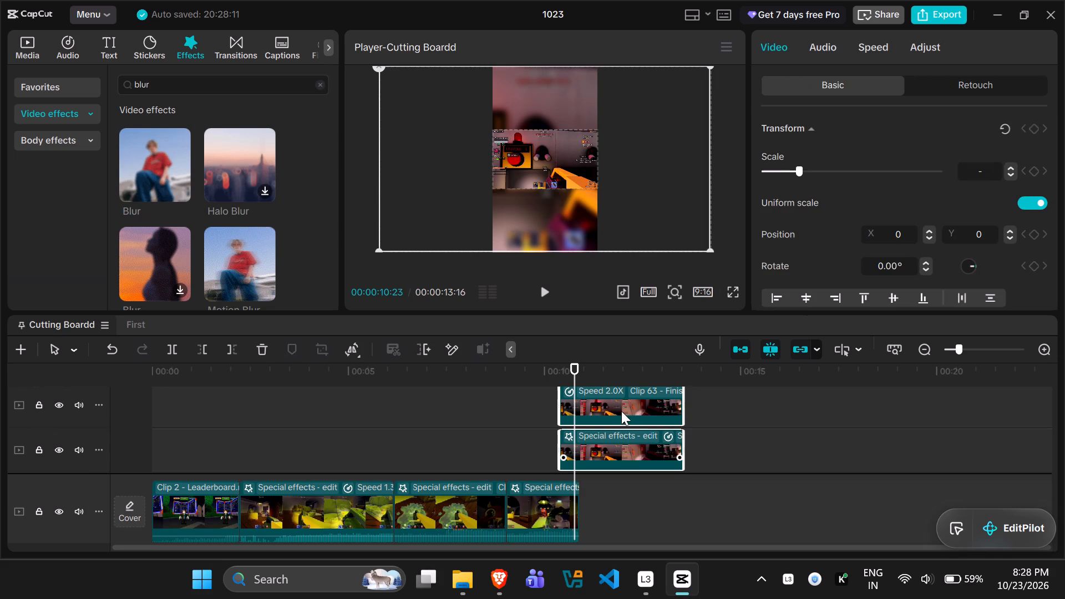
drag(620, 408, 646, 444)
scroll(679, 499, down, 4)
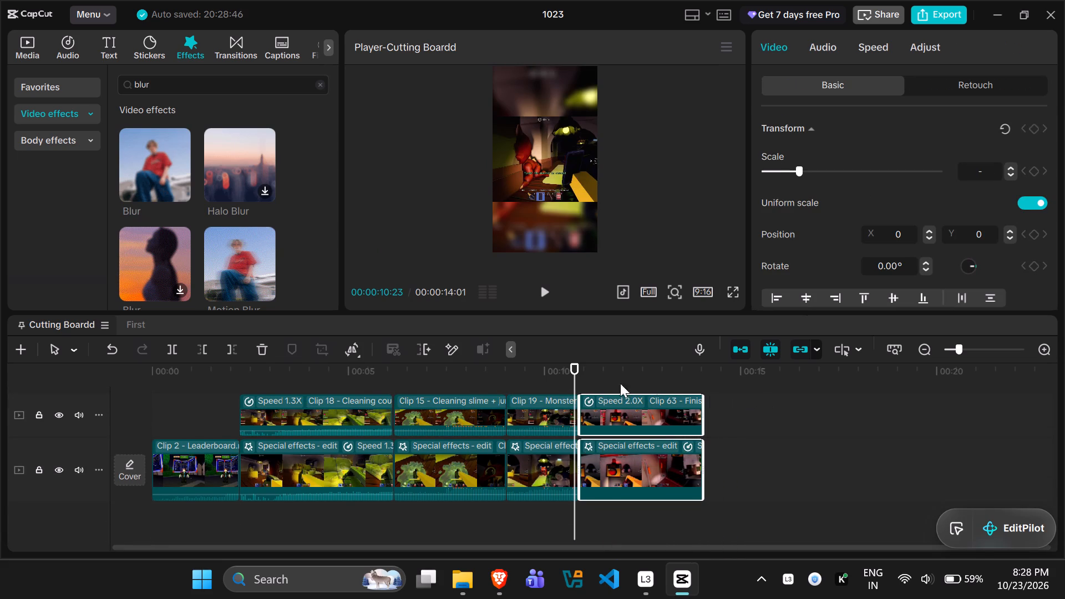
Return the playhead to the start and look through the imported media for another clip to use.
drag(569, 364, 136, 383)
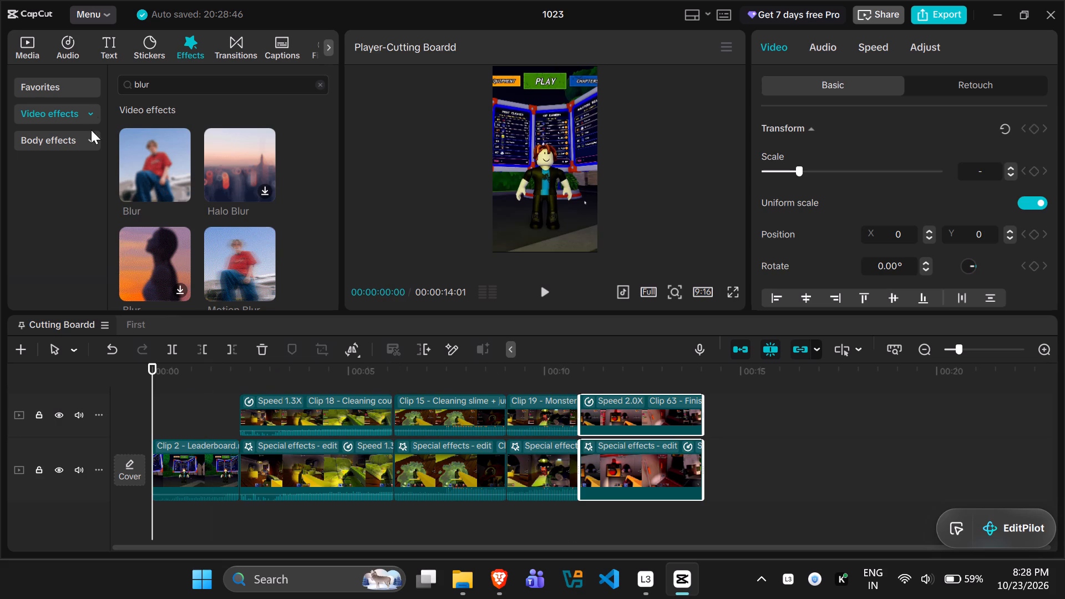
click(109, 36)
click(145, 42)
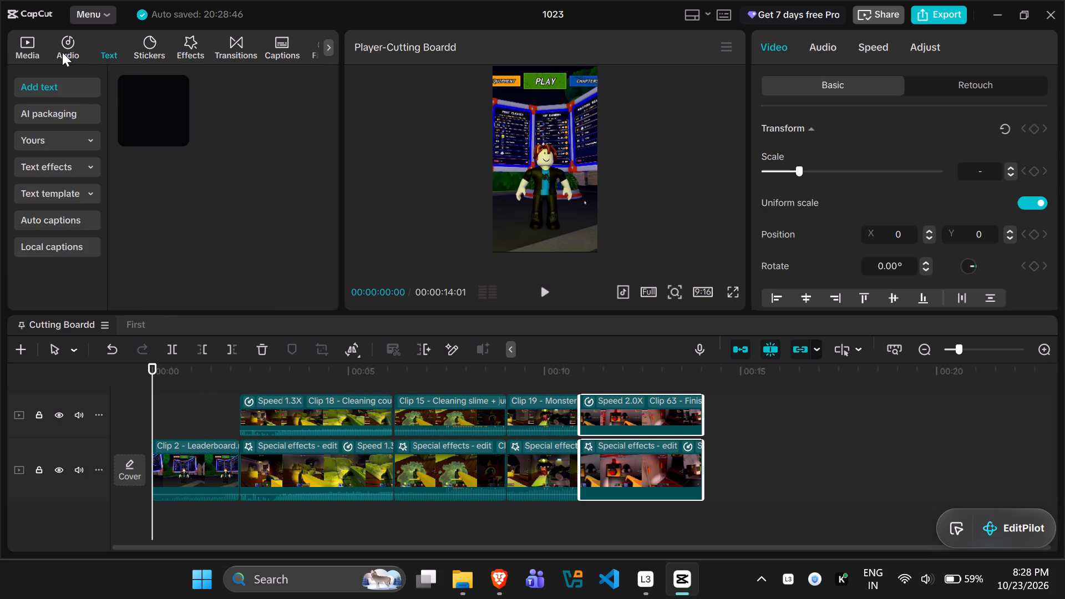
click(28, 48)
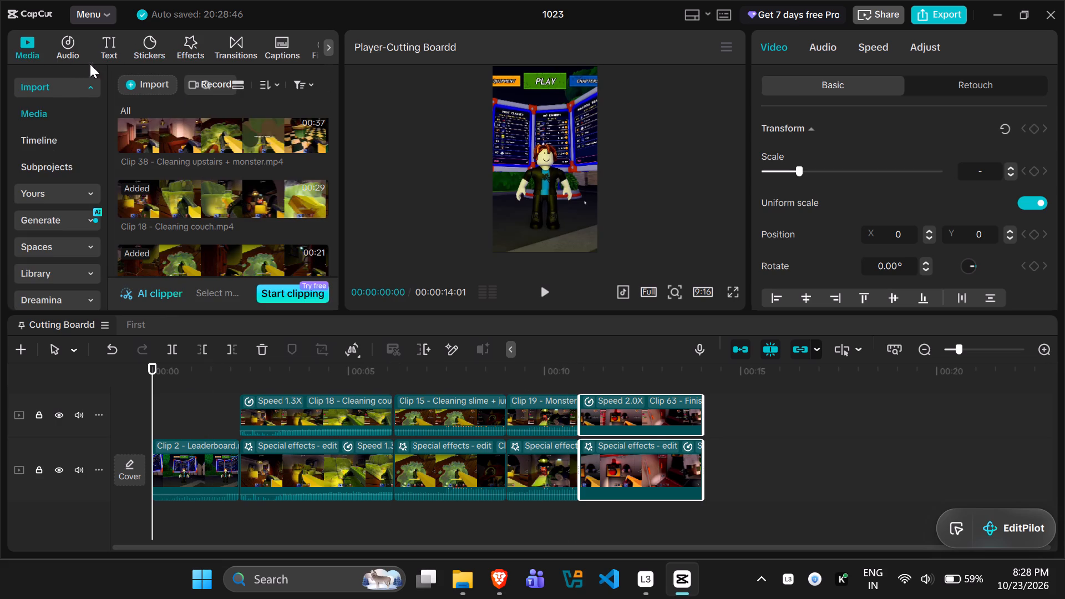
click(73, 46)
click(9, 47)
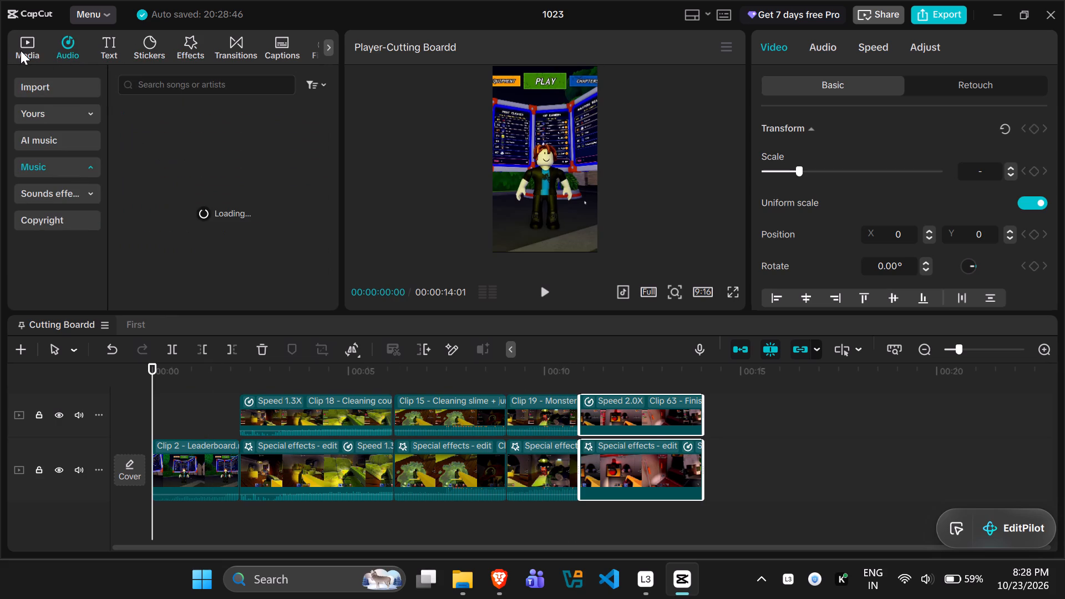
click(21, 50)
scroll(181, 185, up, 3)
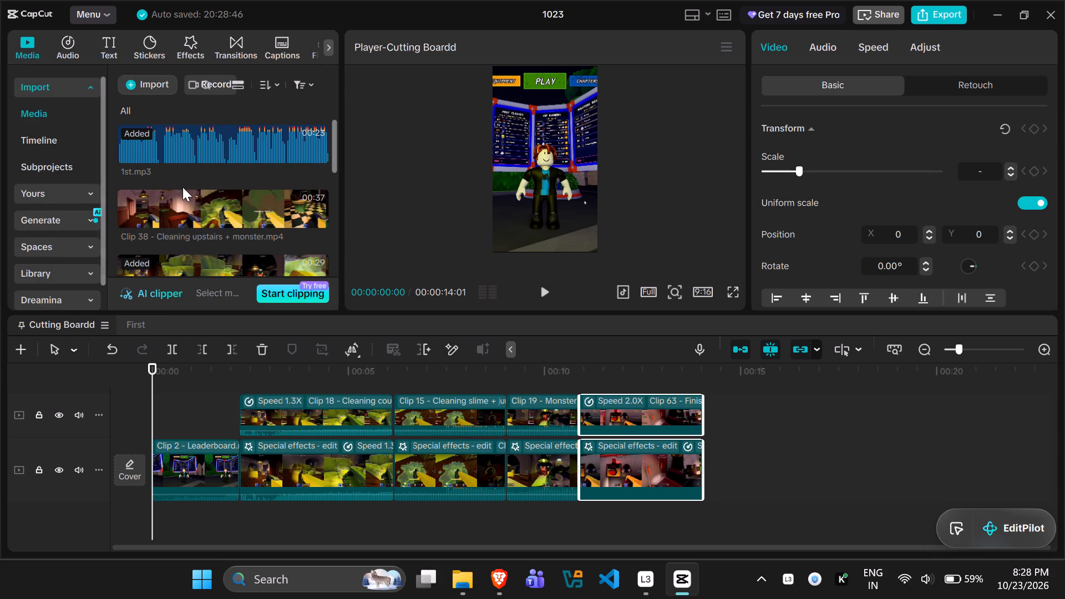
scroll(182, 187, down, 1)
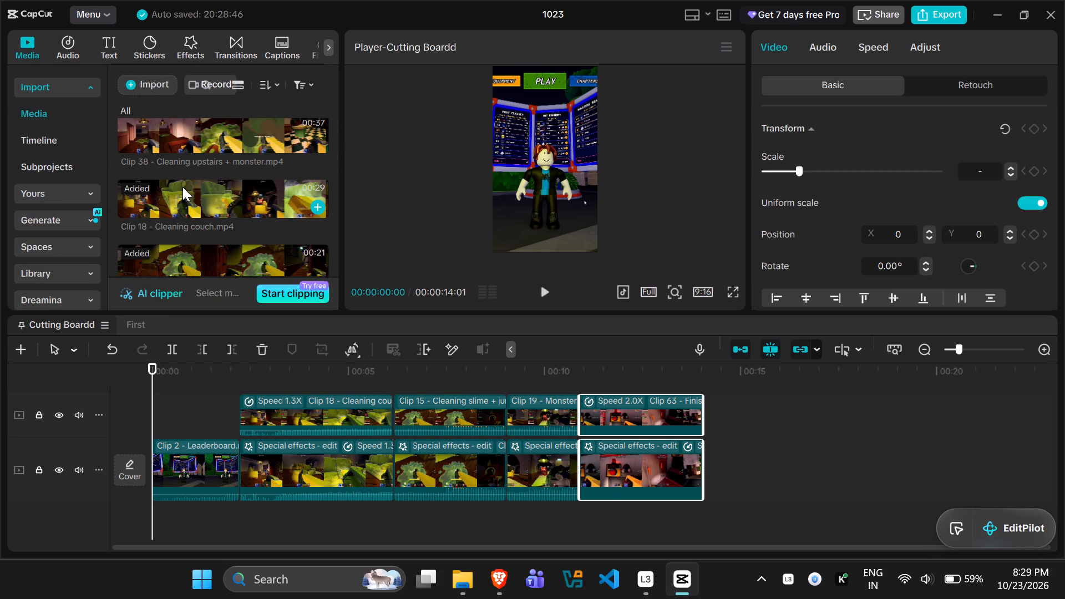
scroll(182, 187, down, 4)
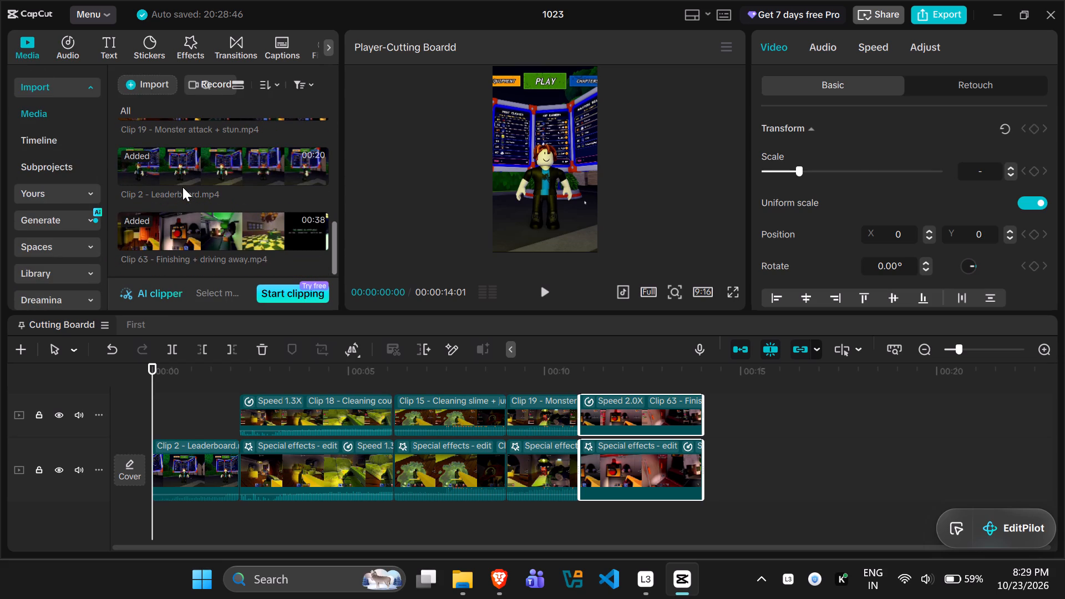
Switch to File Explorer and preview Clip 12 - Game start from the Truck & Escape folder, skipping through to its end.
click(463, 588)
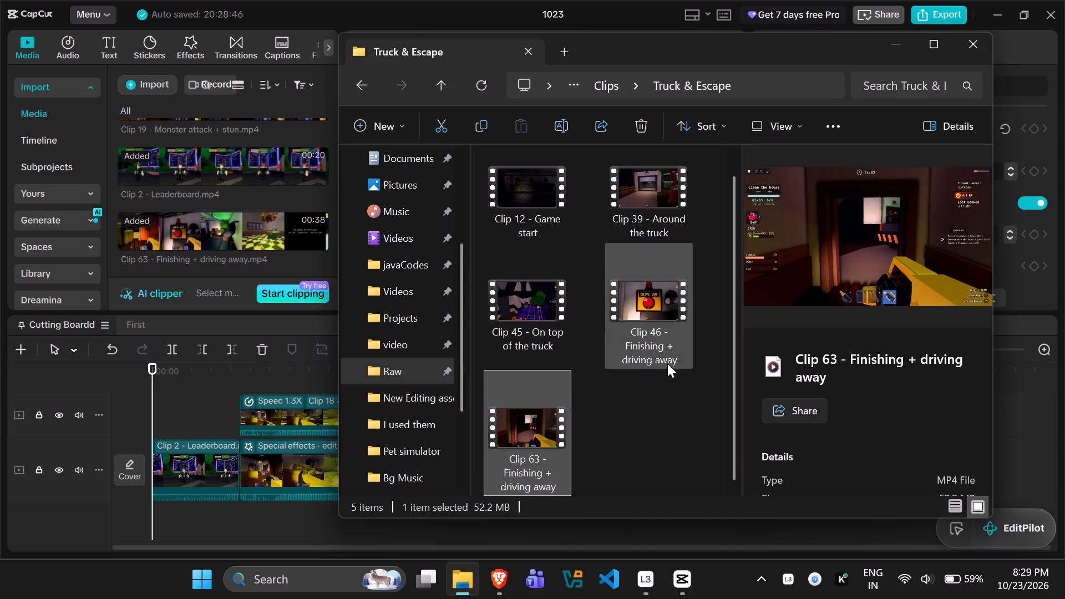
scroll(630, 378, up, 4)
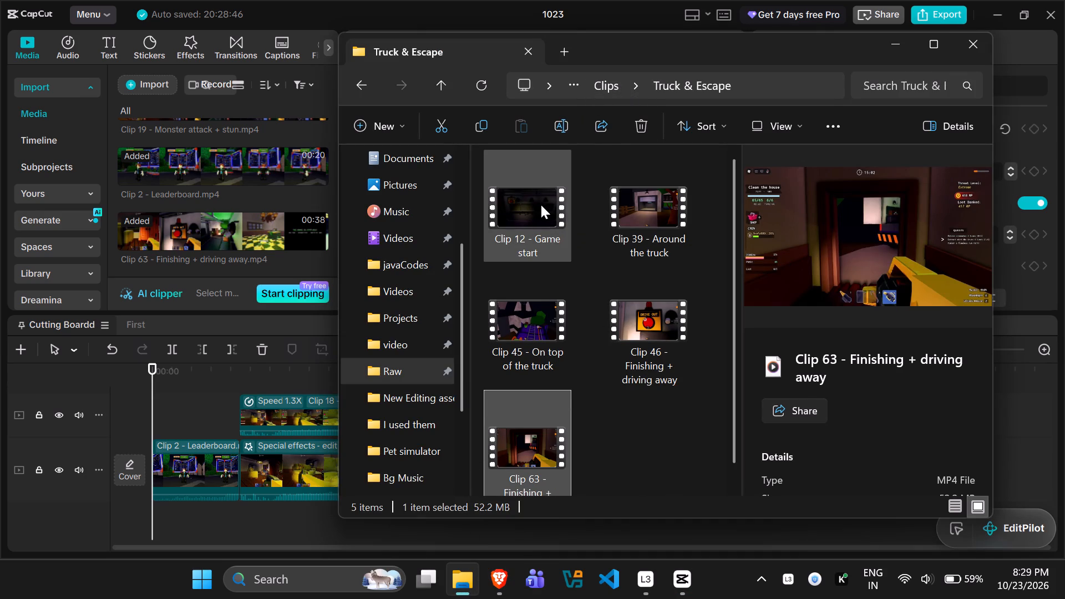
click(541, 205)
scroll(909, 413, down, 2)
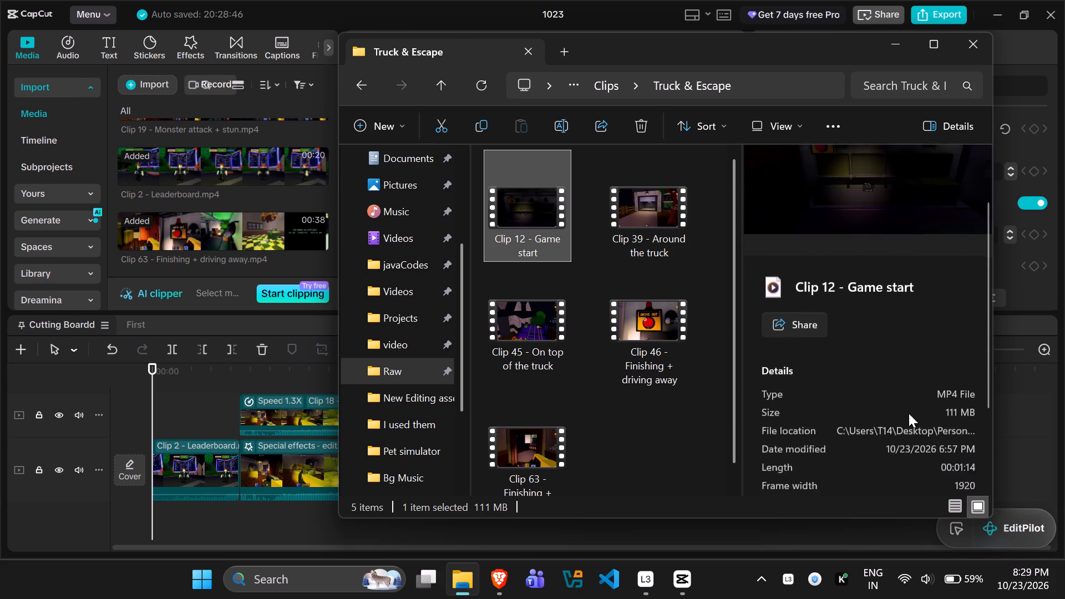
double_click(529, 206)
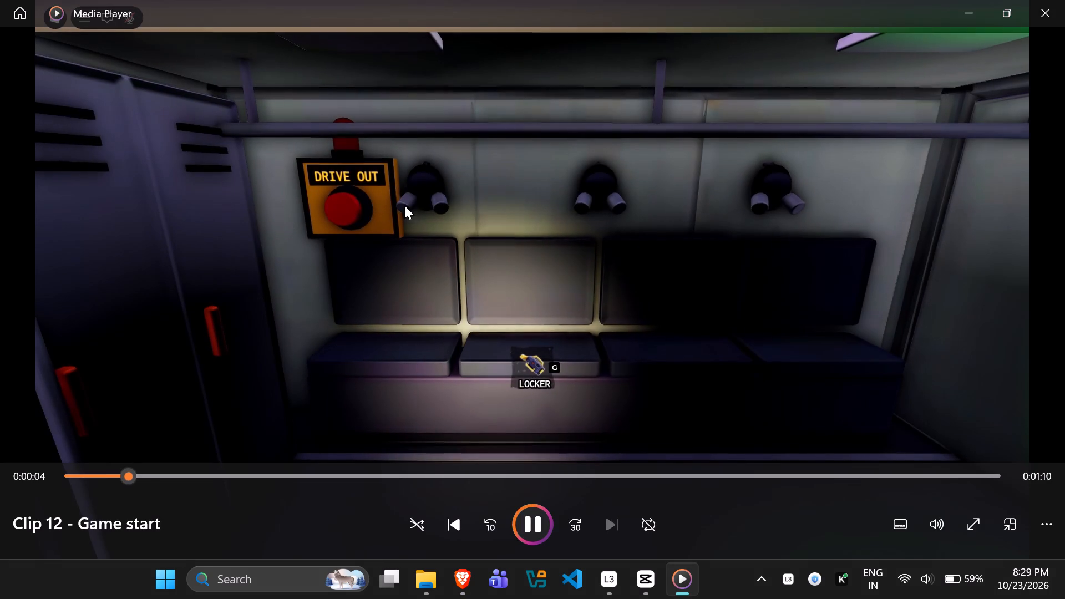
key(space)
key(space)
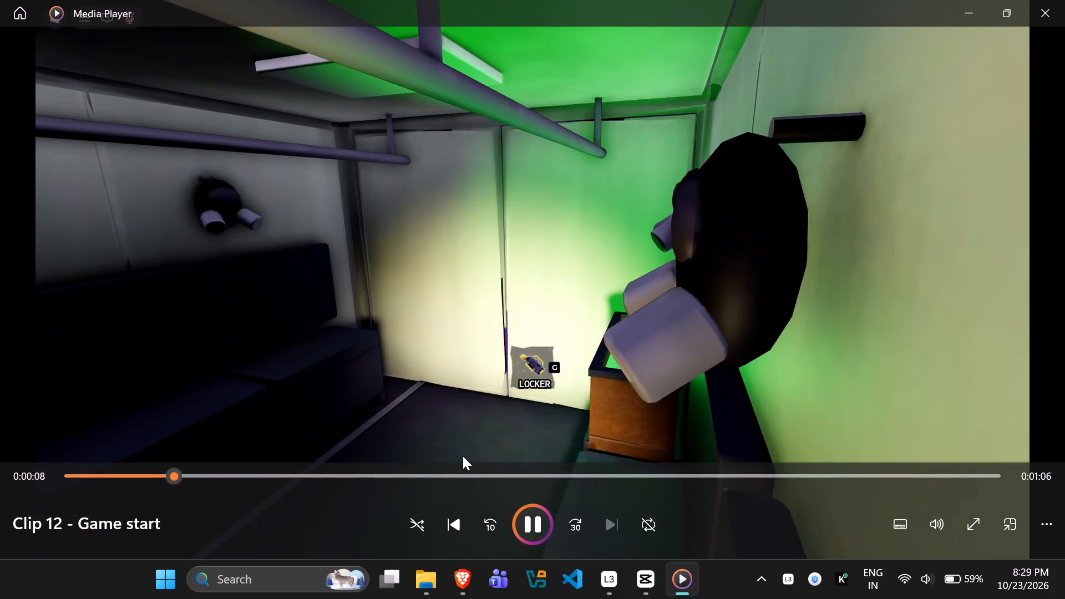
click(460, 474)
click(610, 481)
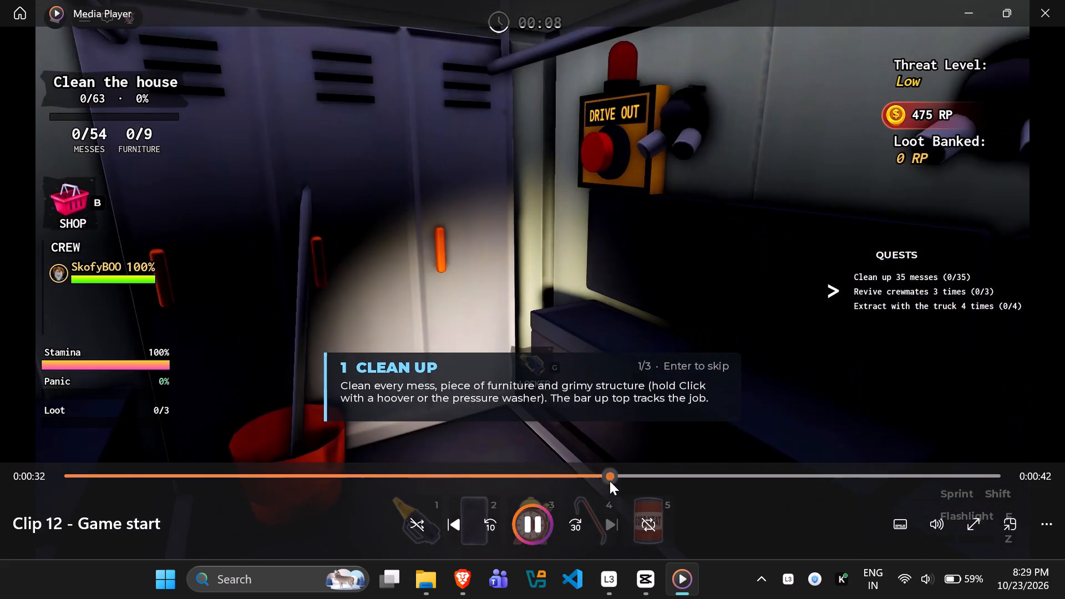
click(742, 488)
click(845, 485)
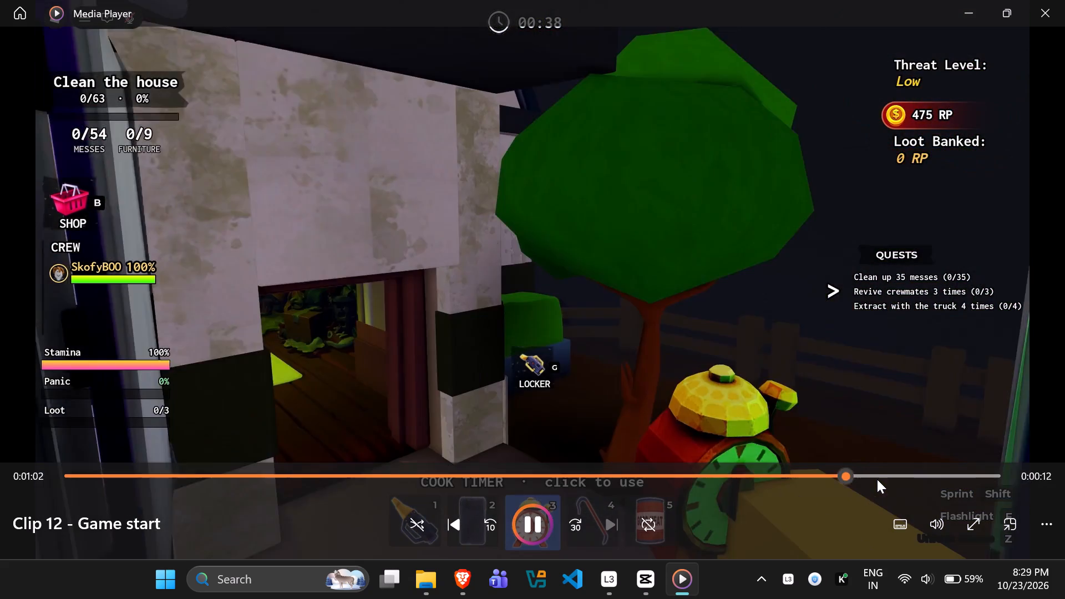
click(877, 479)
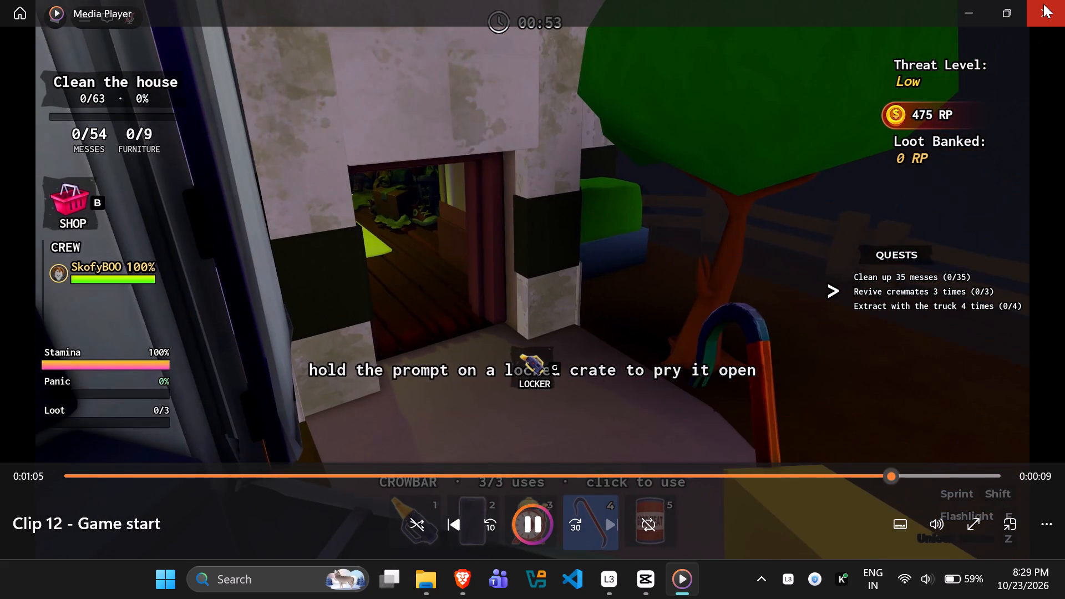
click(1043, 4)
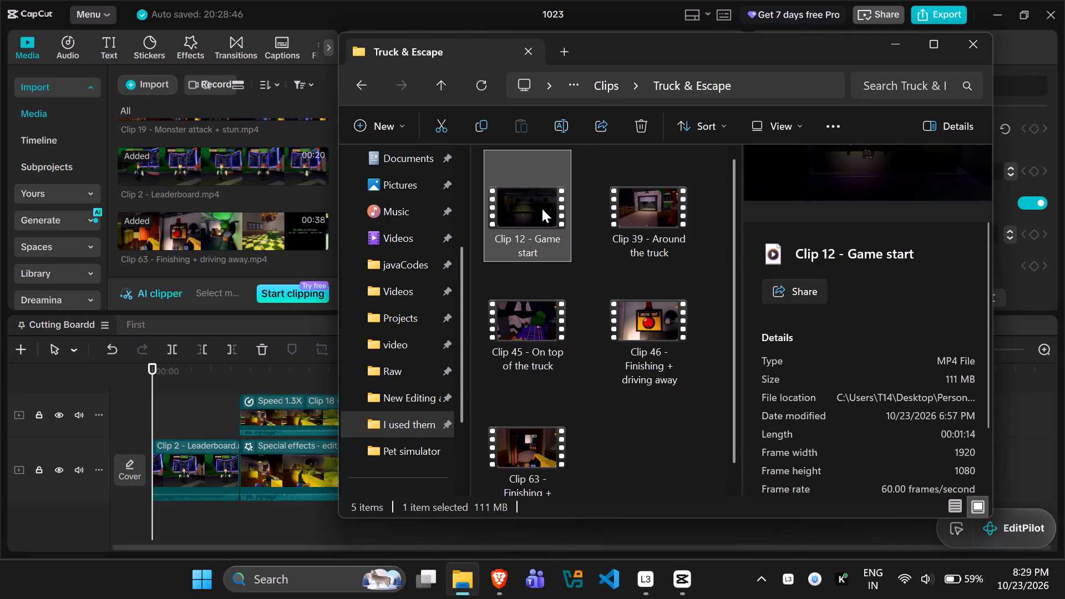
Import Clip 12 - Game start into the CapCut project and place it on the main track directly after Clip 63.
drag(559, 196, 199, 247)
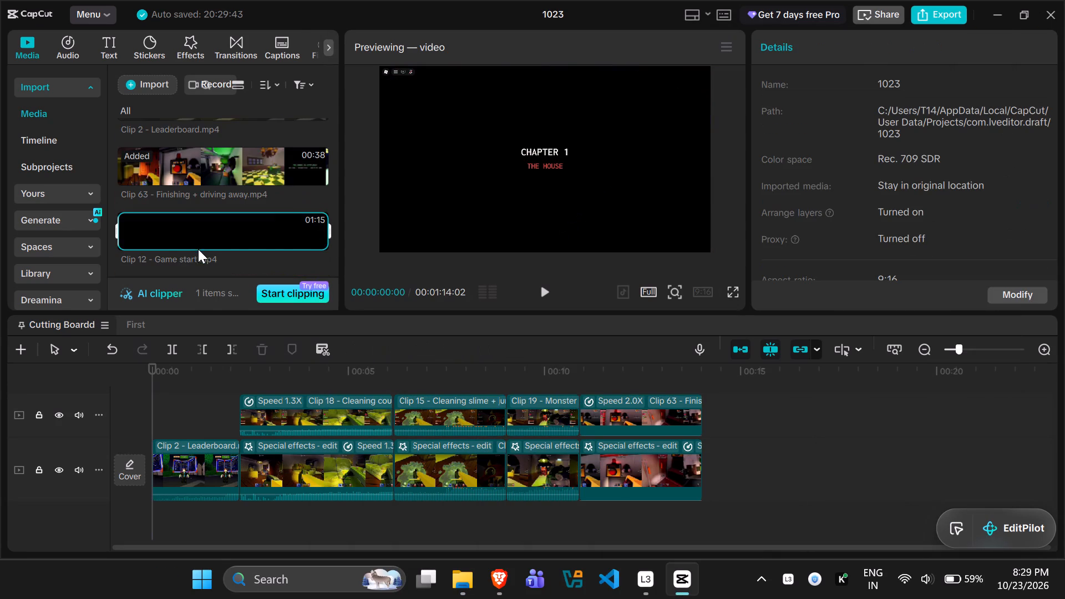
scroll(190, 242, down, 1)
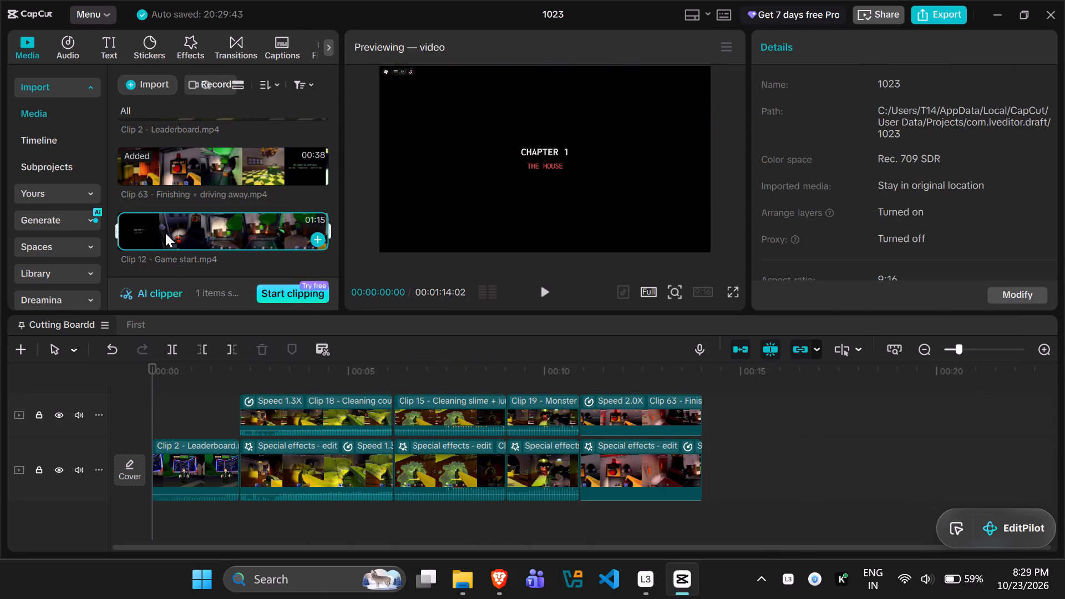
drag(165, 230, 729, 469)
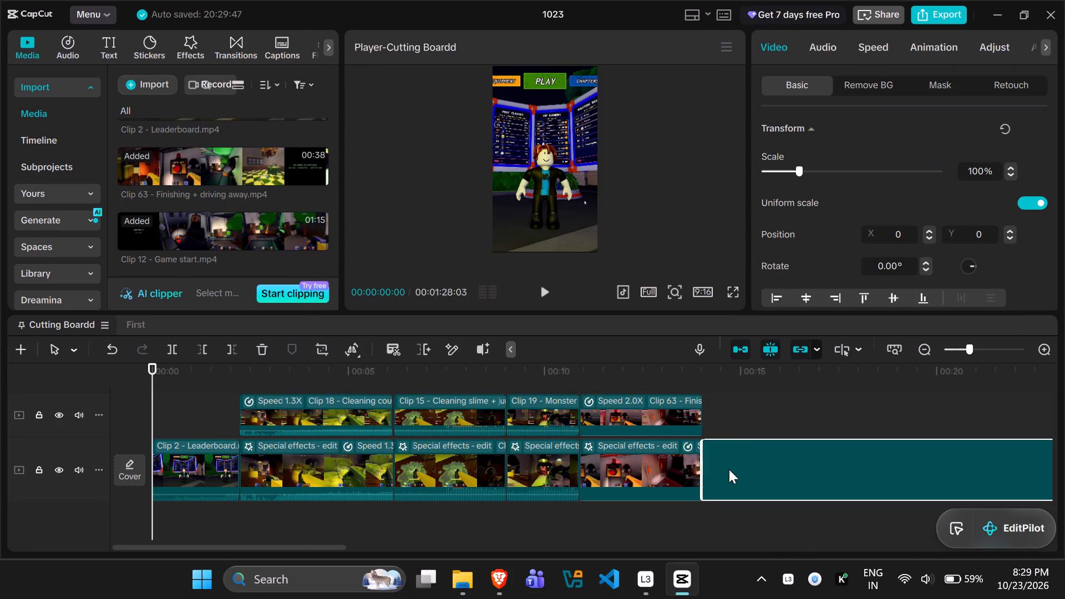
Trim Clip 12 - Game start by cutting everything before 00:00:18:17, and cut its end to leave a 00:00:04:19 segment.
click(709, 403)
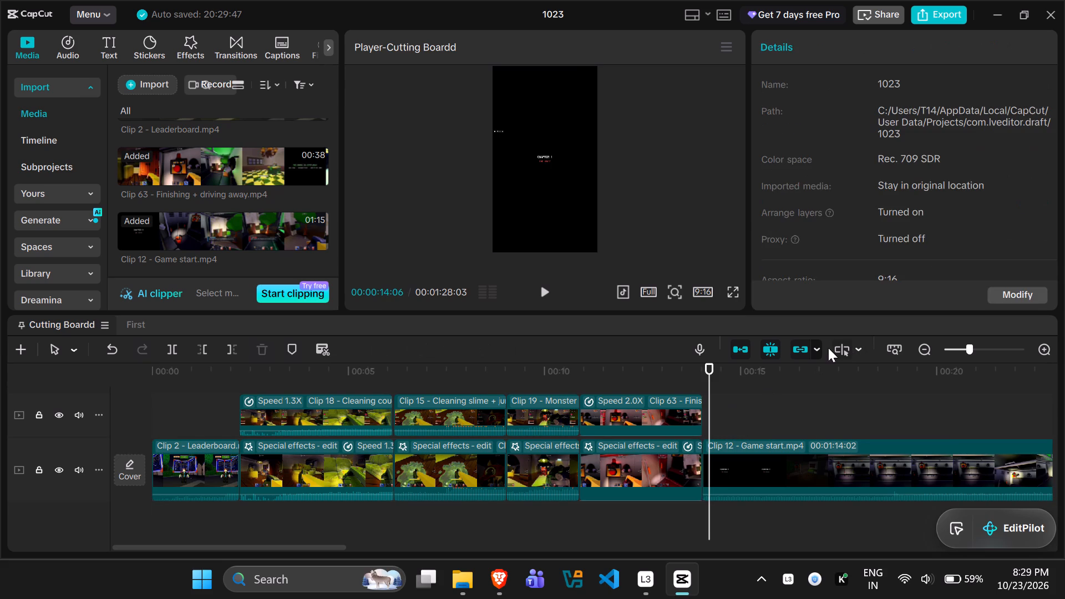
click(834, 349)
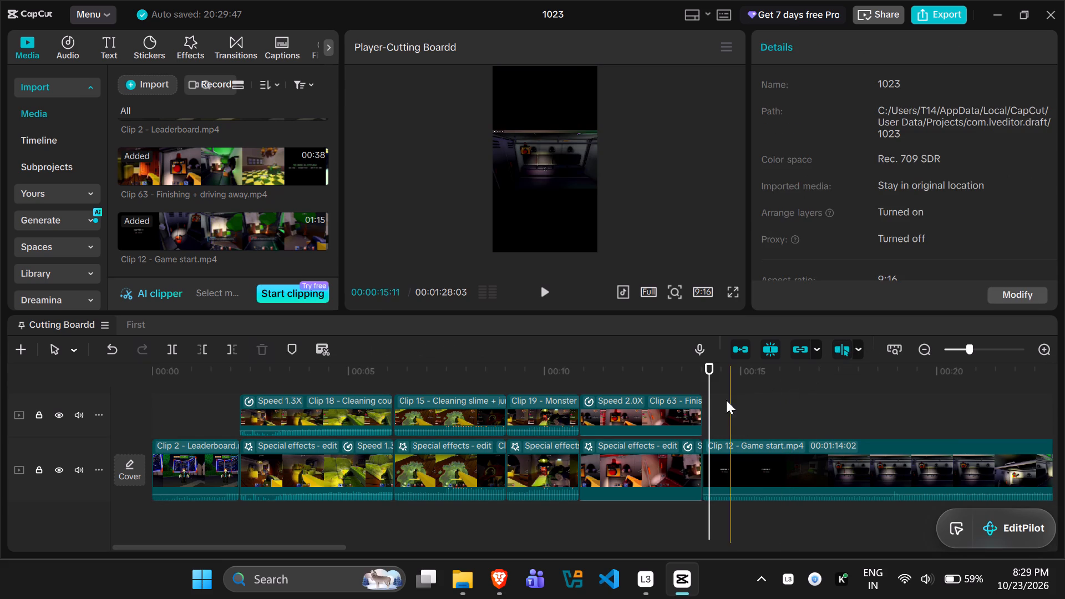
click(703, 402)
key(space)
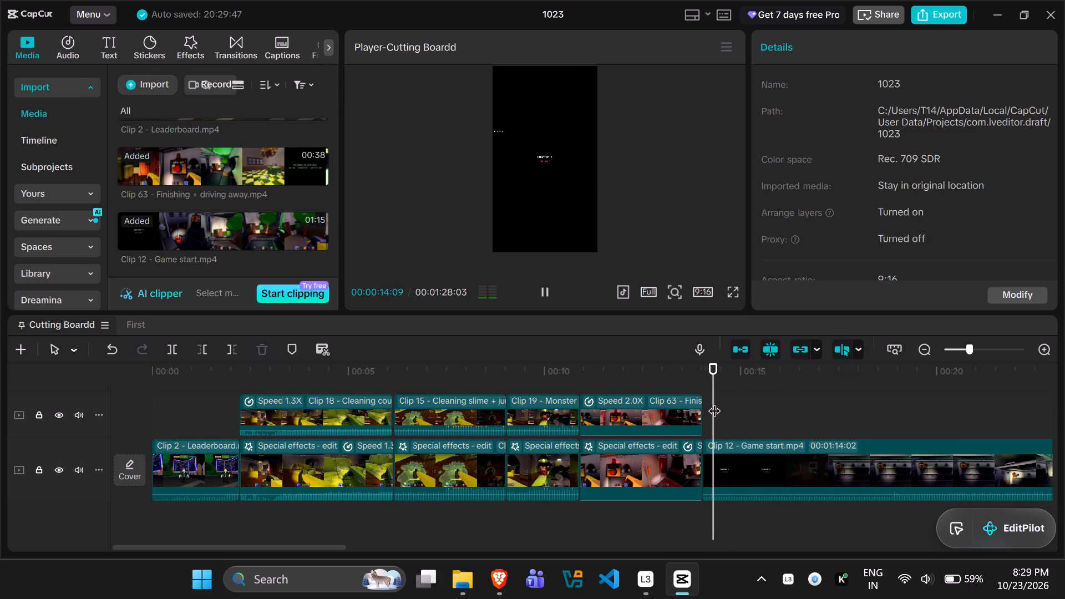
click(753, 467)
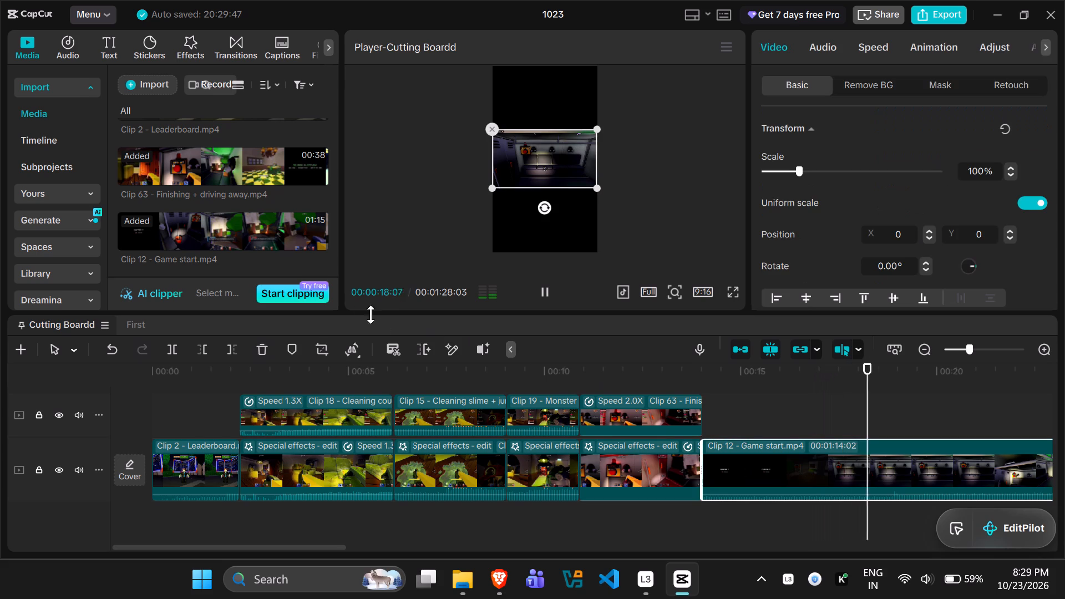
drag(912, 418, 880, 418)
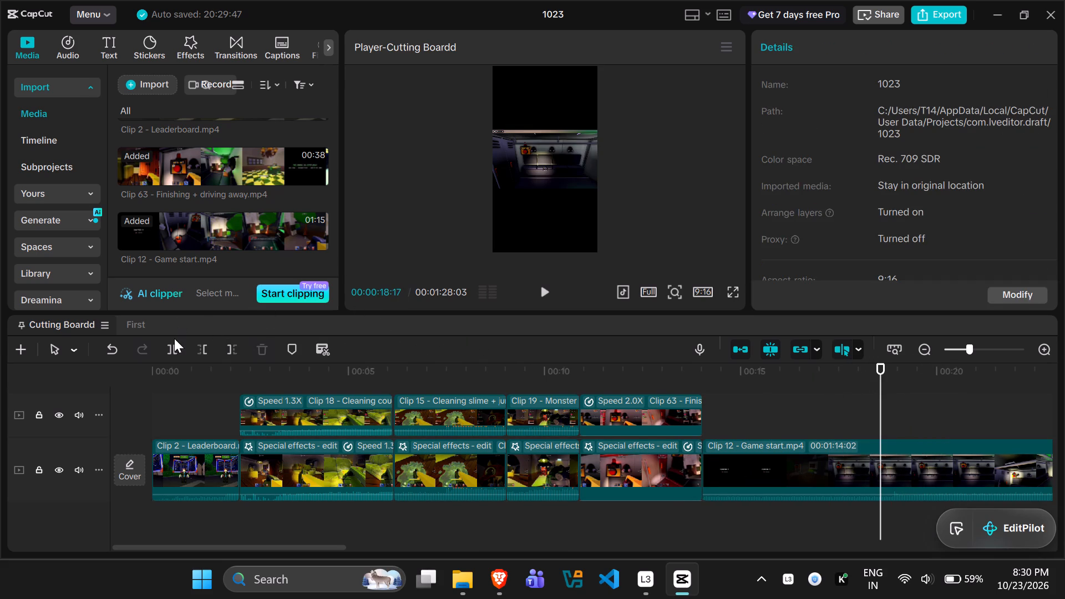
click(195, 349)
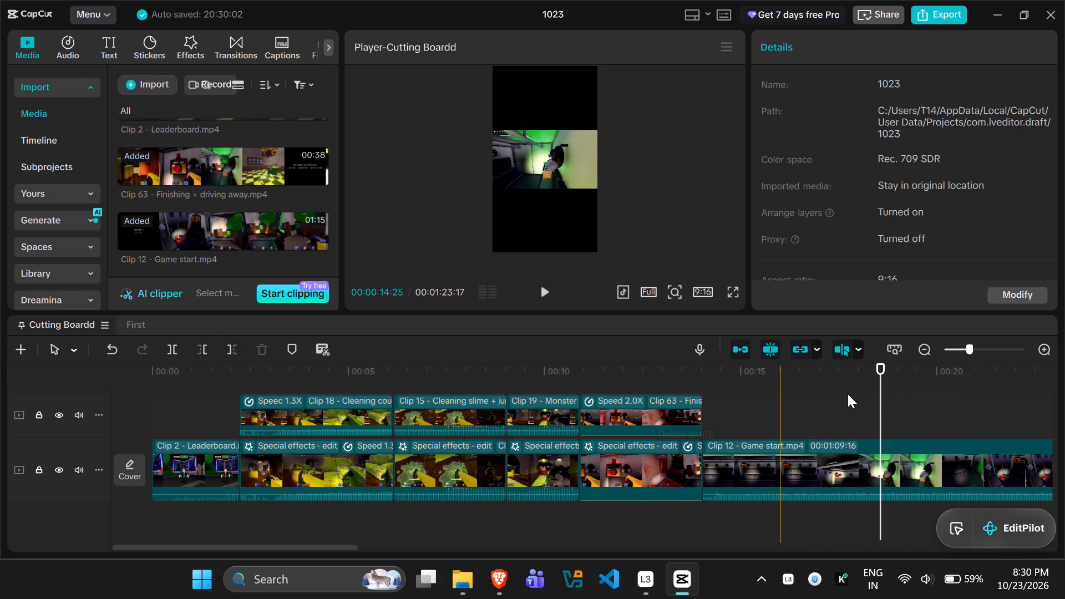
drag(879, 390, 885, 389)
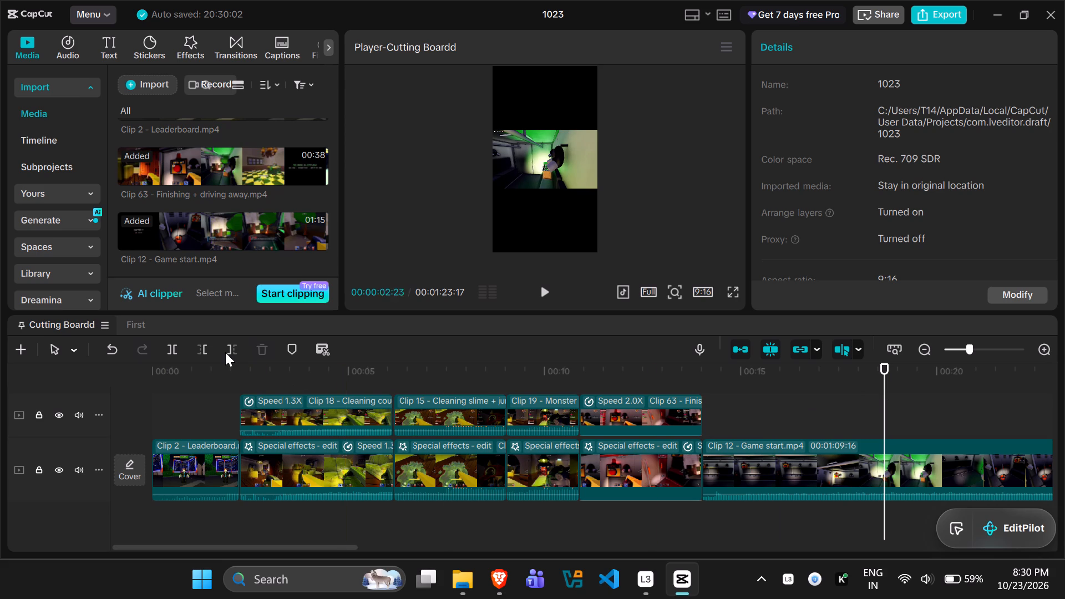
click(229, 347)
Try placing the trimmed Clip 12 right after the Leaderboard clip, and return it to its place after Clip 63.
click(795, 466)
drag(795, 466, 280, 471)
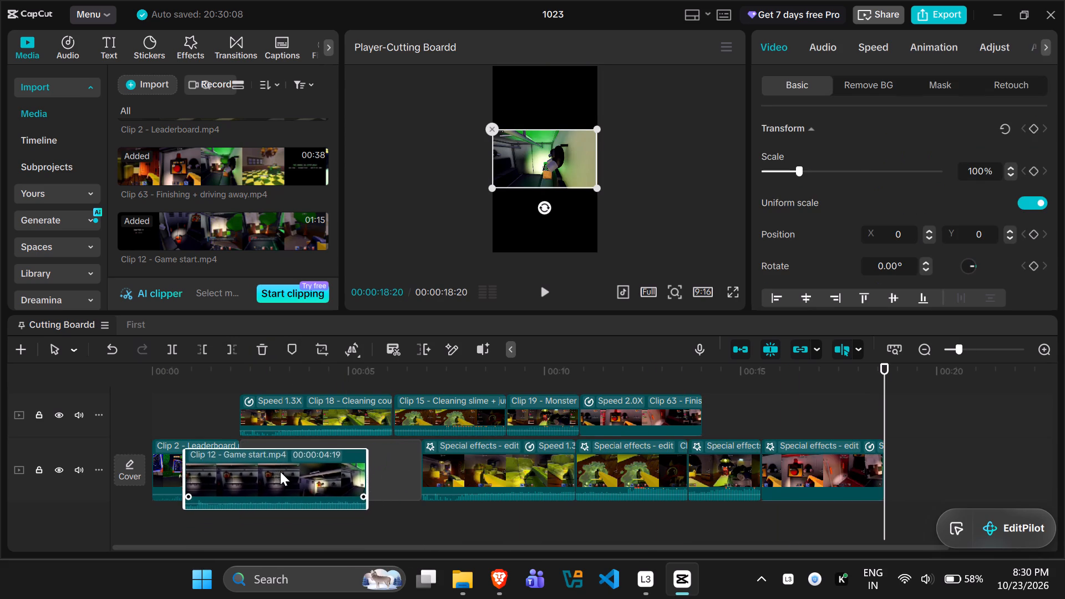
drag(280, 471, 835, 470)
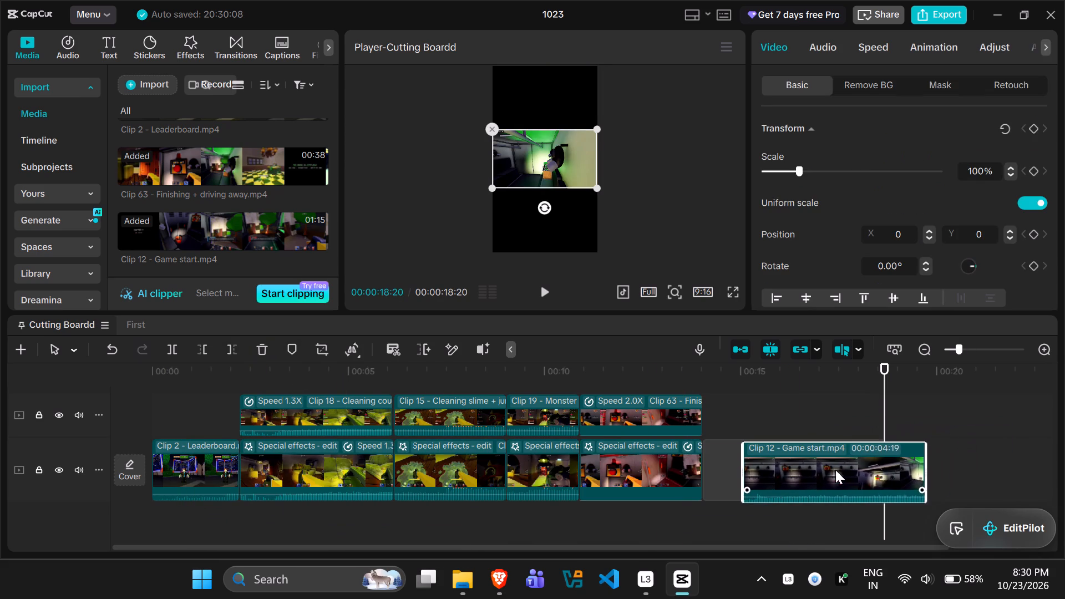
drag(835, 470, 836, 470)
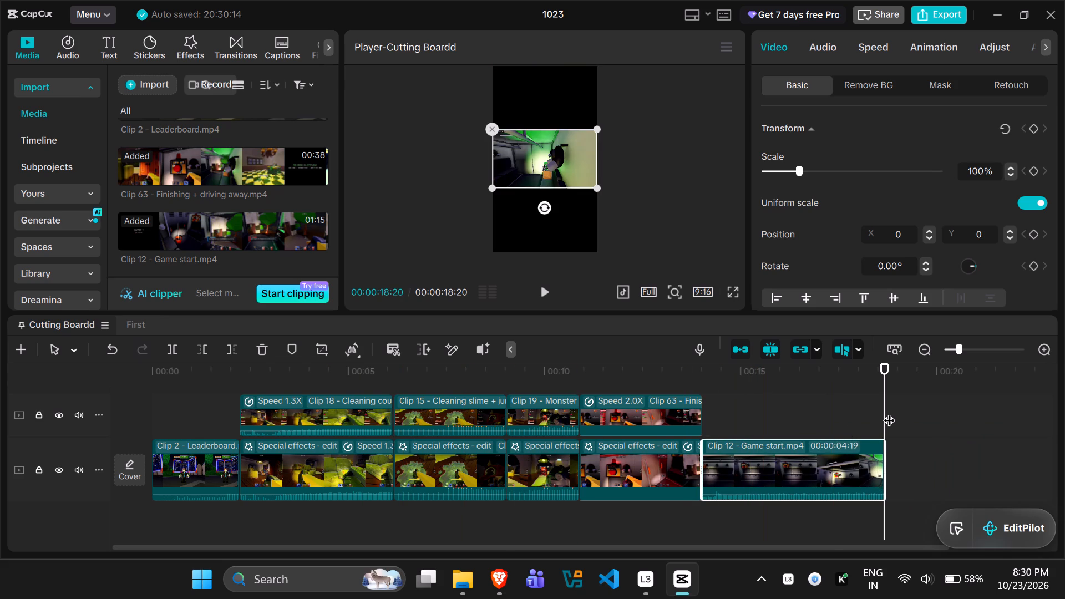
Open the First timeline and check the 1st.mp3 audio from about 00:00:18:20 to its end.
click(124, 321)
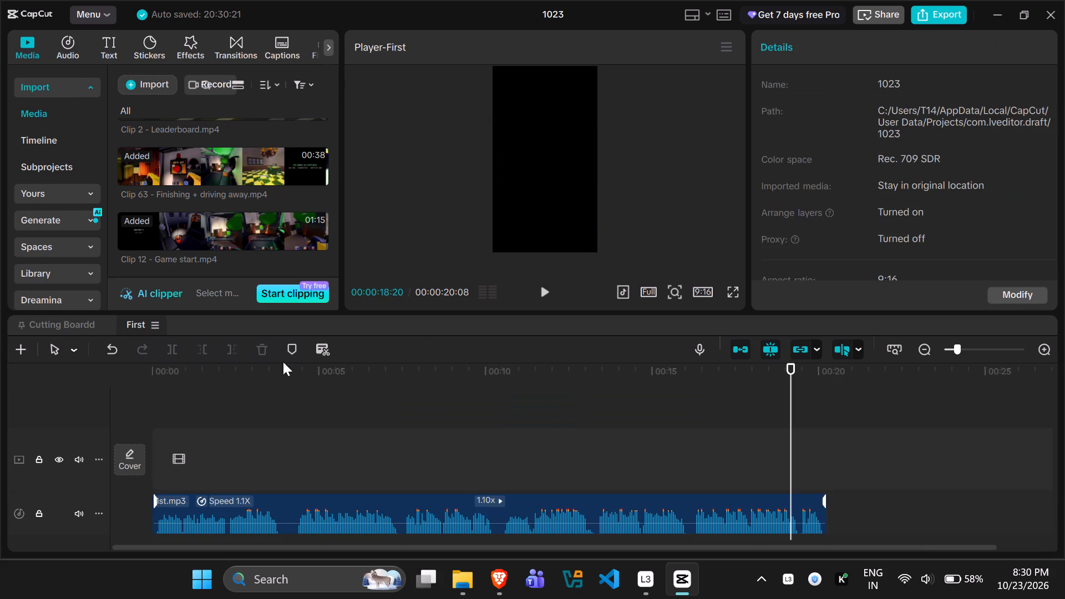
drag(789, 411, 791, 411)
drag(791, 411, 826, 414)
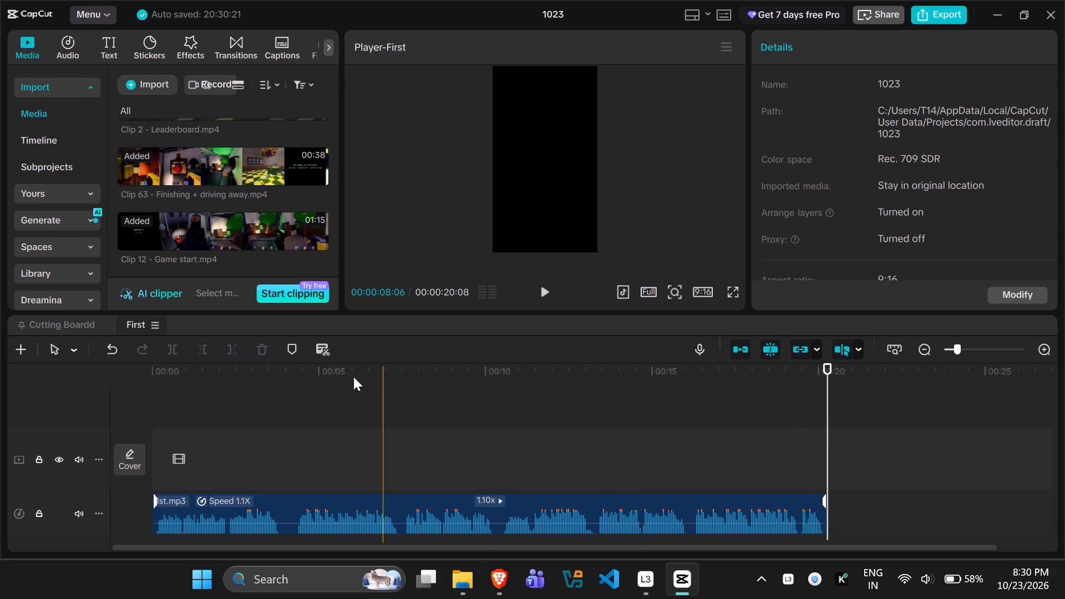
Set the duration of the 1st.mp3 audio to 20 s and return the playhead to the start of the First timeline.
click(827, 498)
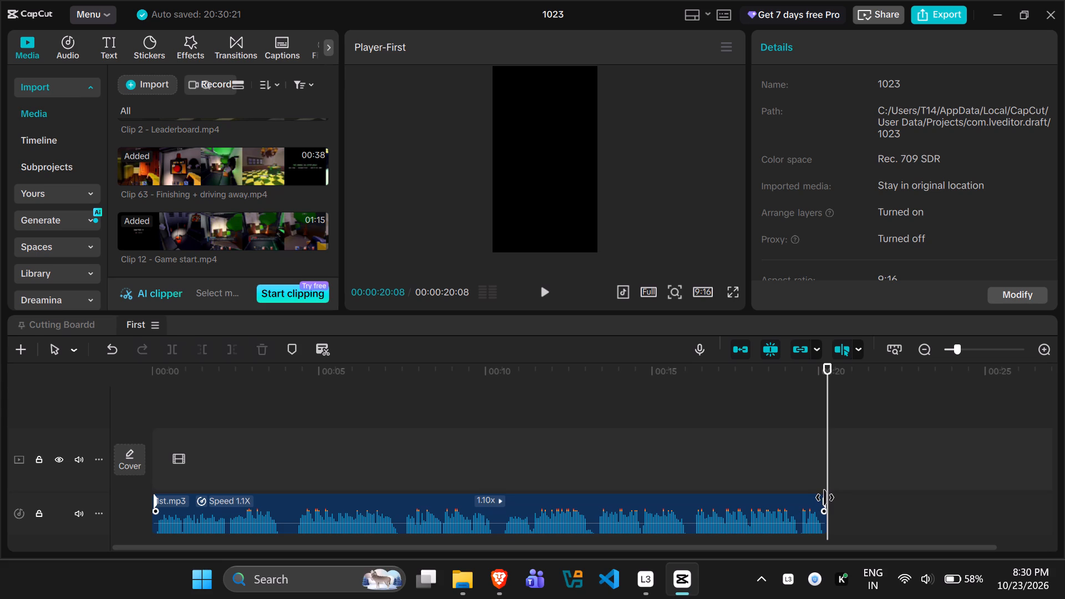
click(745, 502)
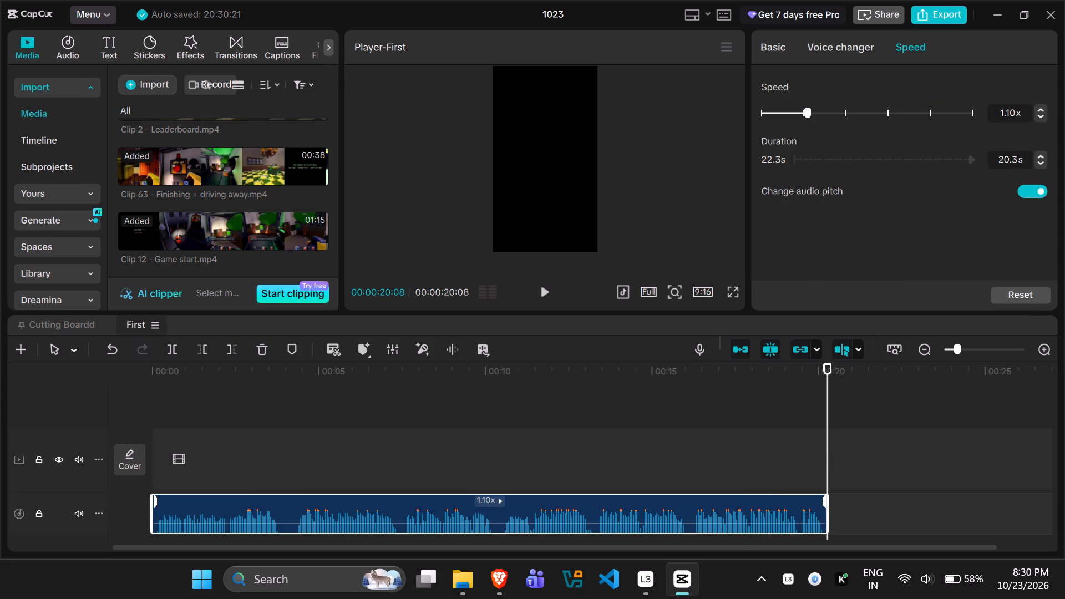
click(1017, 158)
key(BackSpace)
key(BackSpace)
key(Return)
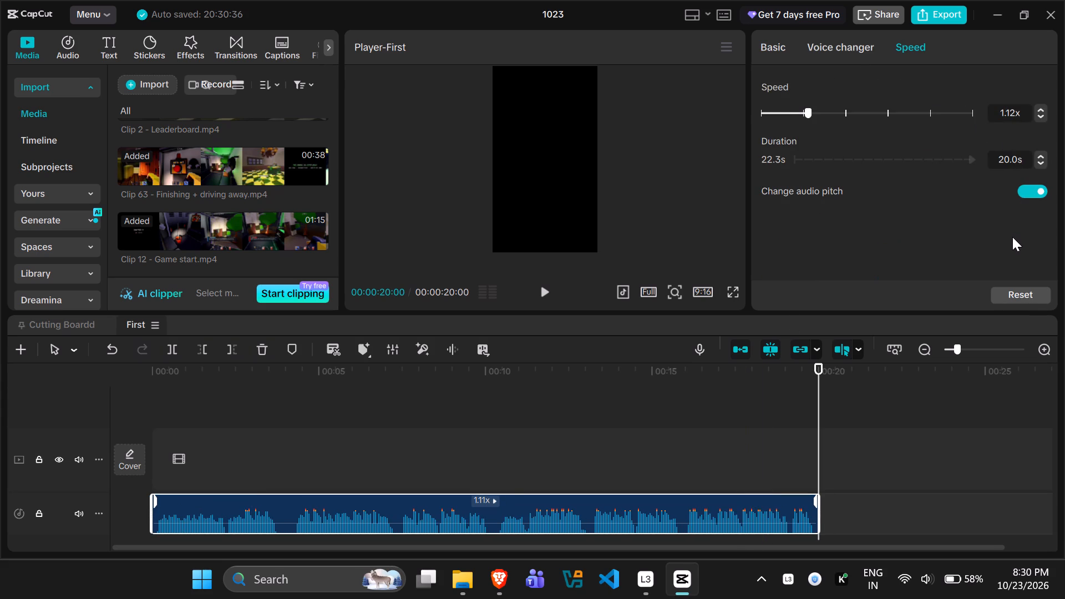
drag(816, 377, 0, 378)
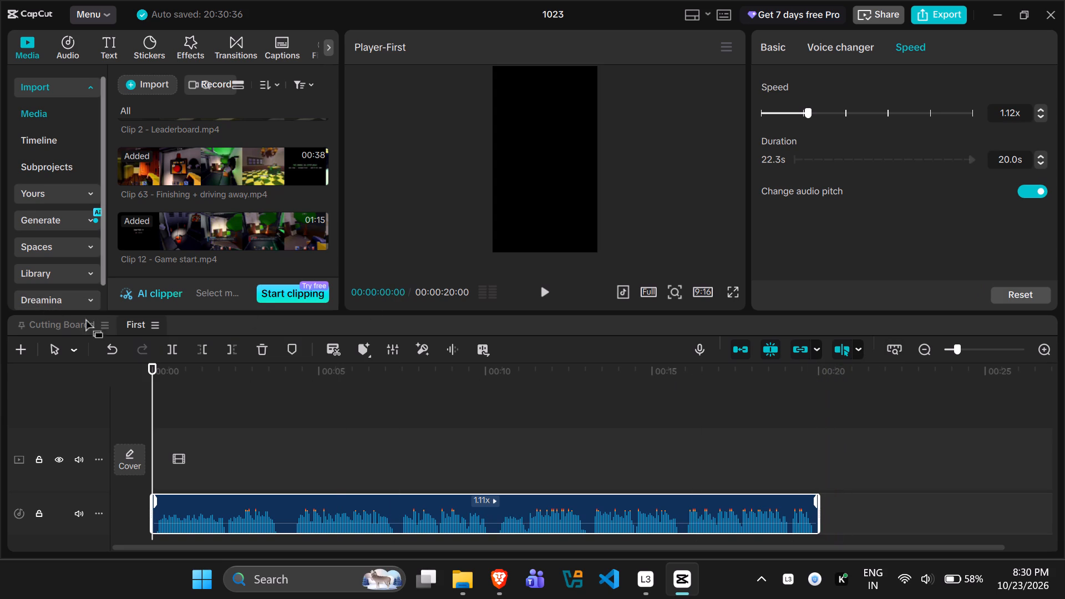
Return to the Cutting Boardd timeline, try to move the playhead to the 20-second mark, and turn off the preview axis.
click(78, 323)
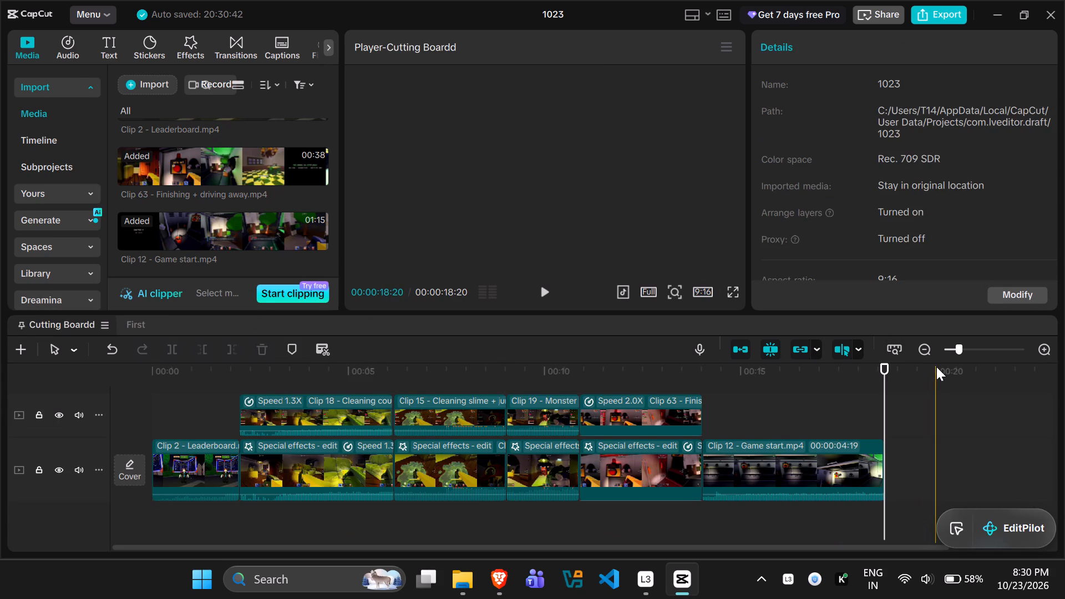
click(936, 367)
click(936, 383)
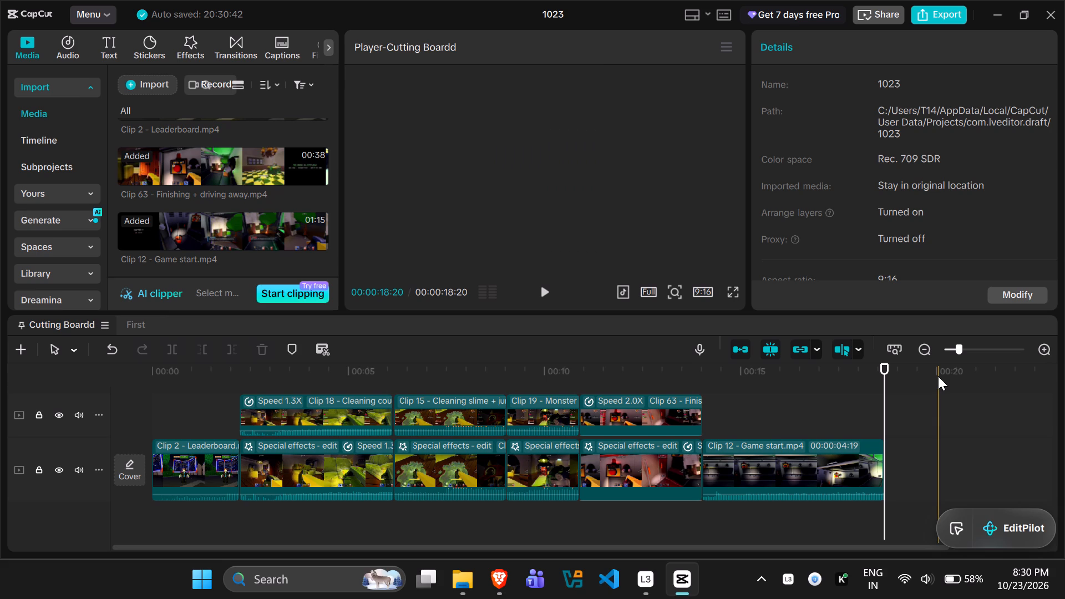
click(937, 376)
drag(887, 370, 911, 367)
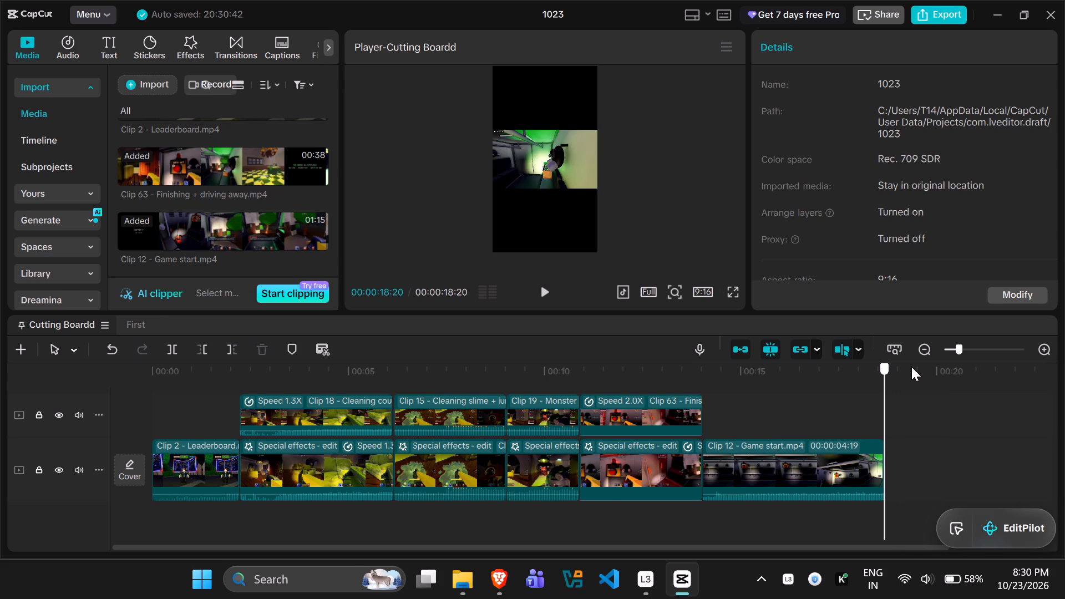
drag(911, 367, 922, 367)
drag(884, 371, 917, 371)
click(849, 348)
drag(885, 367, 954, 374)
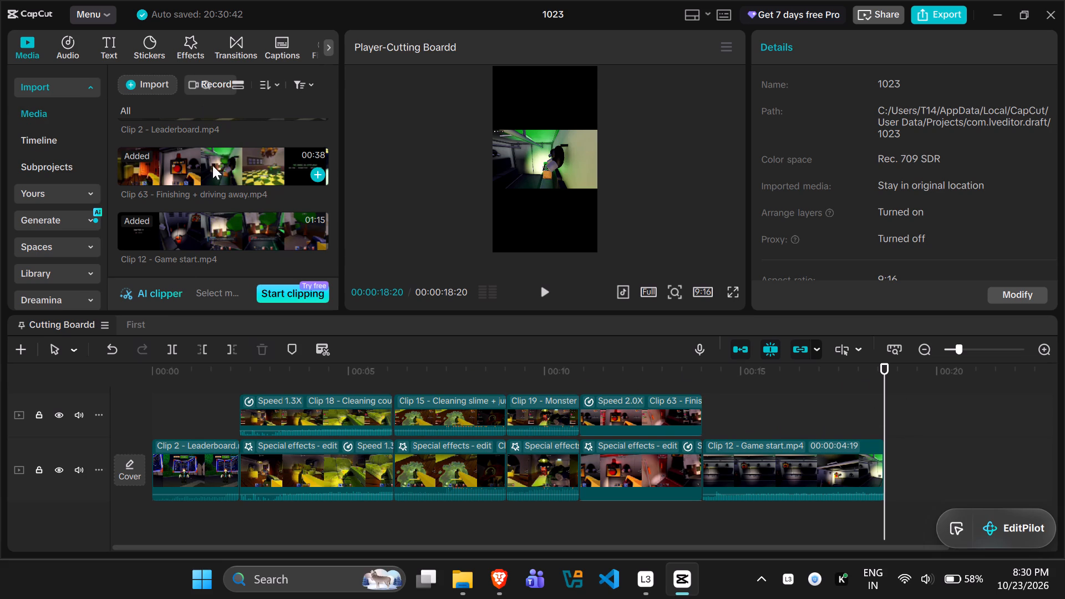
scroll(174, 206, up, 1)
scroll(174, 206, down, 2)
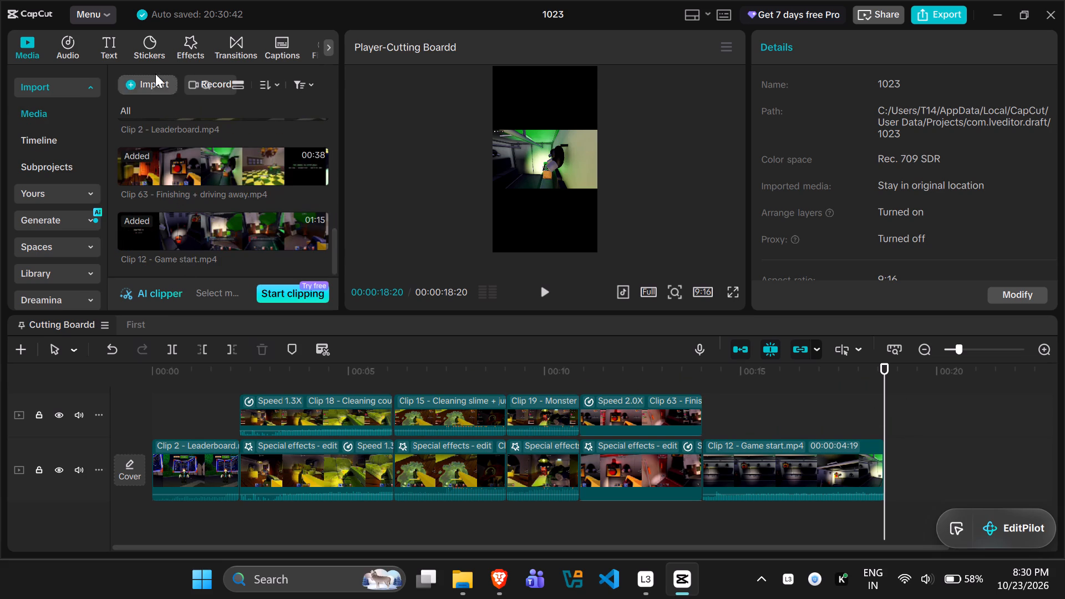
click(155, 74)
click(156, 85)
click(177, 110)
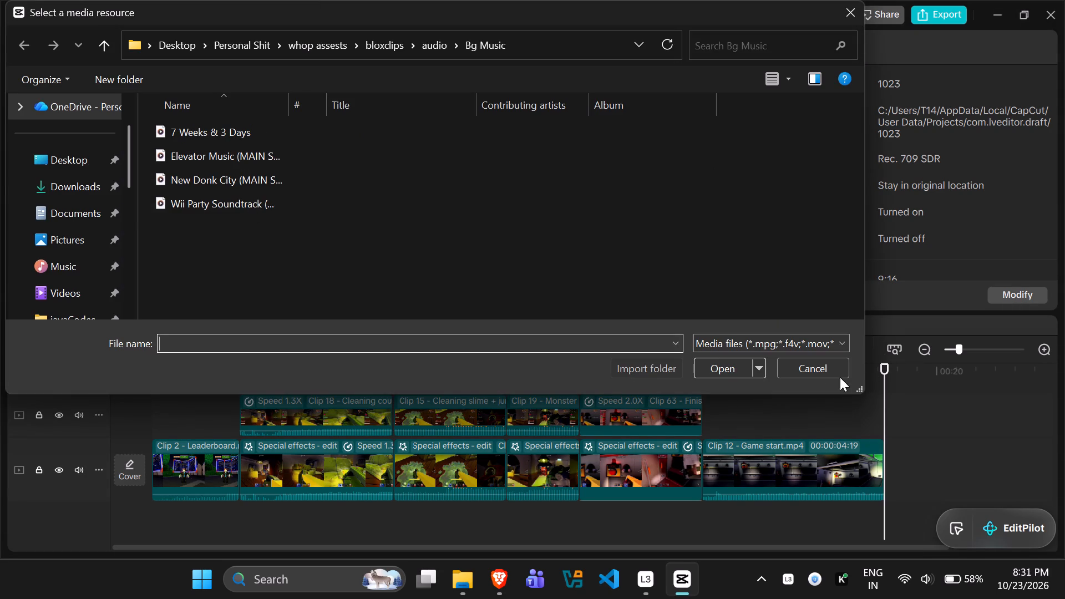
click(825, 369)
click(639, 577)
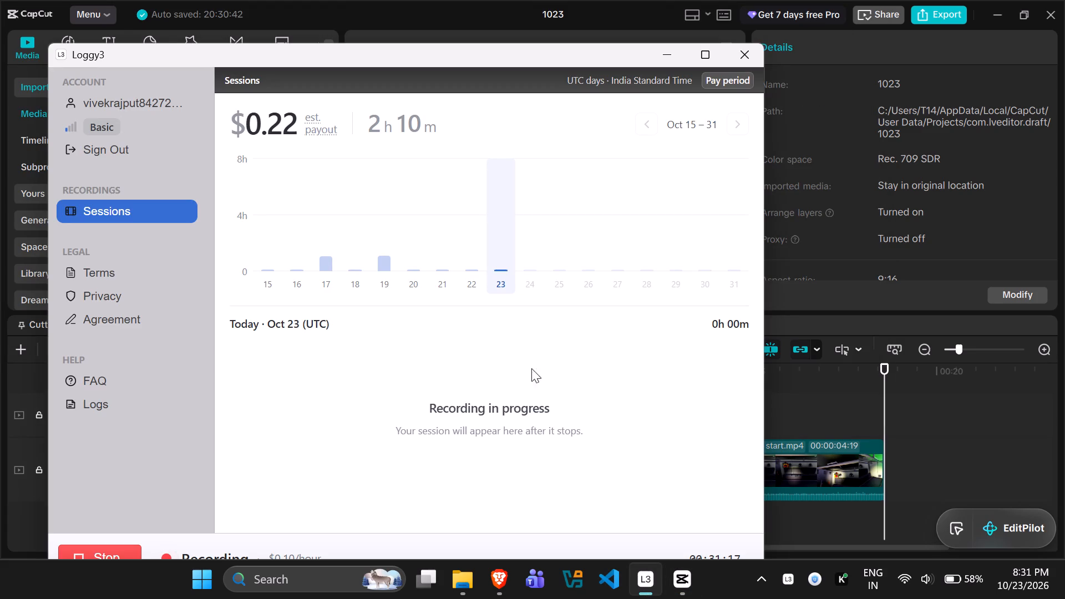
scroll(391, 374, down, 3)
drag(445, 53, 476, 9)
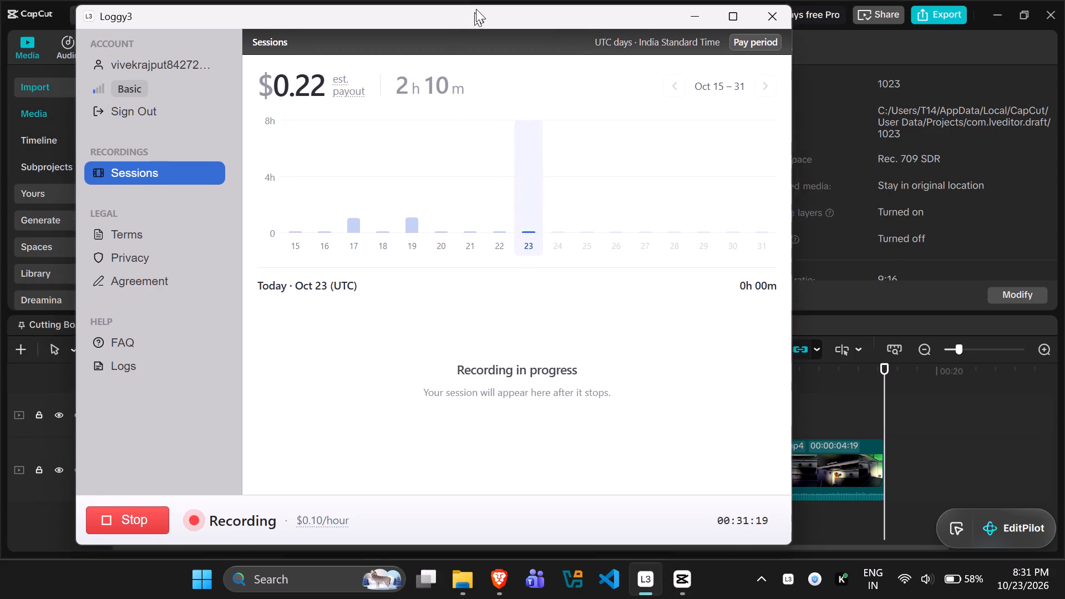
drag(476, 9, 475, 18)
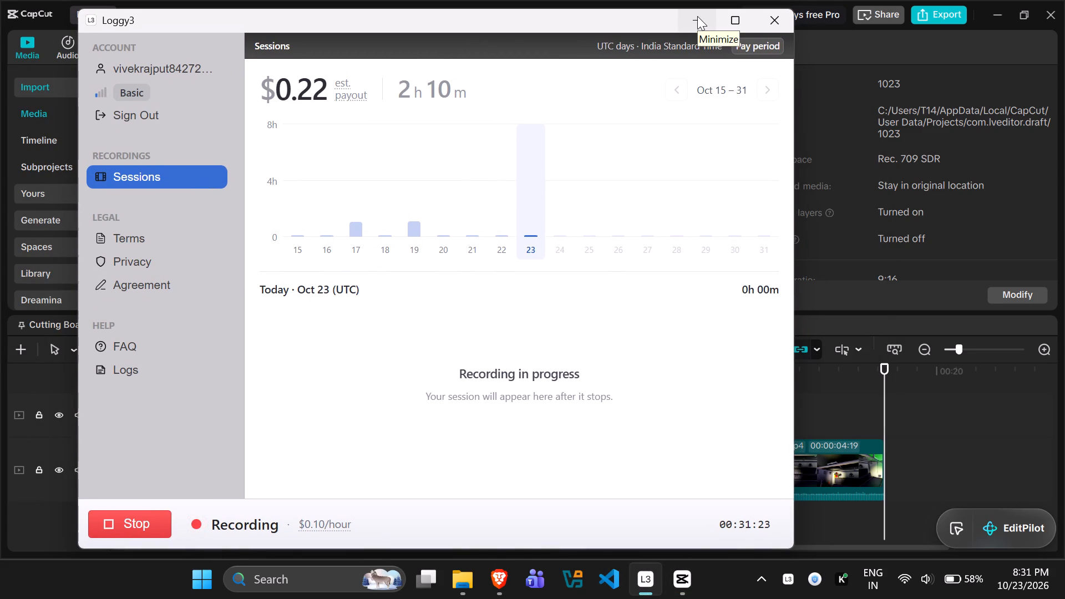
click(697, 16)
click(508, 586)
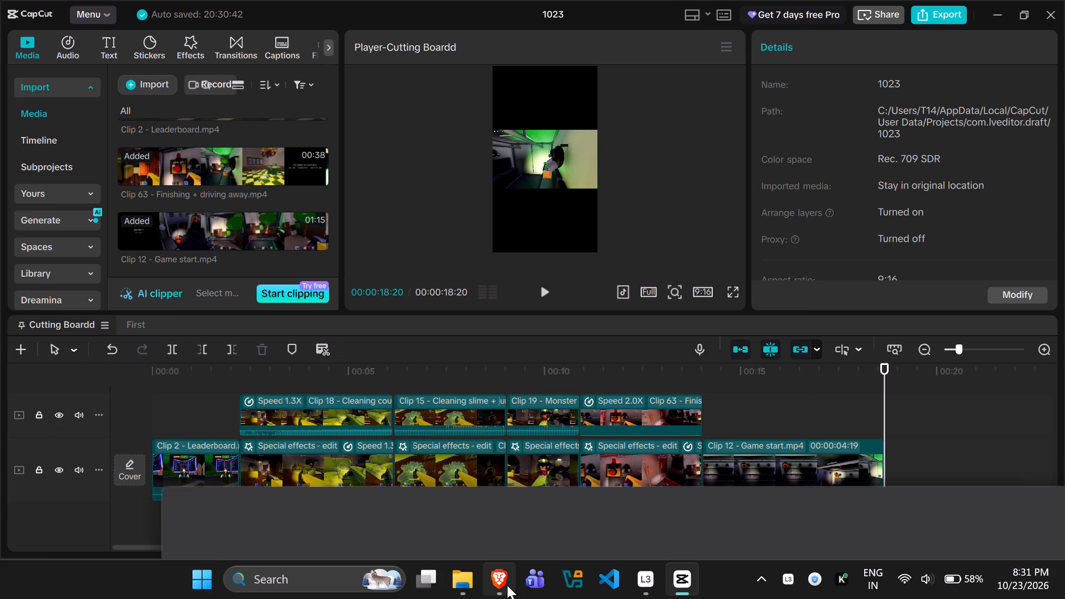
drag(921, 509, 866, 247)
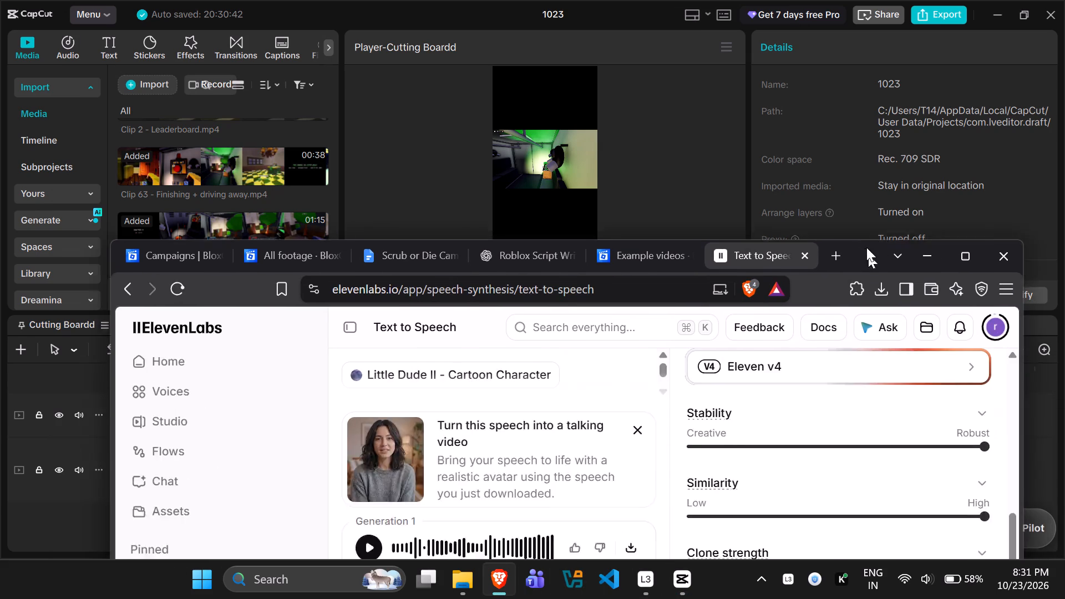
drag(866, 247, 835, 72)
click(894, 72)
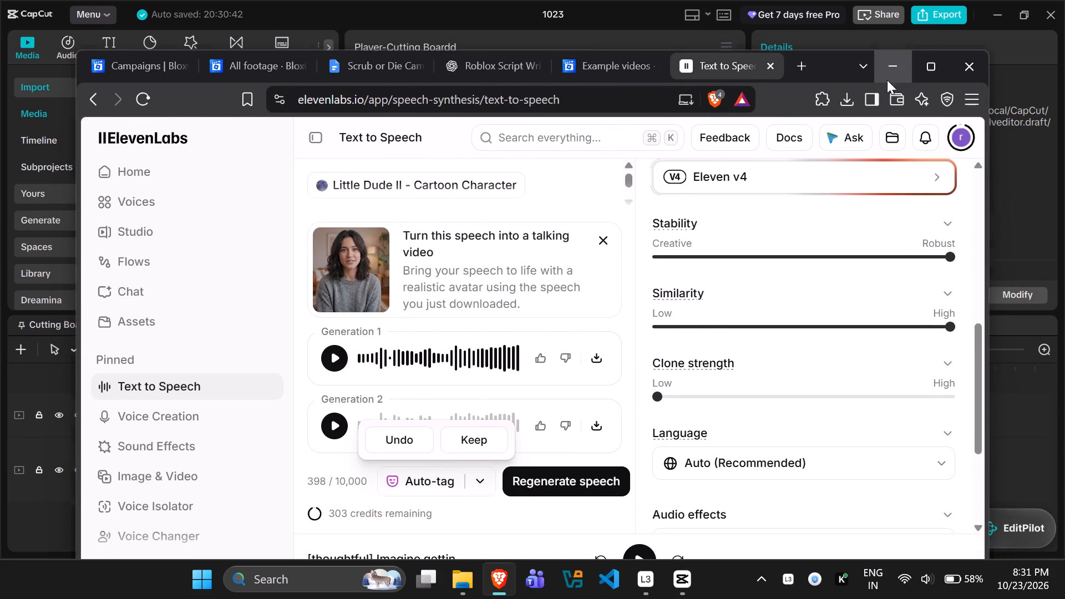
Switch to File Explorer and look through the gameplay clips in the Loot & Banking folder.
click(470, 579)
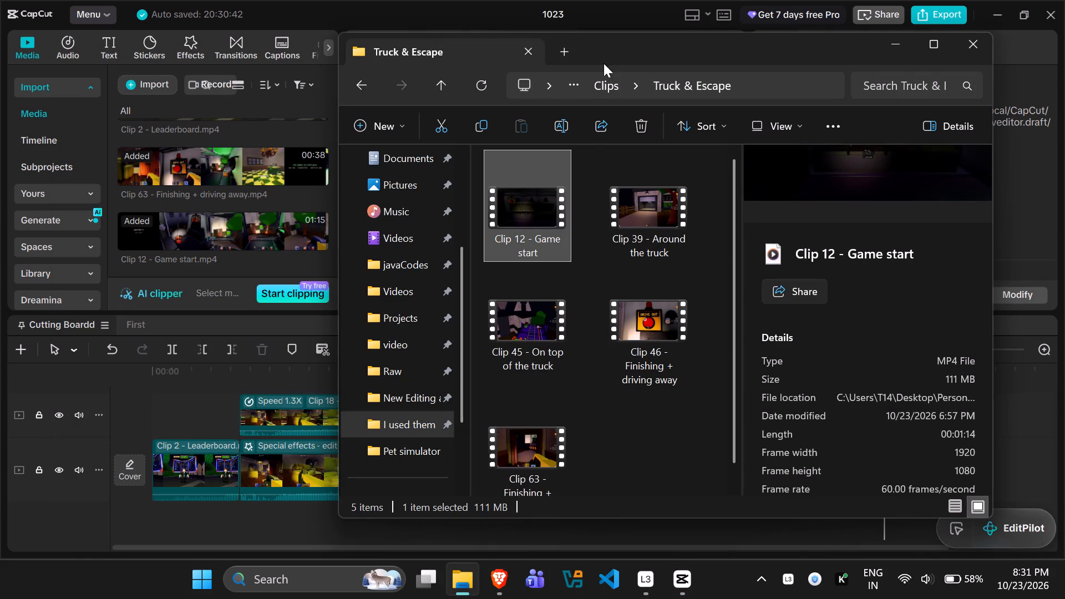
click(609, 81)
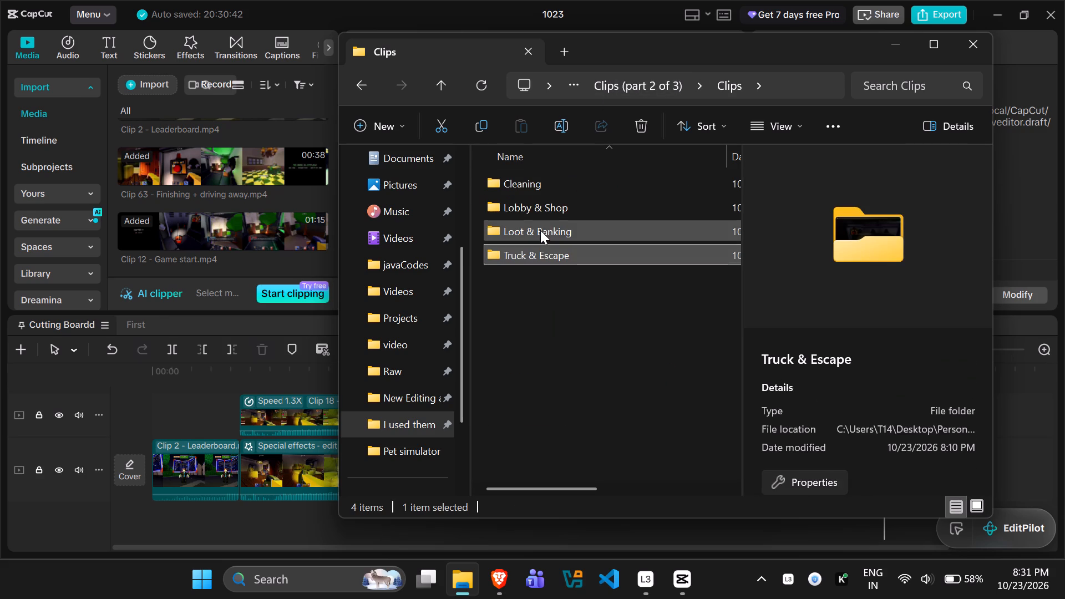
double_click(540, 230)
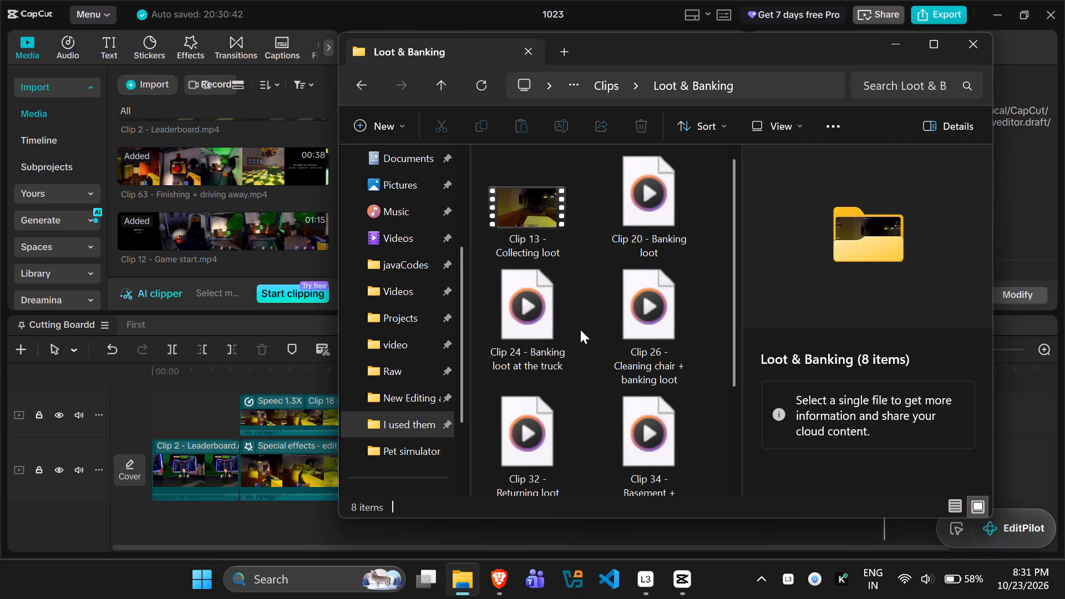
scroll(580, 329, down, 4)
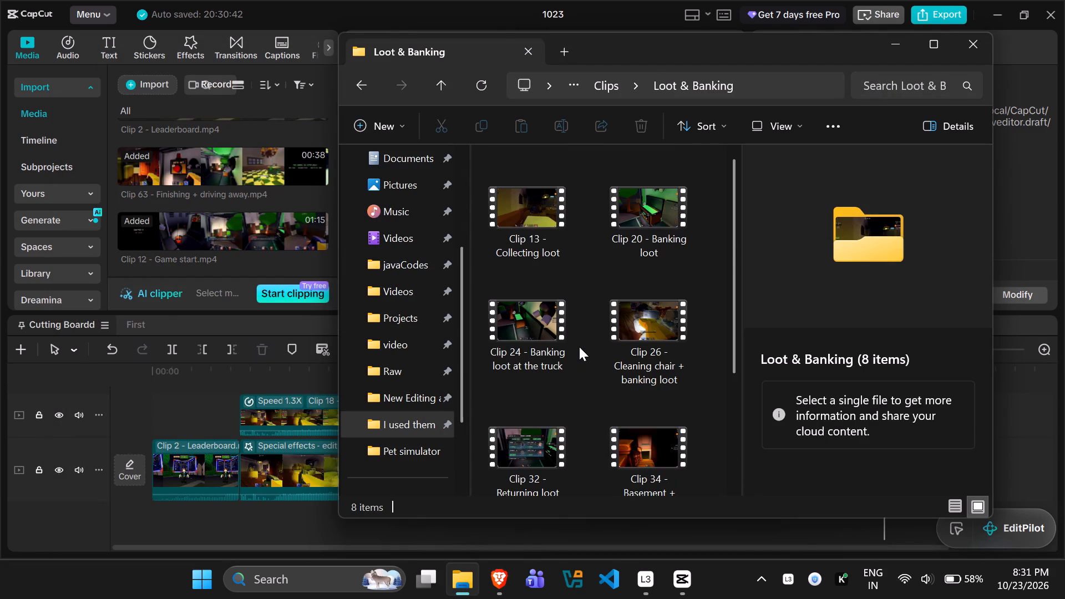
scroll(579, 347, up, 2)
click(601, 88)
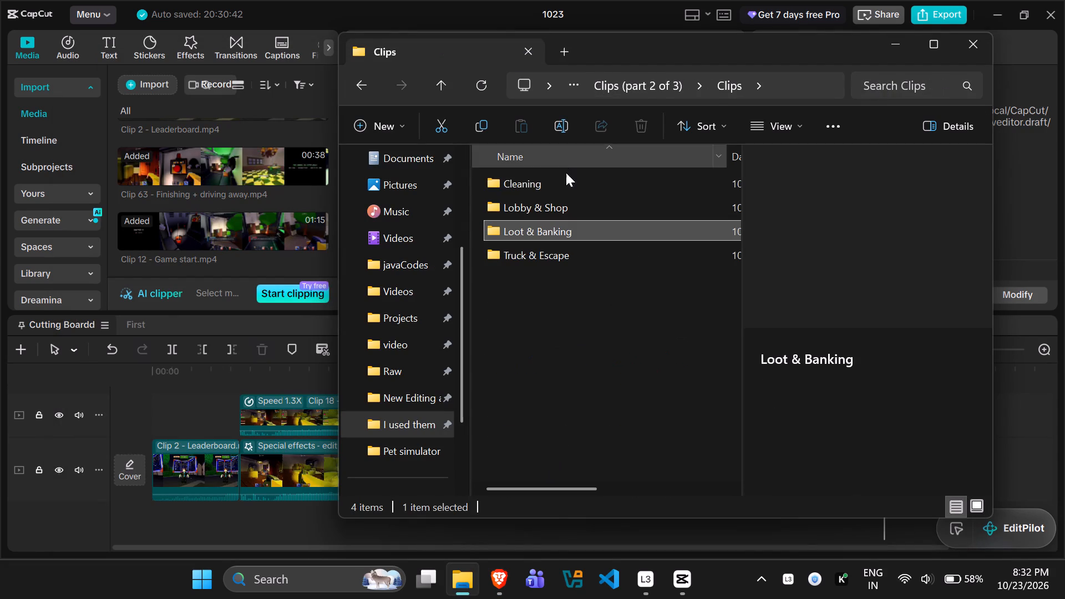
double_click(573, 182)
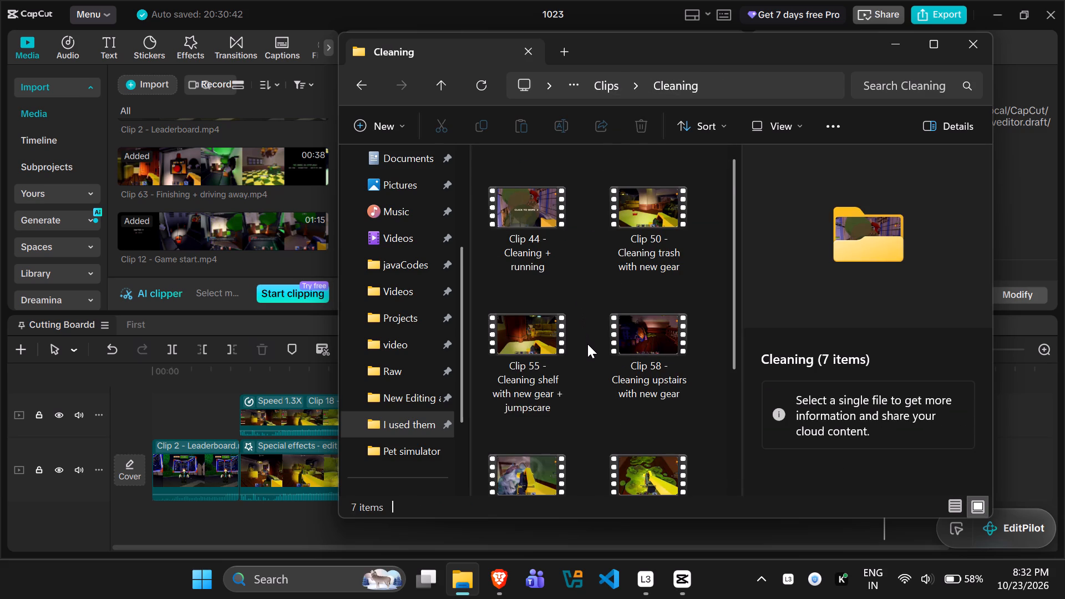
scroll(587, 344, down, 3)
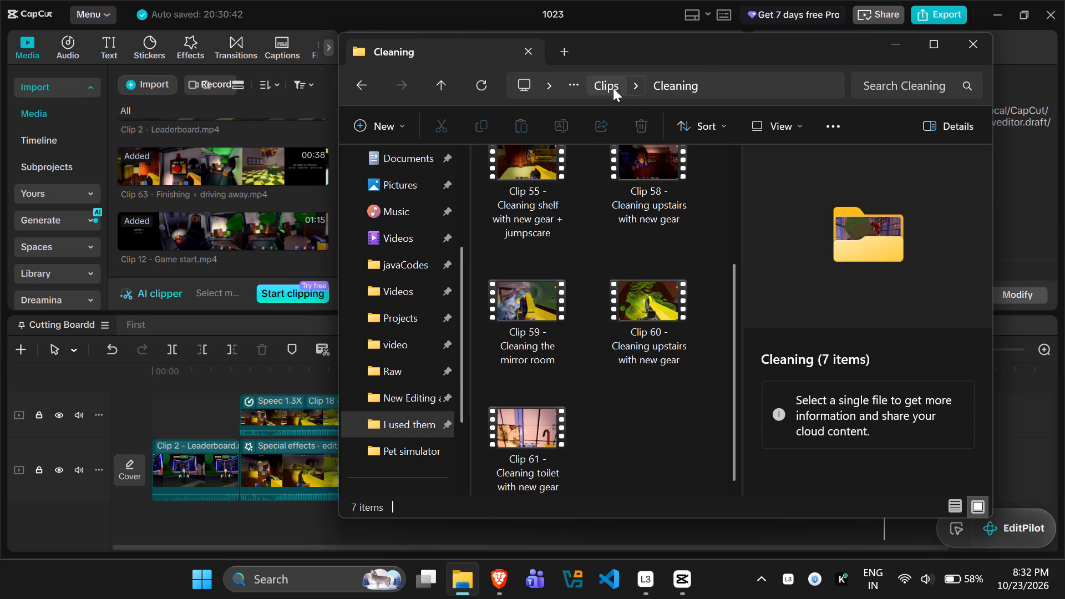
Browse the Cleaning folder in Clips (part 1 of 3) and import "Clip 35 - Cleaning toilet" into the CapCut project media.
click(613, 88)
click(612, 78)
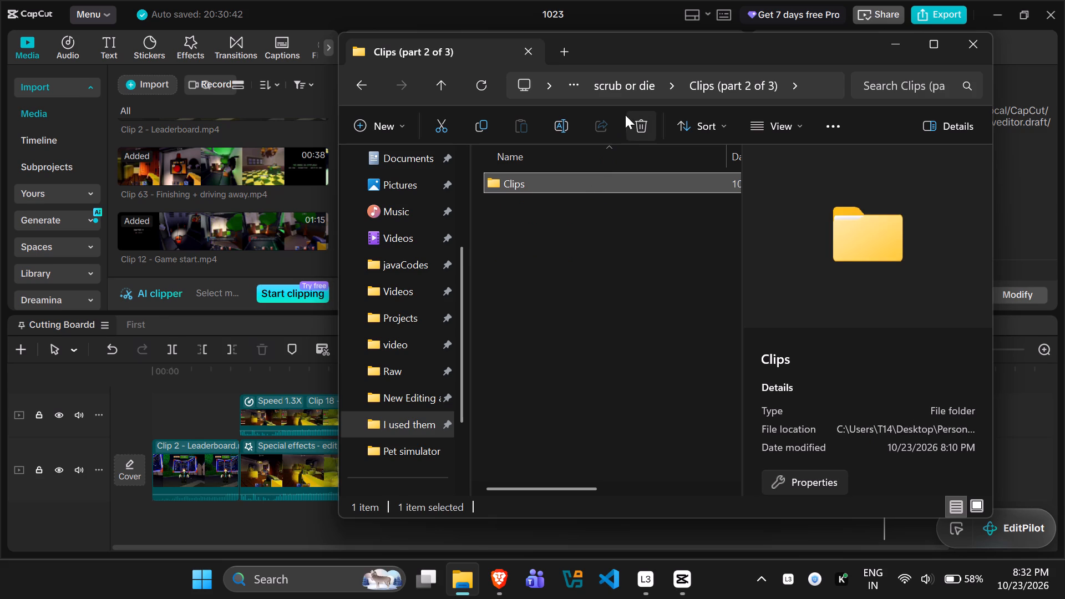
click(630, 82)
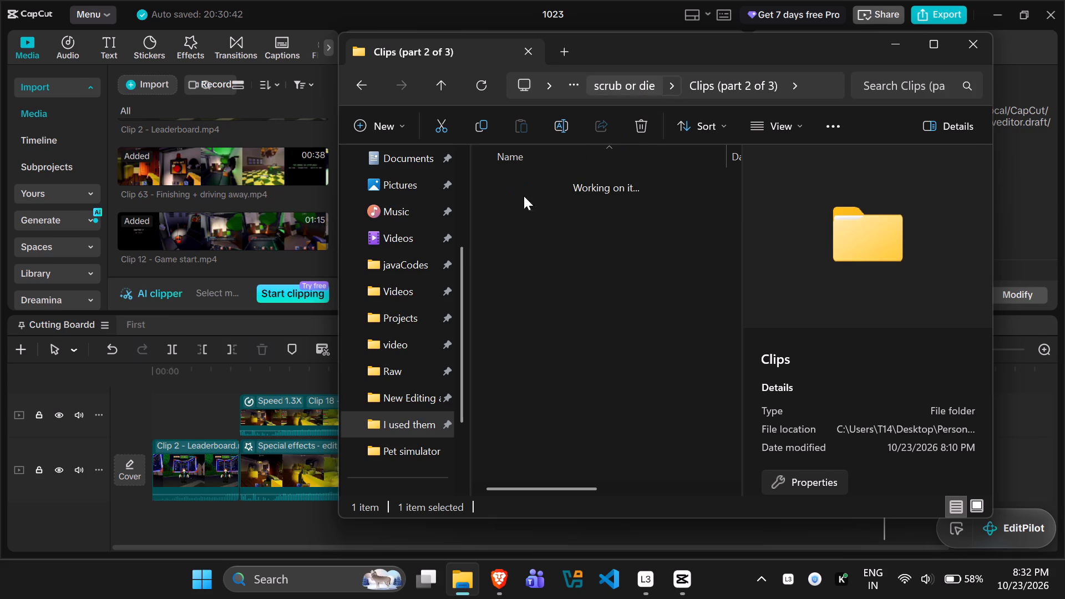
double_click(552, 191)
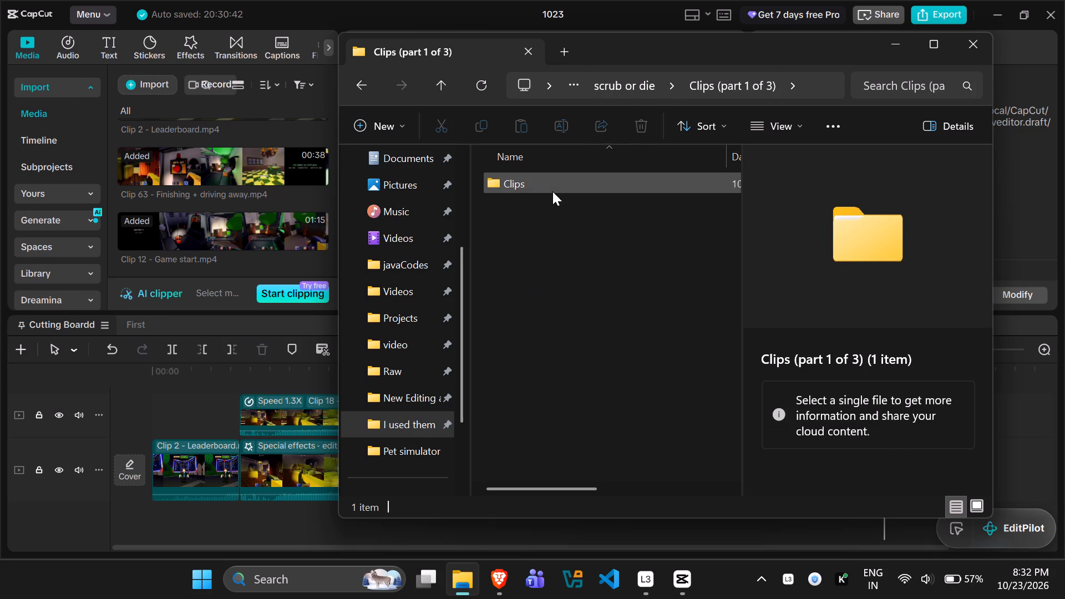
double_click(552, 191)
double_click(552, 187)
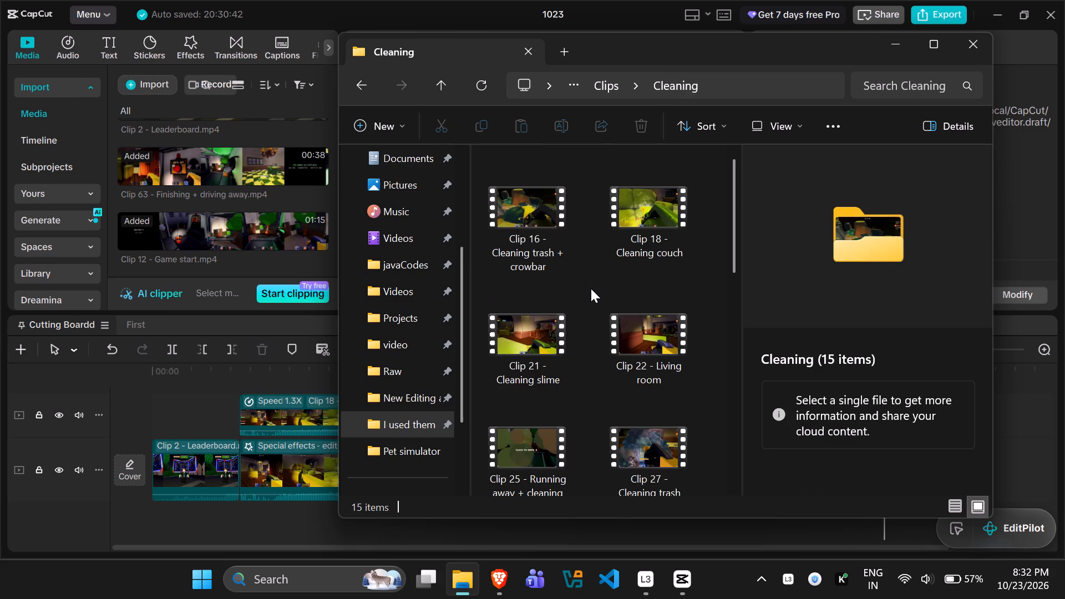
scroll(592, 291, down, 2)
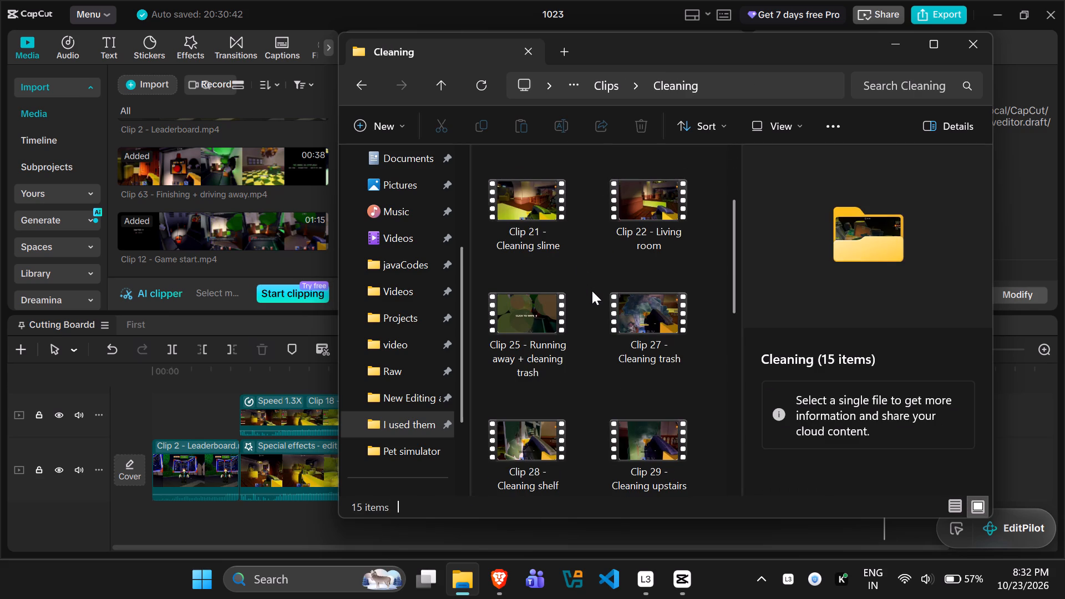
scroll(592, 291, down, 3)
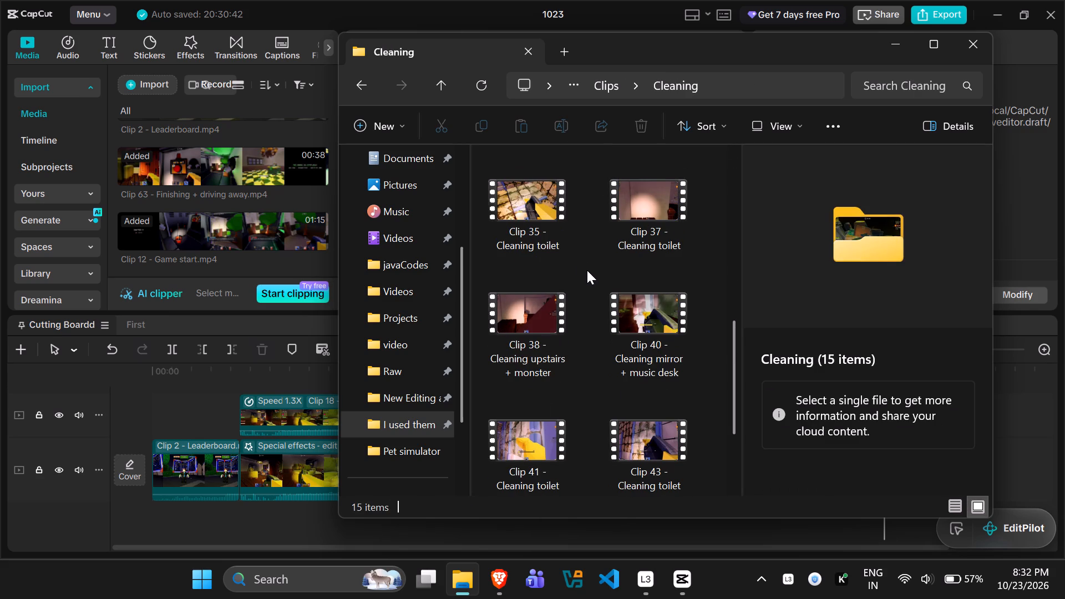
click(532, 194)
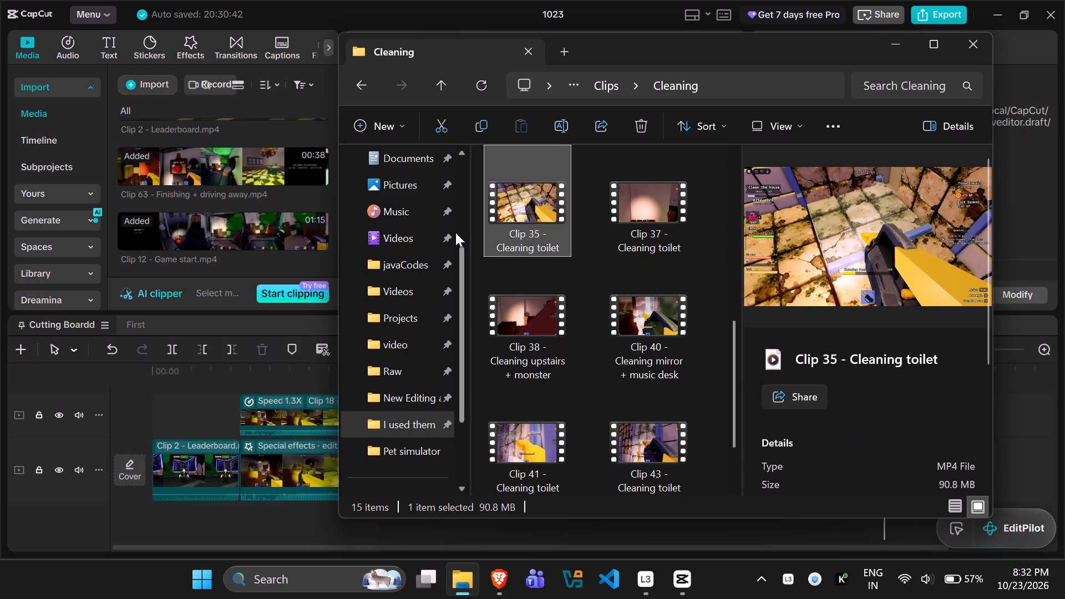
drag(509, 189, 195, 194)
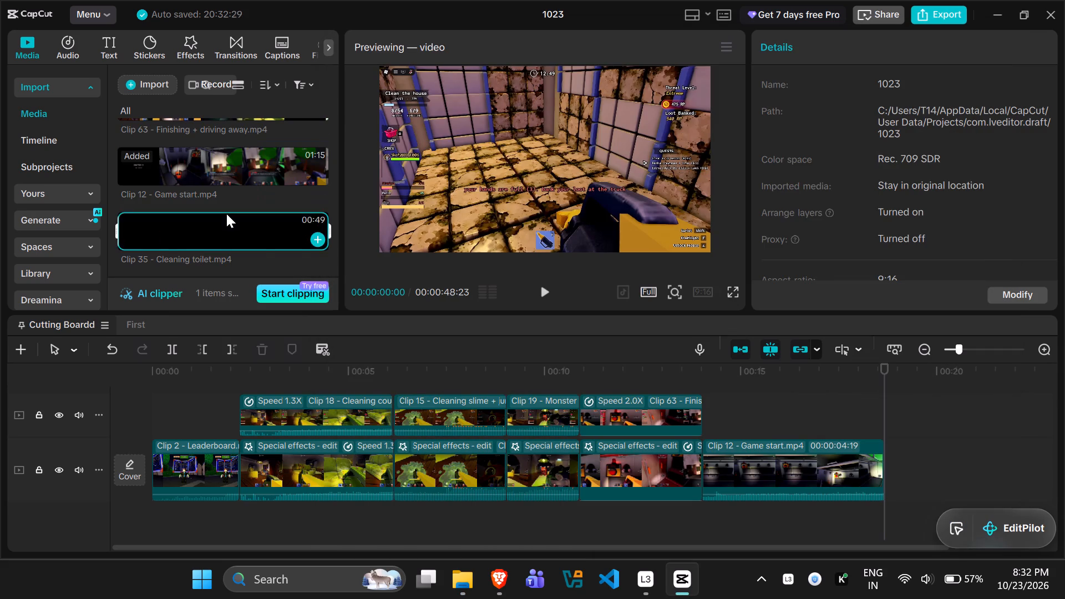
Preview Clip 35 - Cleaning toilet and place it on the main track directly after Clip 12 - Game start.
key(space)
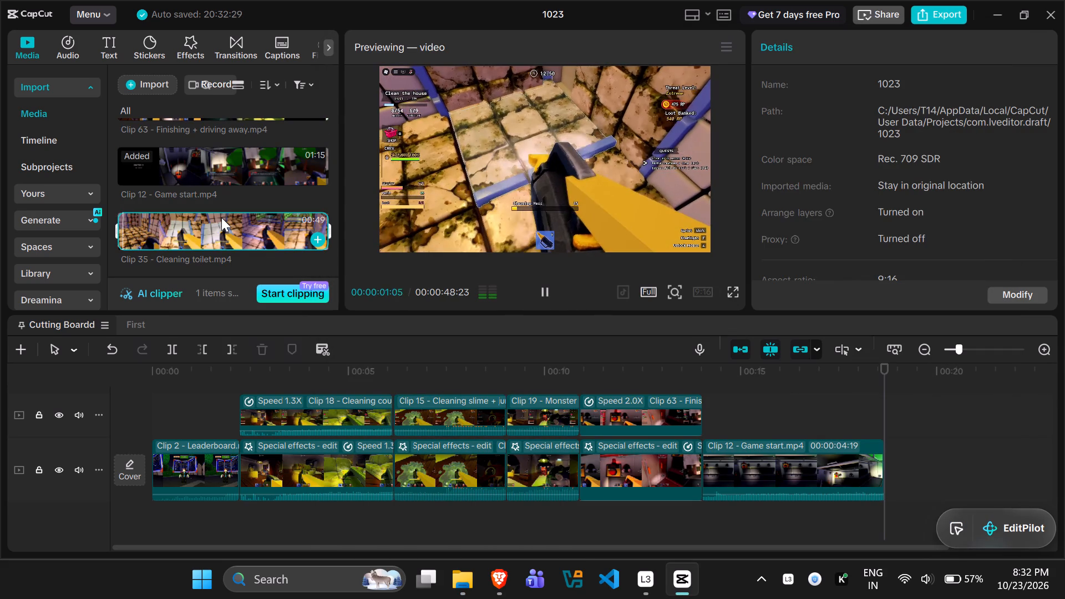
drag(202, 229, 242, 229)
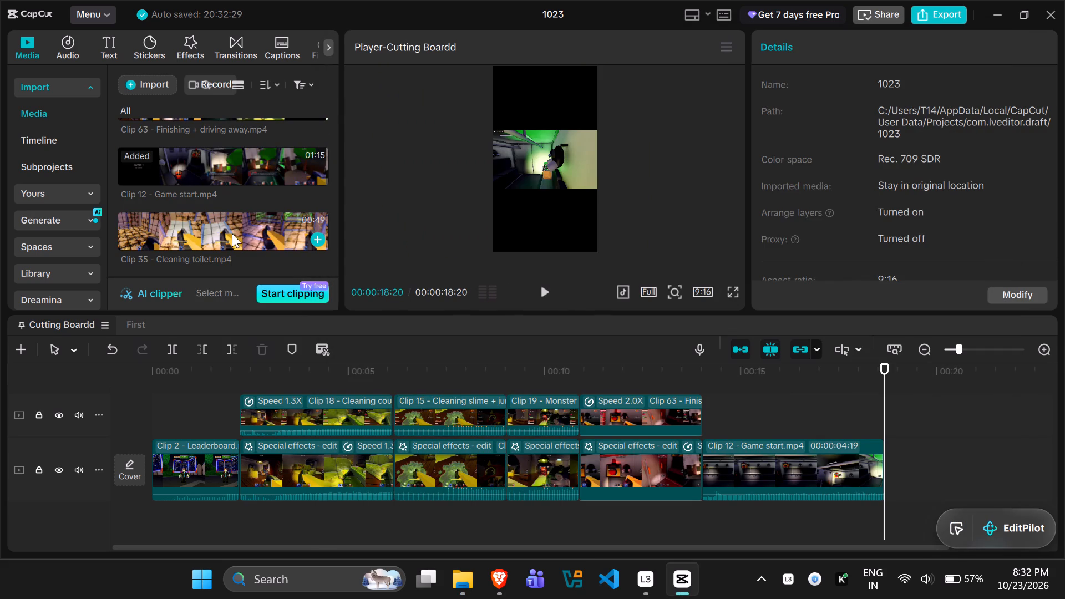
click(207, 234)
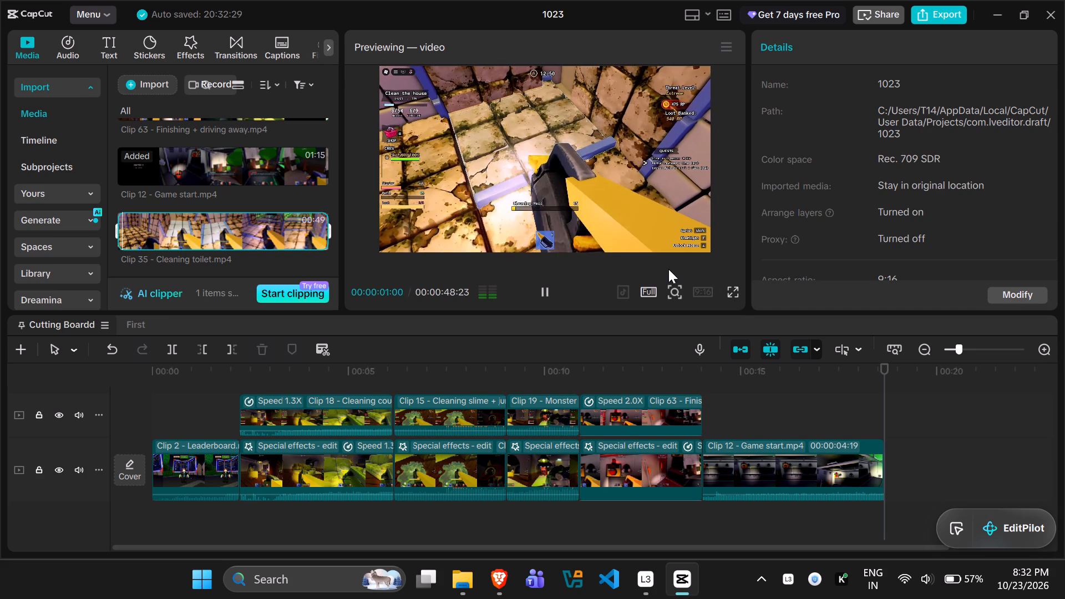
click(701, 289)
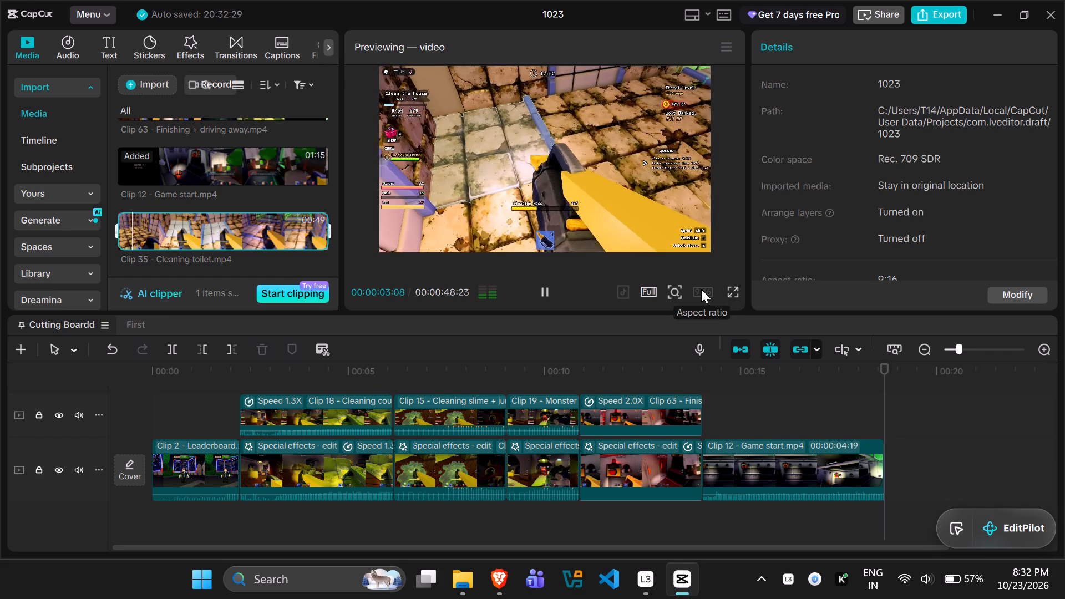
drag(173, 226, 897, 429)
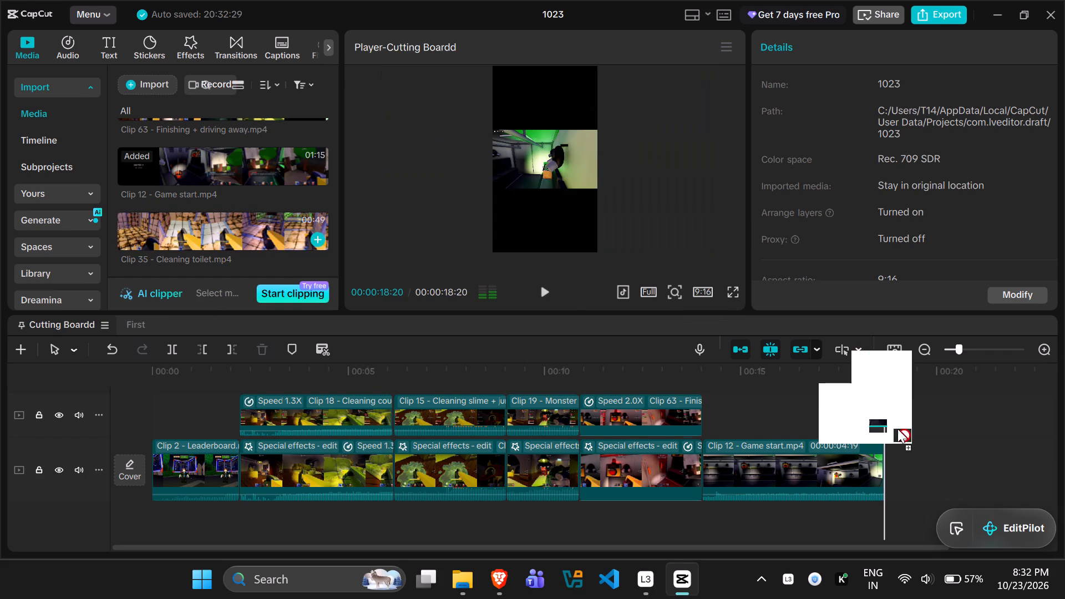
drag(897, 429, 926, 471)
key(space)
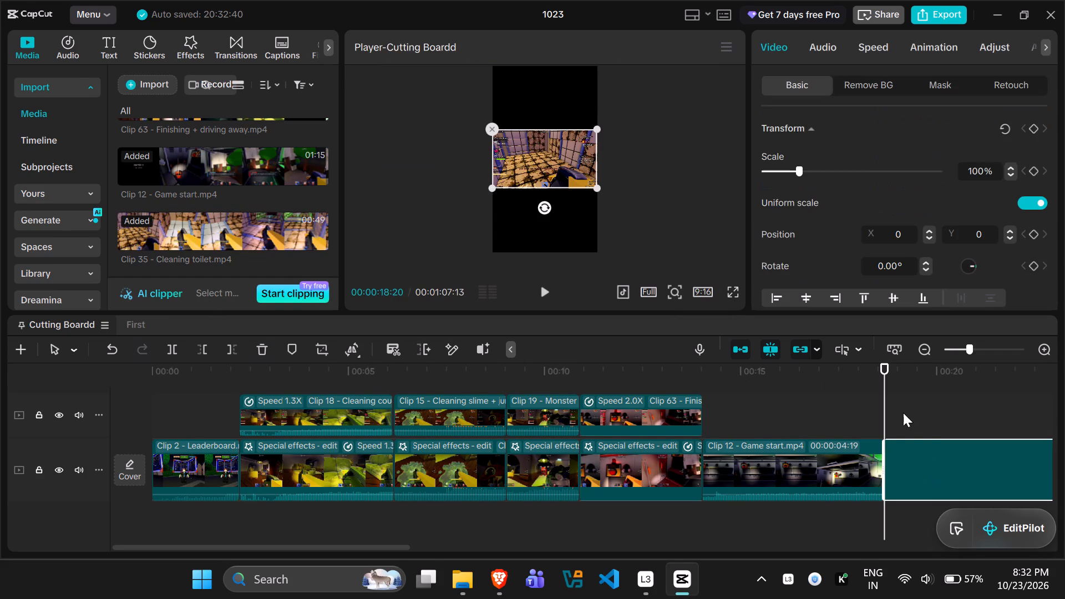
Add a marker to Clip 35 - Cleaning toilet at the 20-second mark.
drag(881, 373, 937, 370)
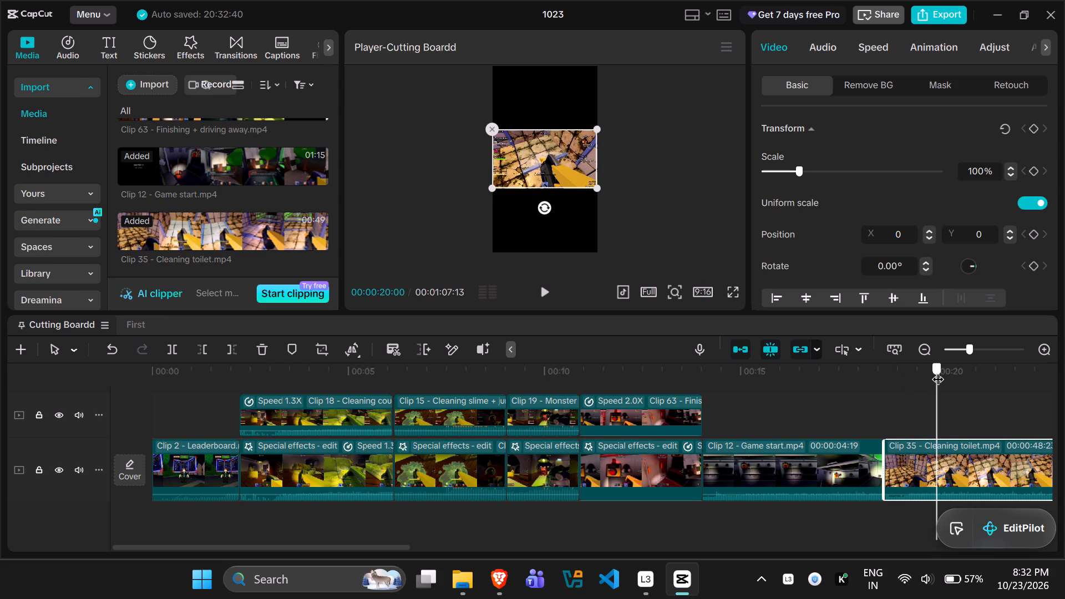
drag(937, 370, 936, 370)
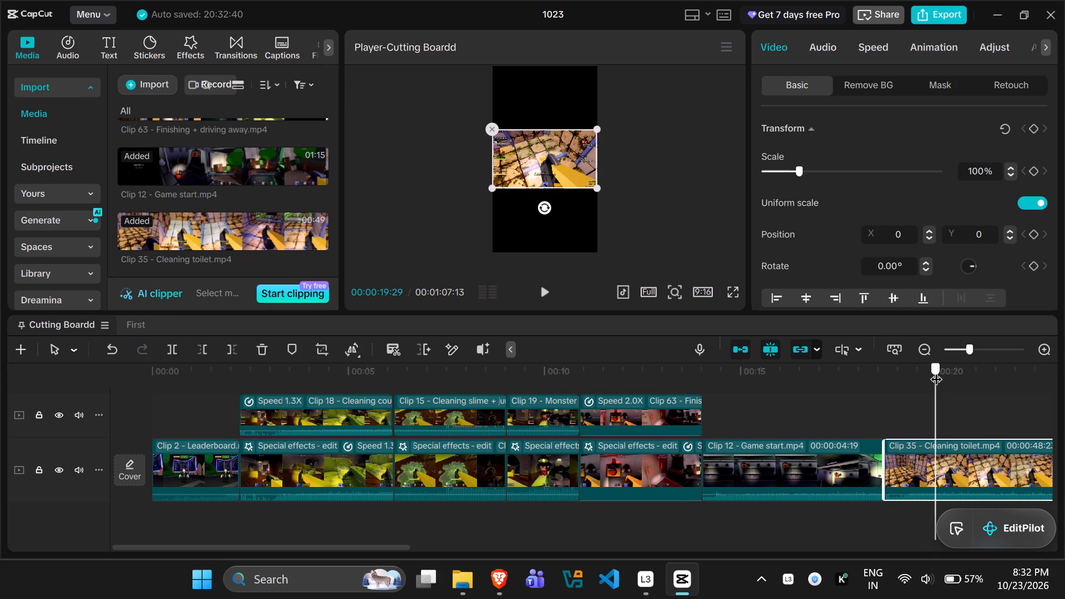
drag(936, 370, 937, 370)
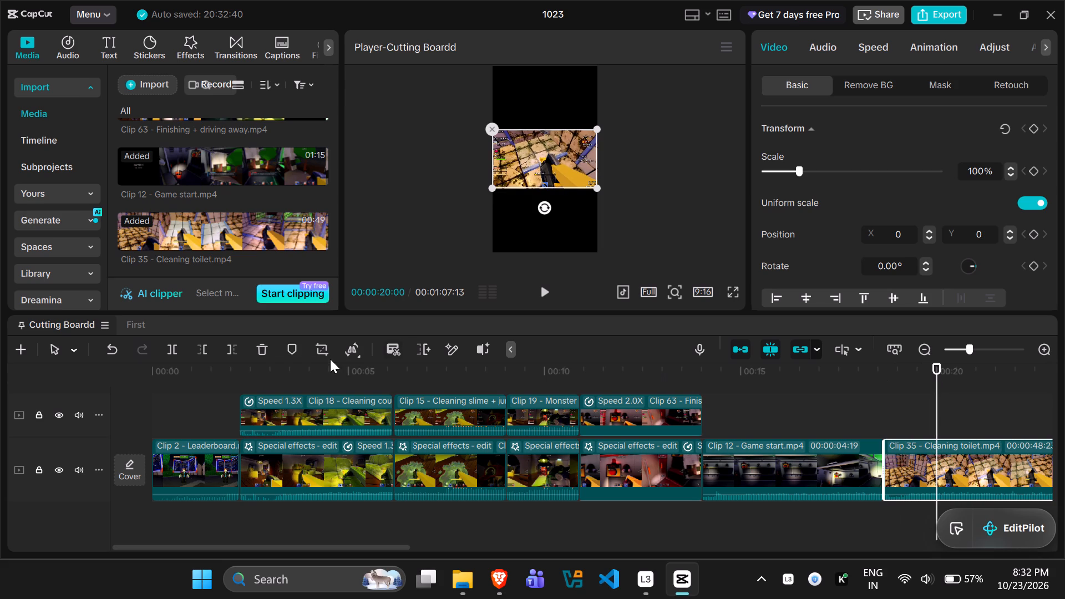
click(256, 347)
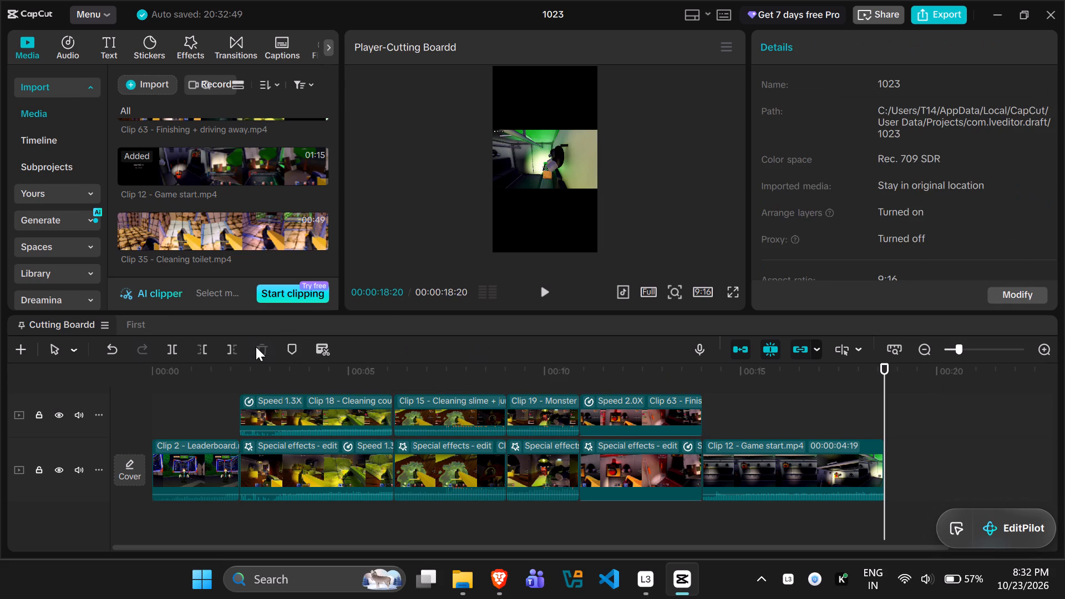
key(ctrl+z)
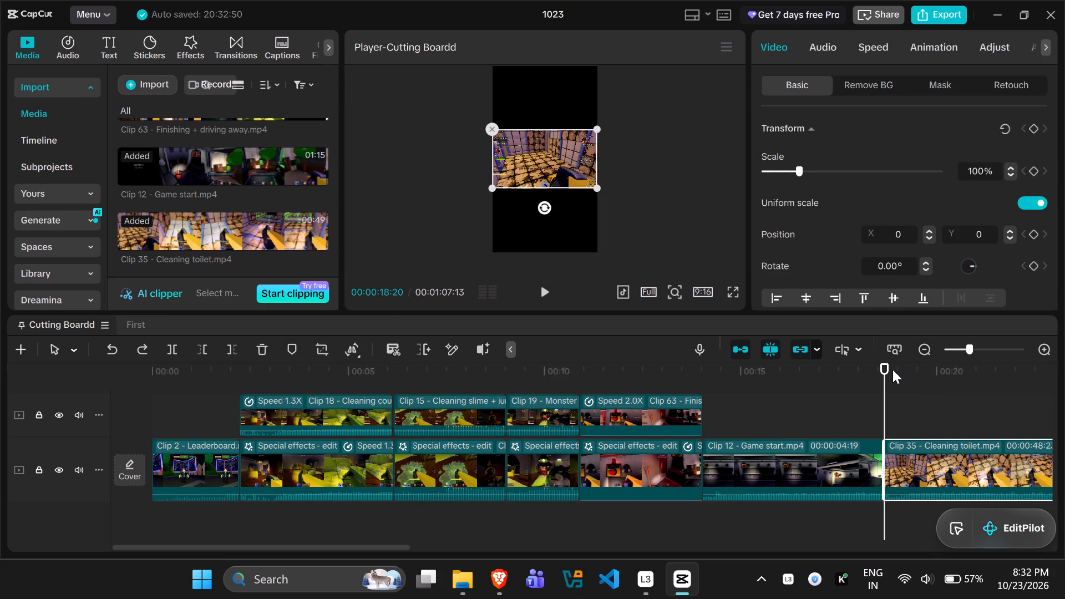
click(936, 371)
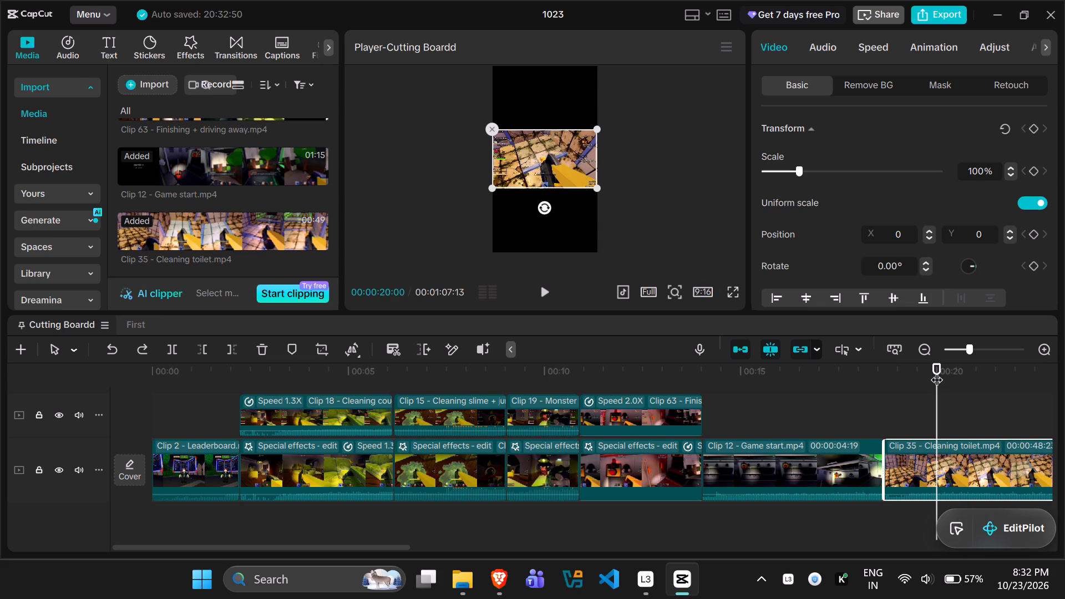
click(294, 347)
Play through Clip 35 - Cleaning toilet and trim away its beginning up to 00:00:24:12 on the timeline.
drag(938, 377, 882, 377)
key(space)
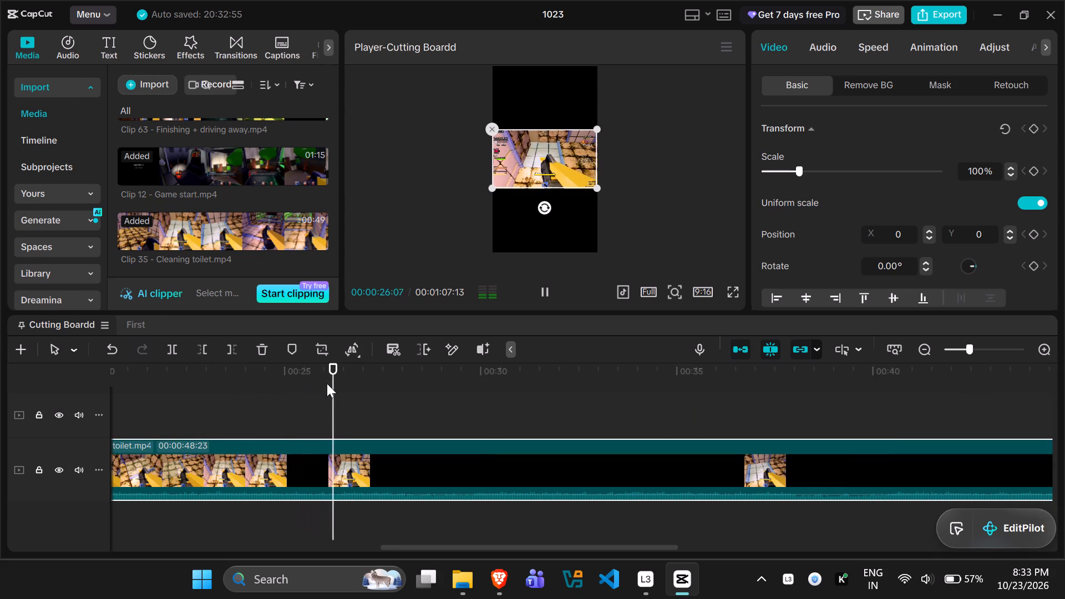
drag(327, 383, 168, 397)
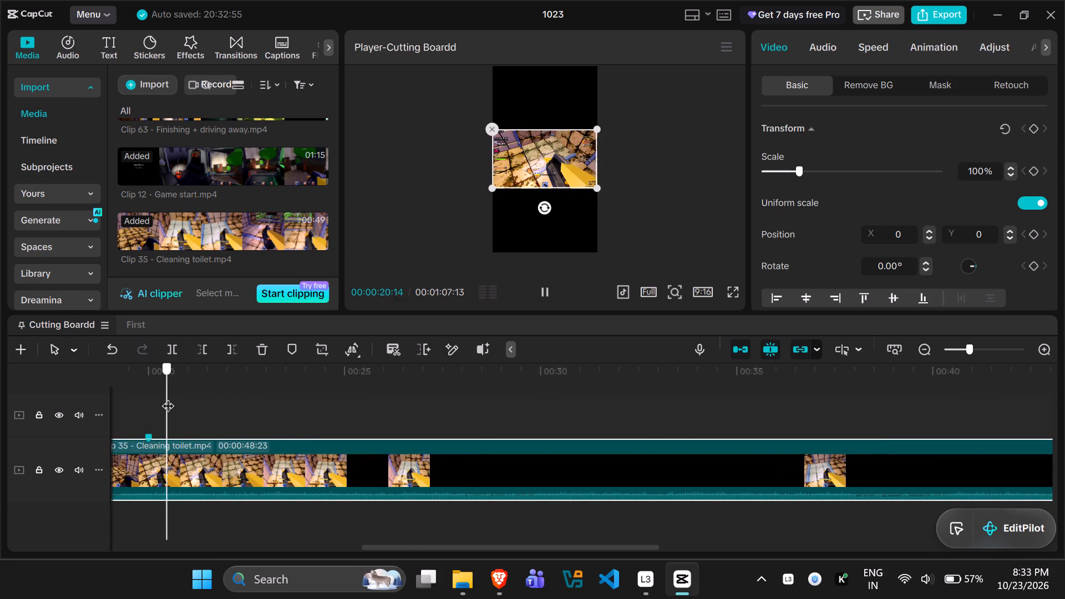
drag(168, 397, 361, 417)
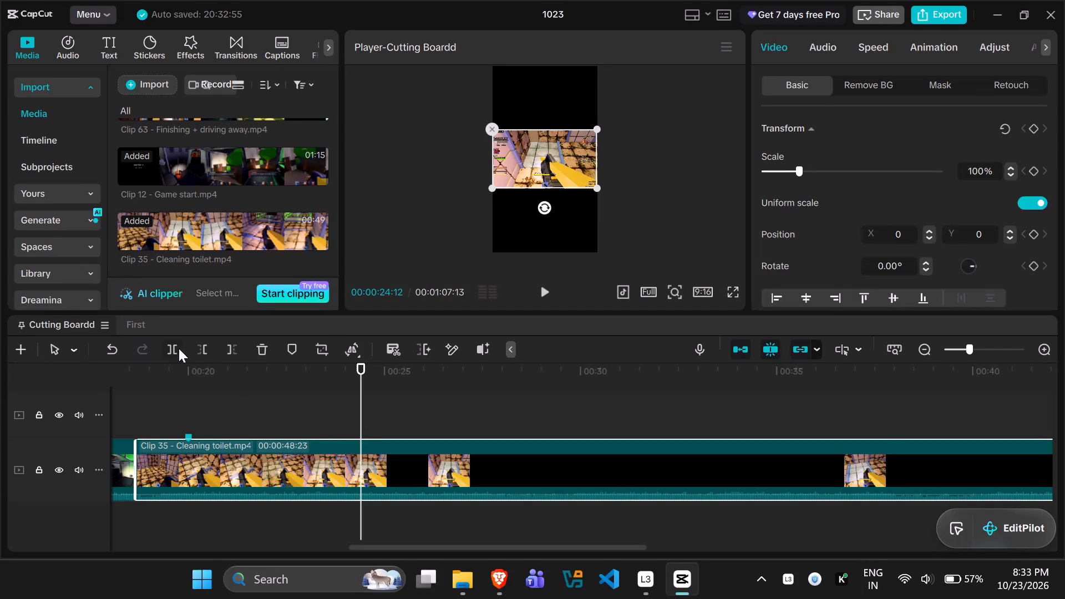
click(201, 349)
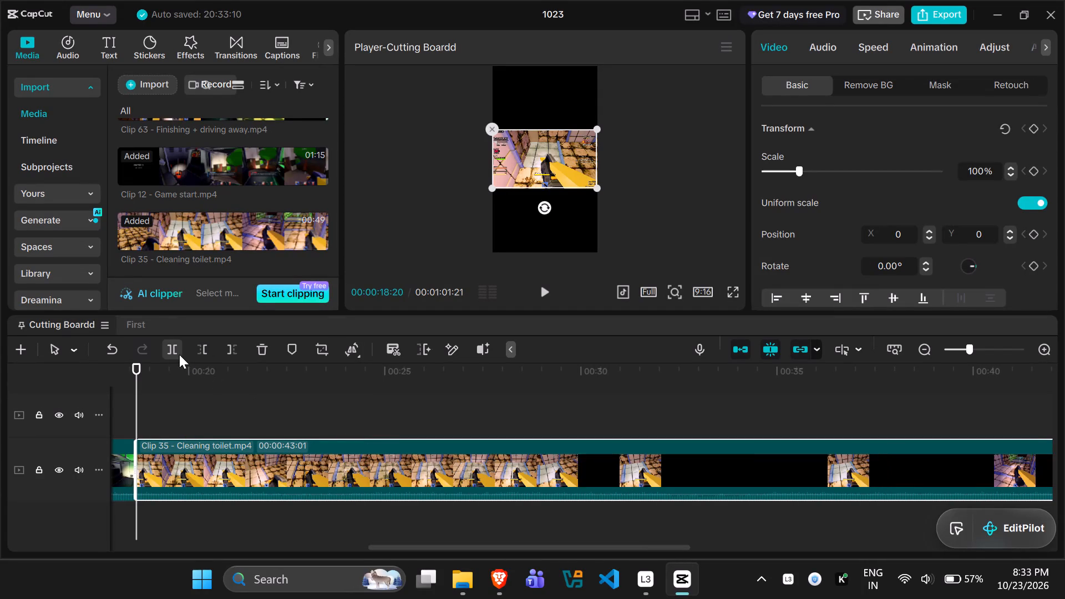
Review the shortened Clip 35 and trim off everything after 00:00:23:00, leaving a clip of 4 seconds 10 frames.
key(space)
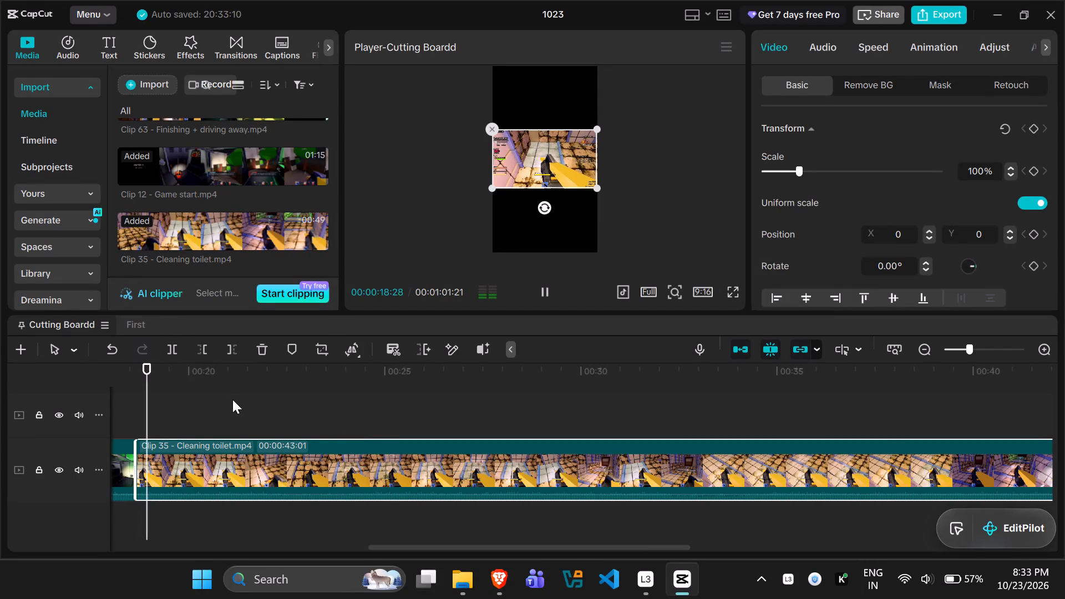
key(space)
drag(190, 382, 220, 381)
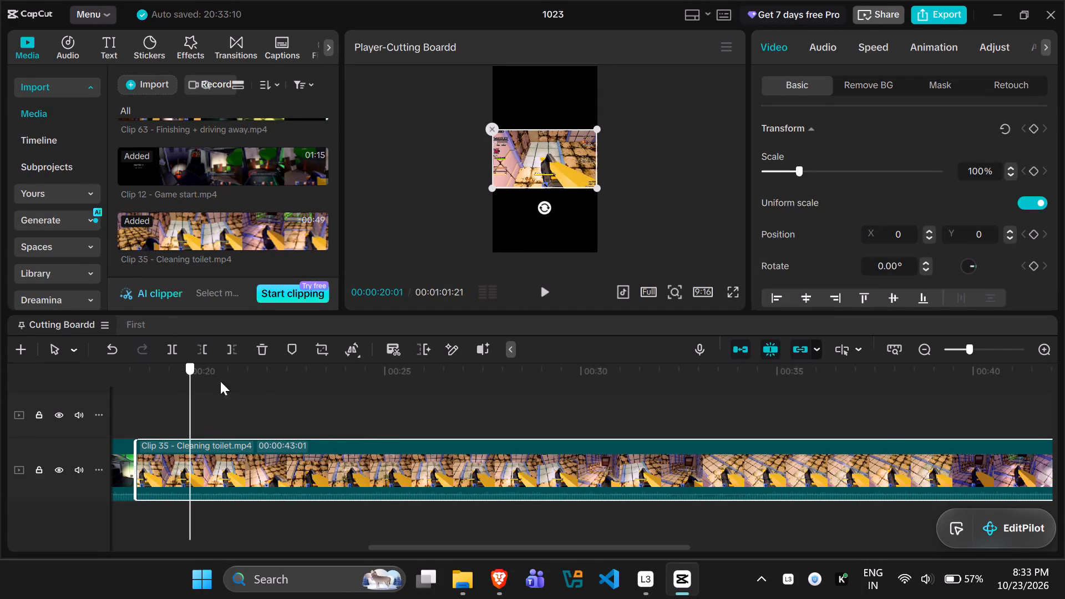
drag(220, 381, 316, 384)
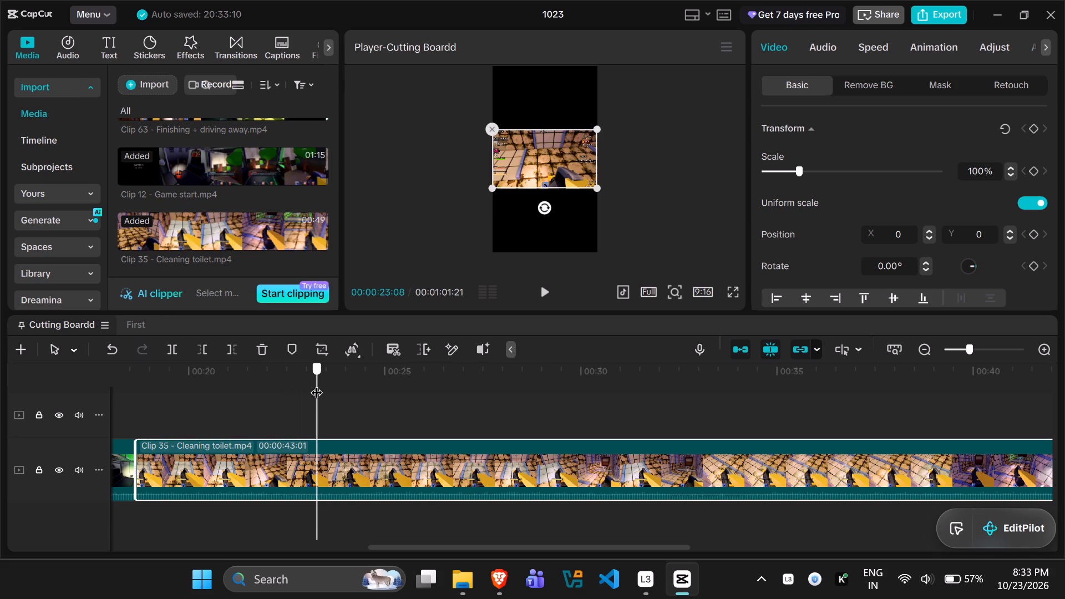
drag(316, 384, 302, 387)
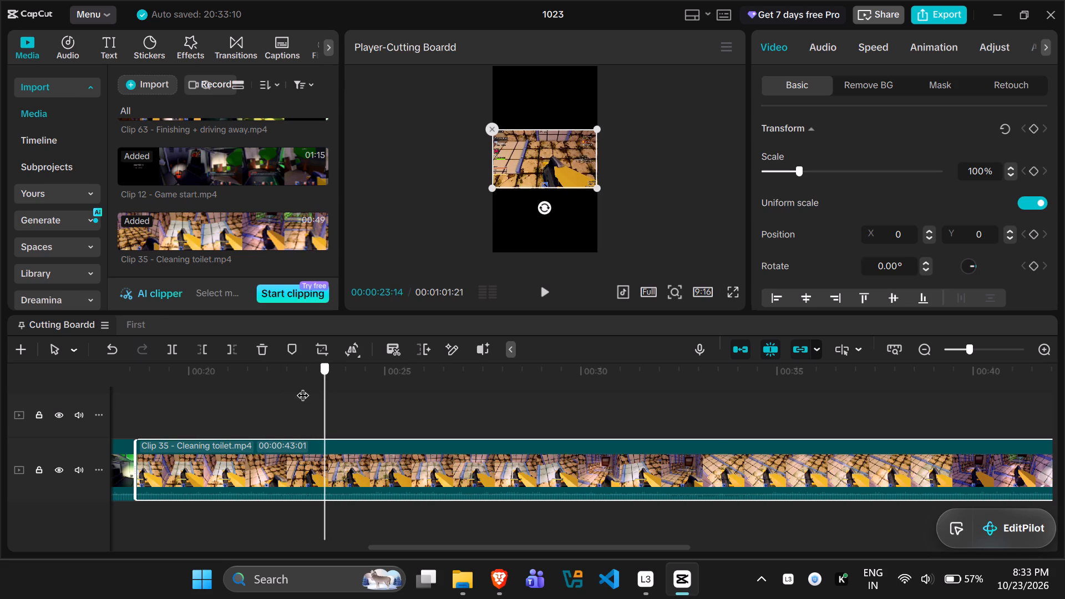
drag(302, 387, 306, 387)
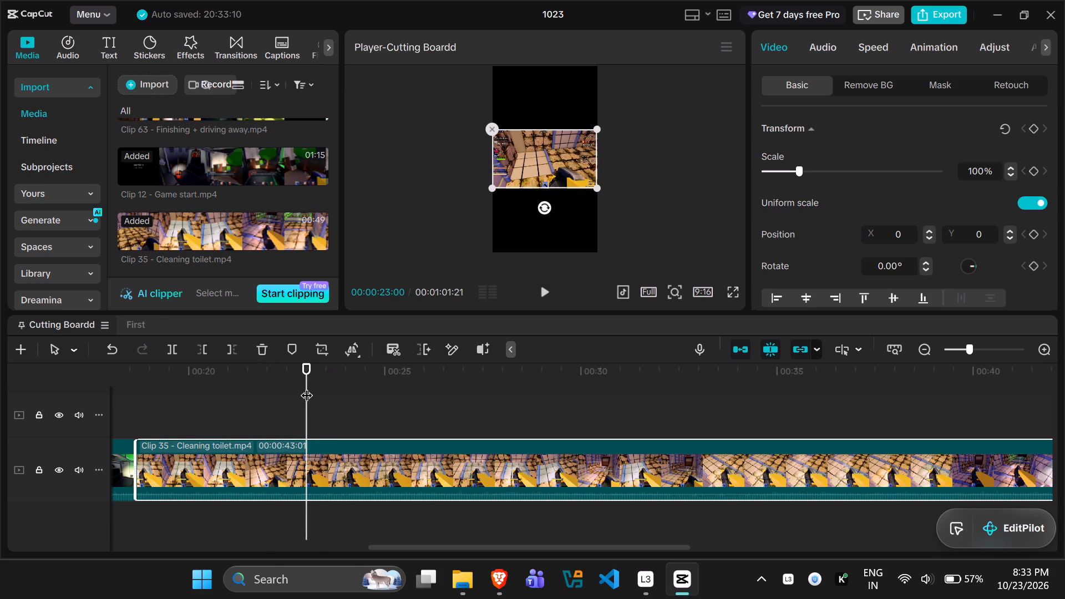
click(258, 464)
click(235, 347)
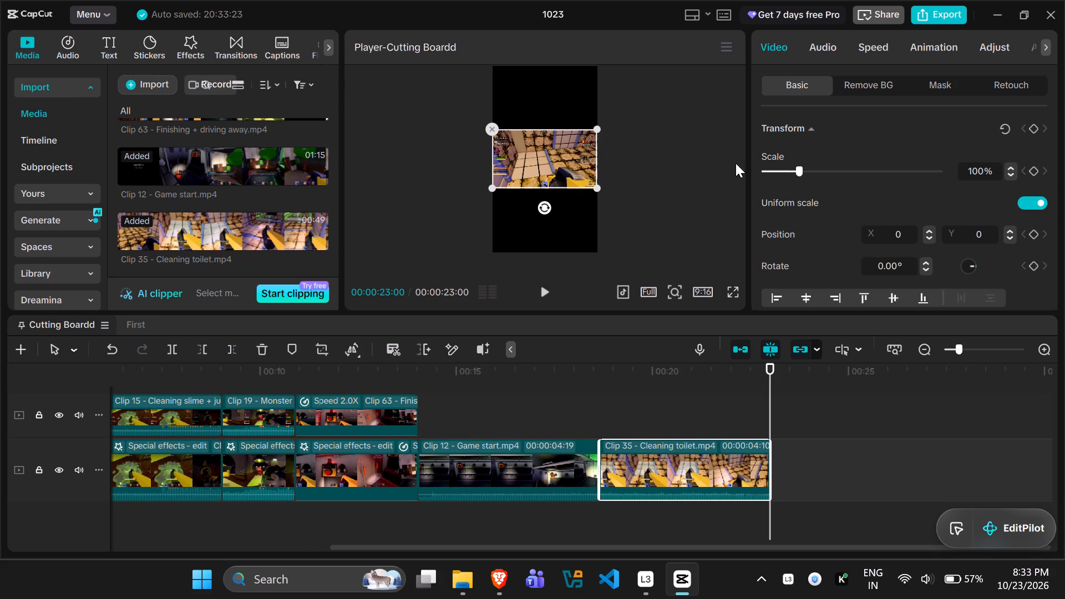
Mute all timeline clips together by lowering their volume to -∞ dB.
key(ctrl+a)
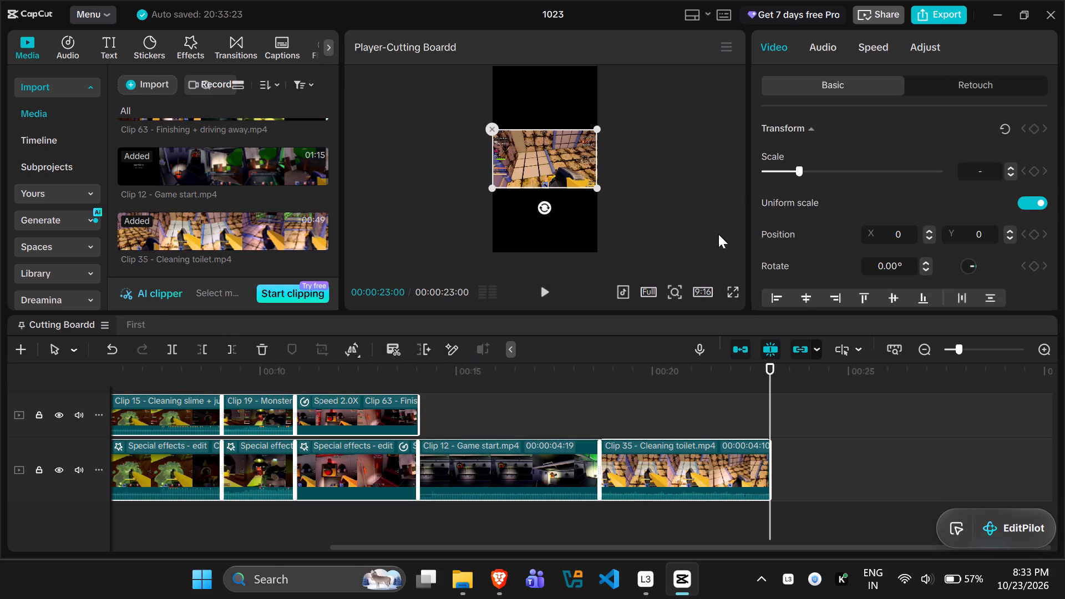
click(816, 42)
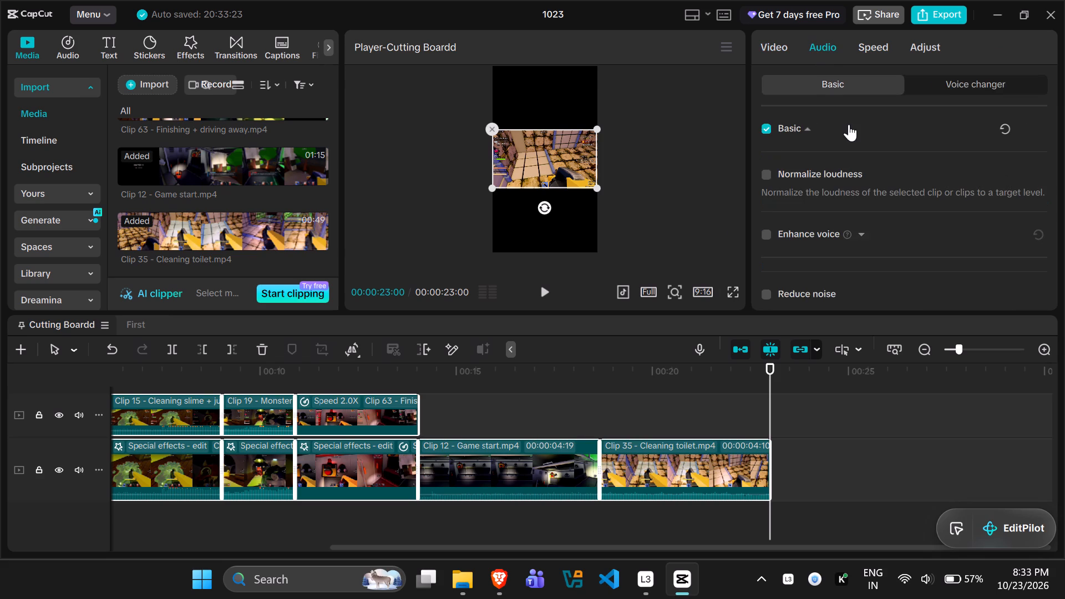
drag(886, 172, 611, 190)
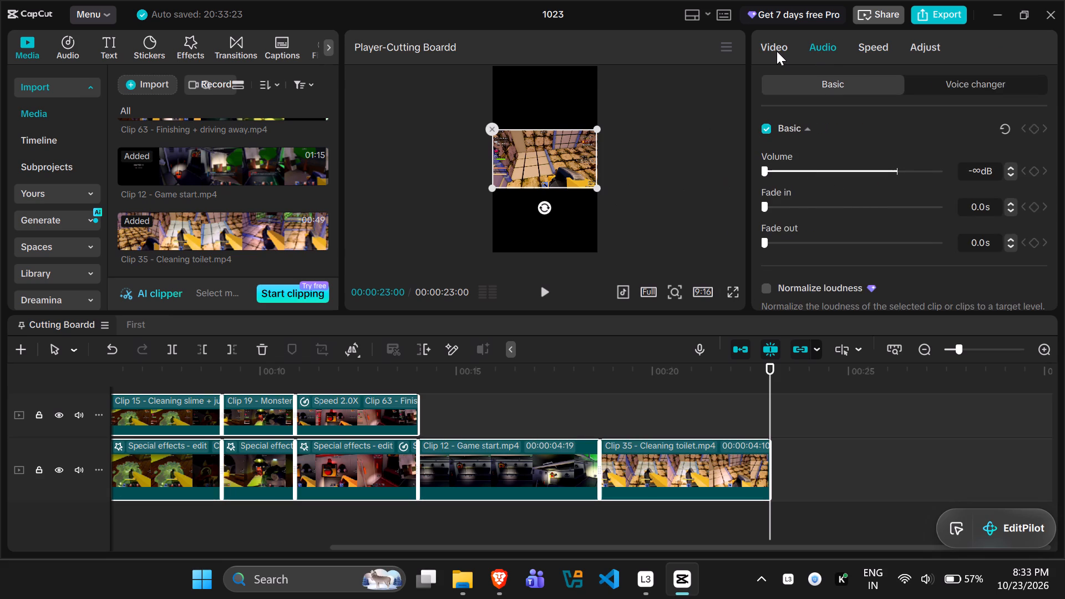
Set the playback speed of Clip 35 - Cleaning toilet to 2.00x.
click(775, 50)
click(684, 455)
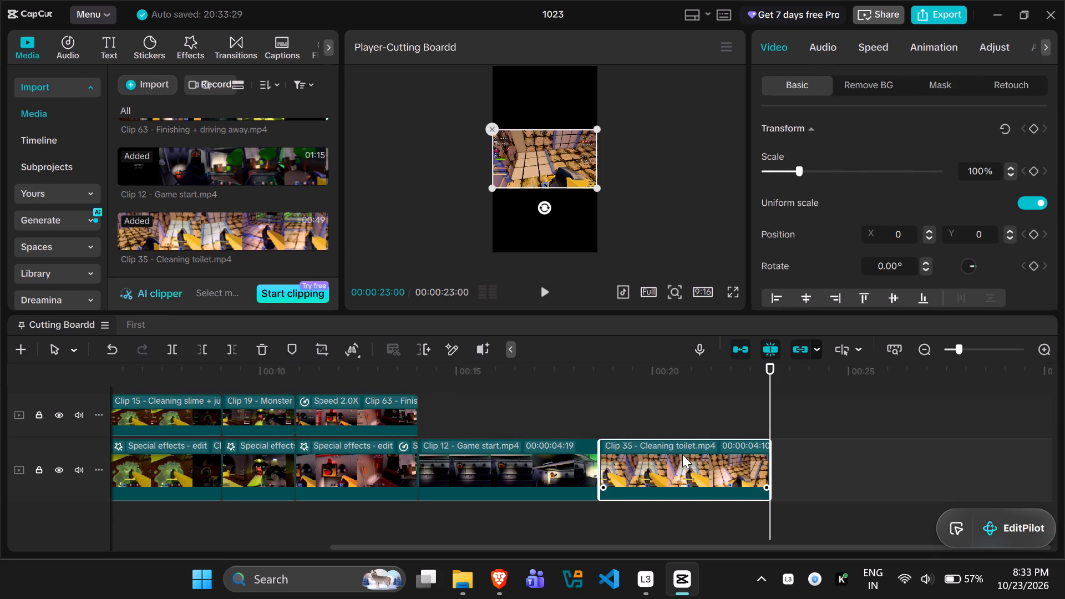
click(863, 48)
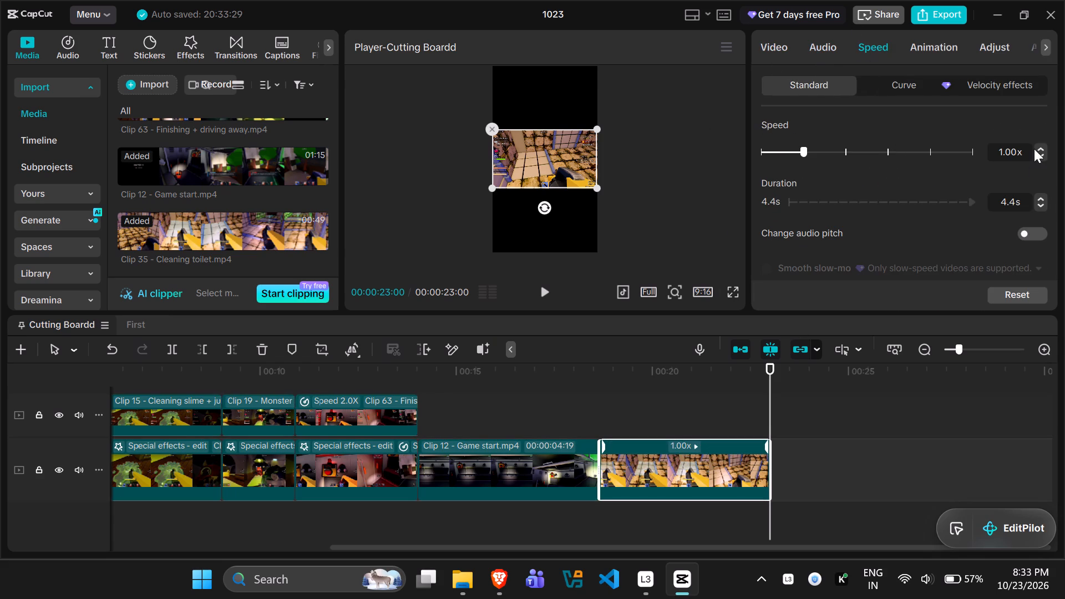
click(1039, 146)
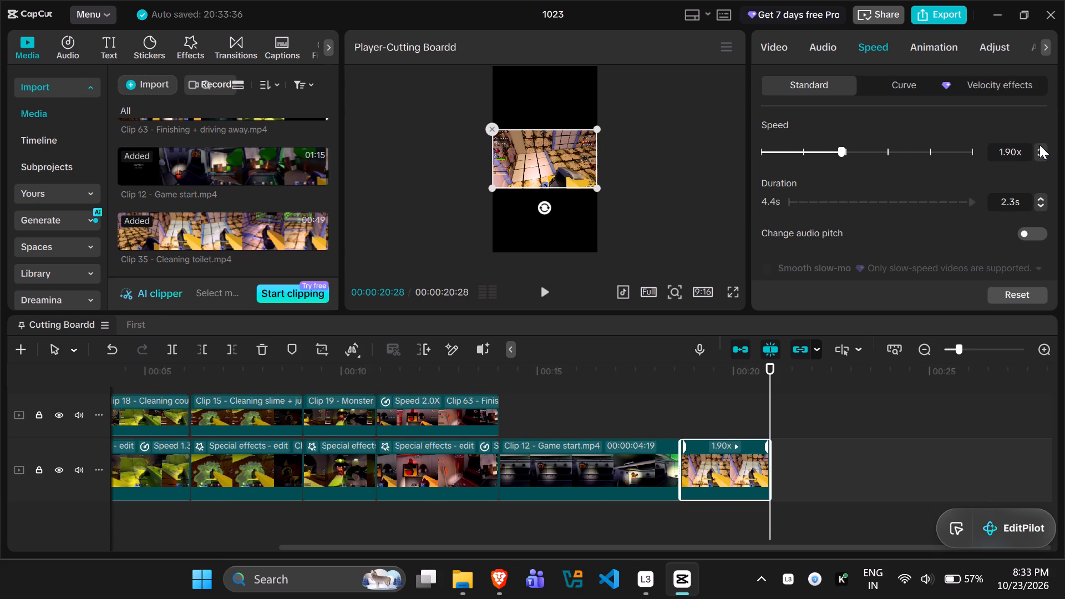
triple_click(1040, 145)
triple_click(1038, 149)
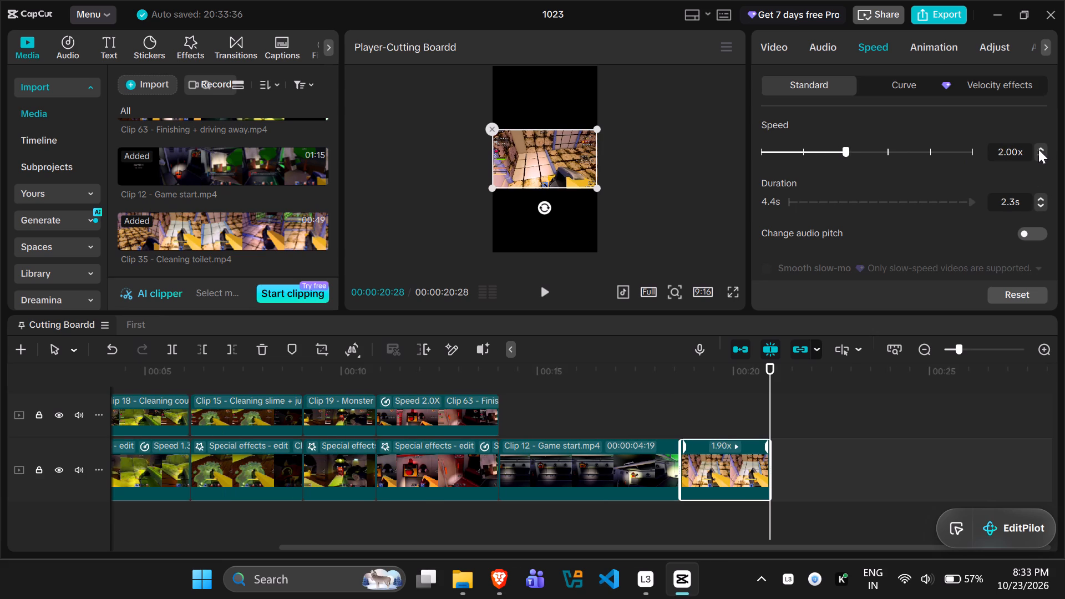
triple_click(1038, 149)
click(1038, 149)
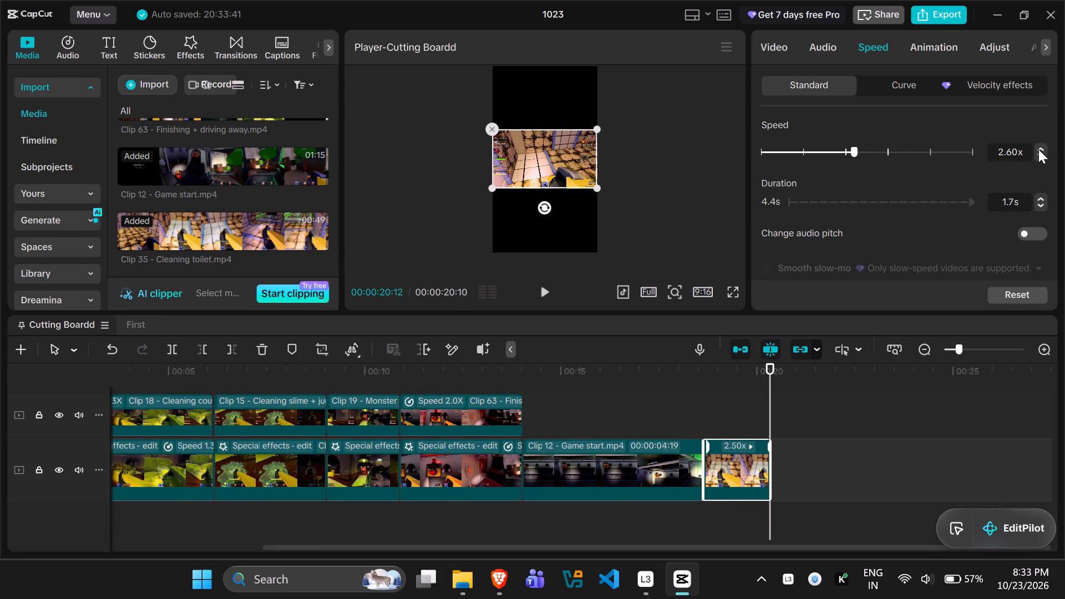
triple_click(1040, 155)
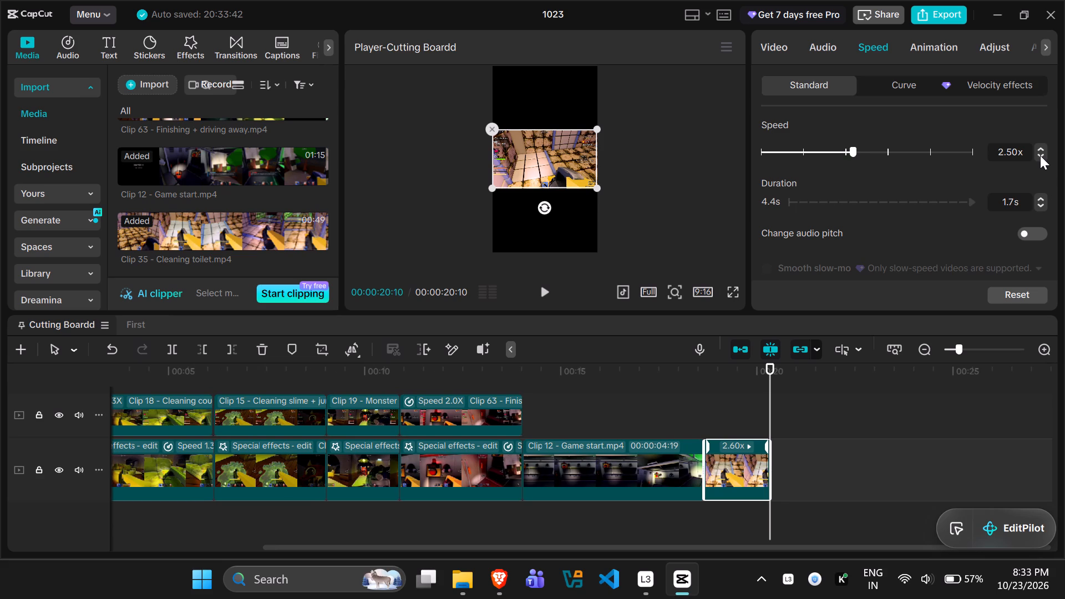
click(1040, 155)
double_click(1040, 155)
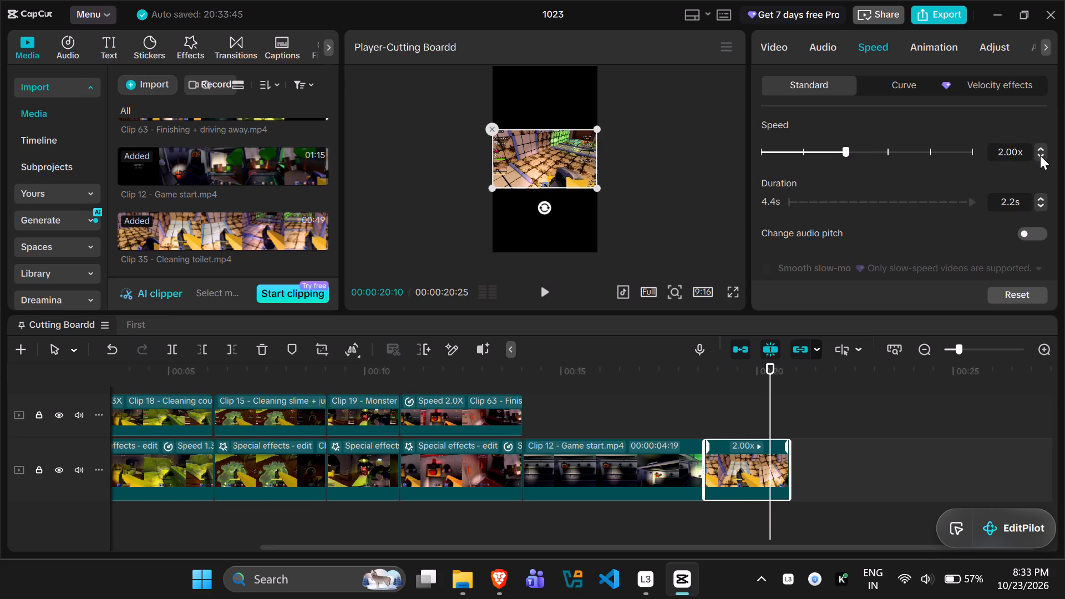
Set the playback speed of Clip 12 - Game start to 1.20x.
click(645, 467)
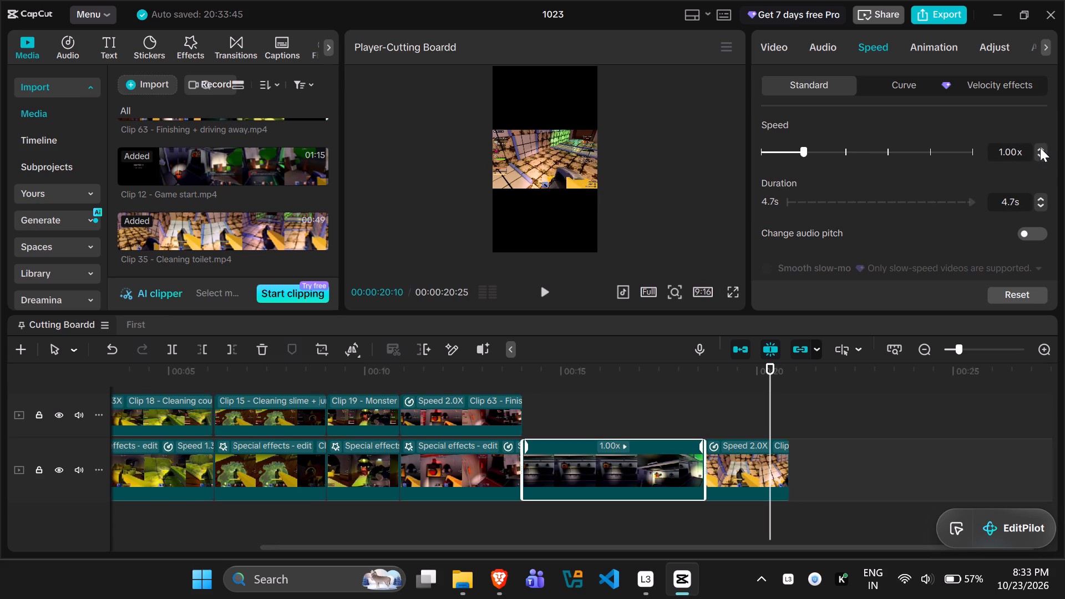
click(1040, 148)
click(1040, 148)
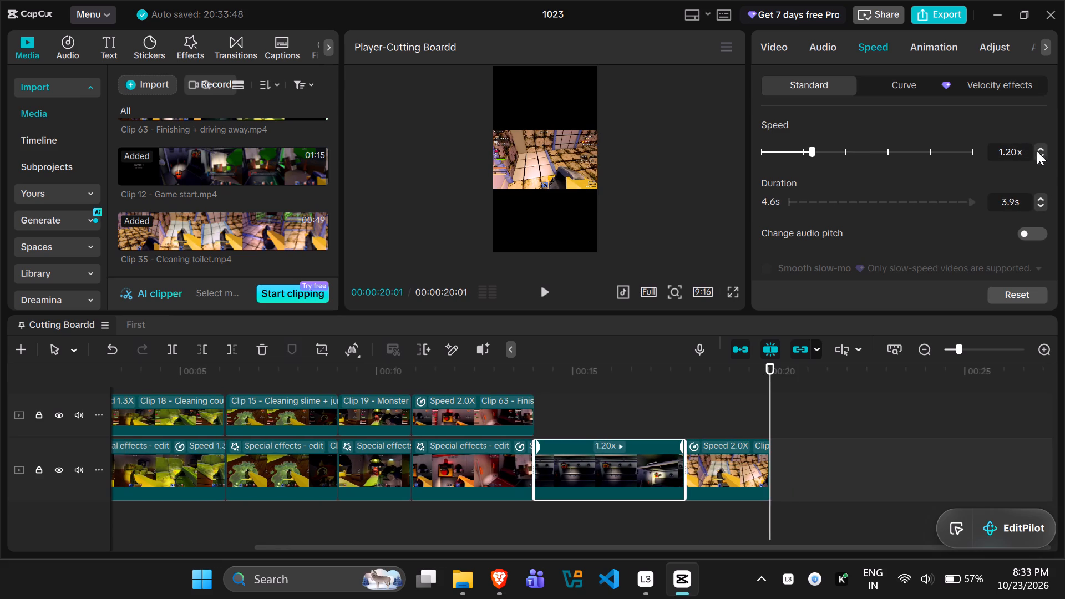
Return the playhead to the start of the timeline at 00:00:00:00.
drag(771, 374, 0, 466)
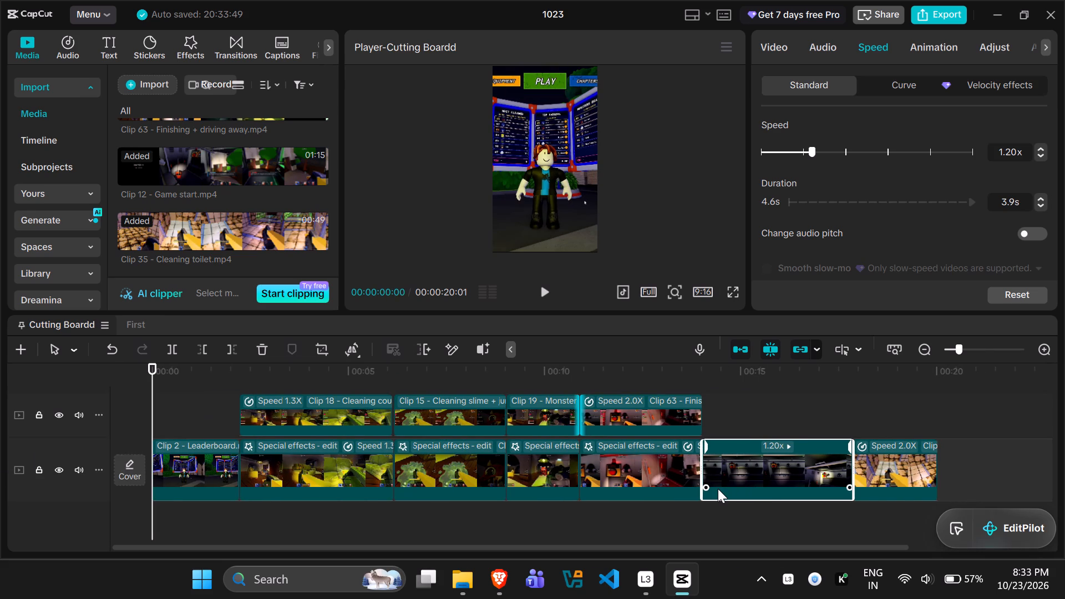
right_drag(714, 572, 687, 573)
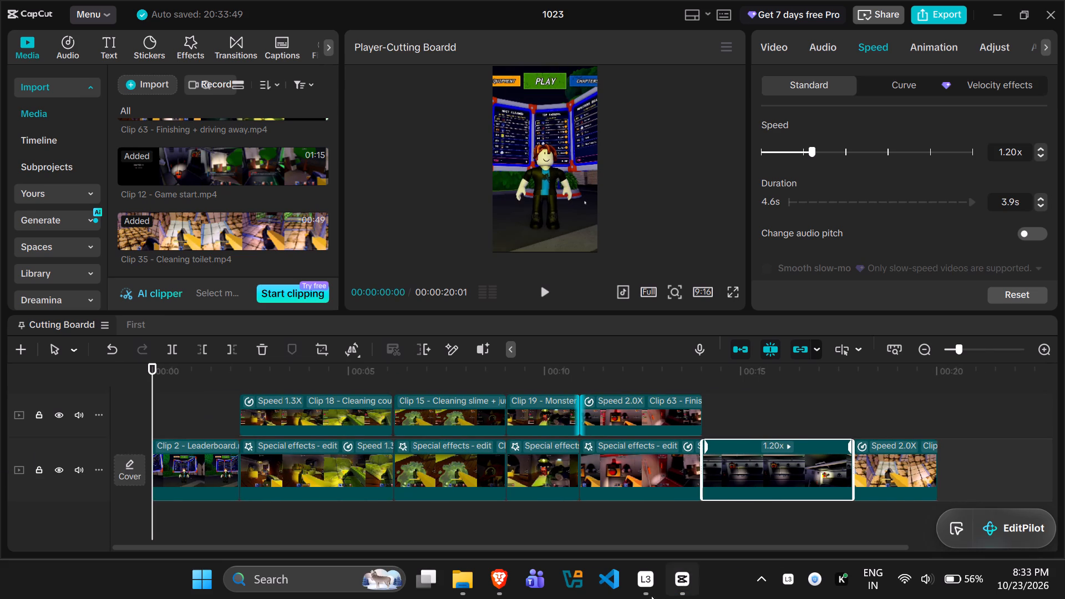
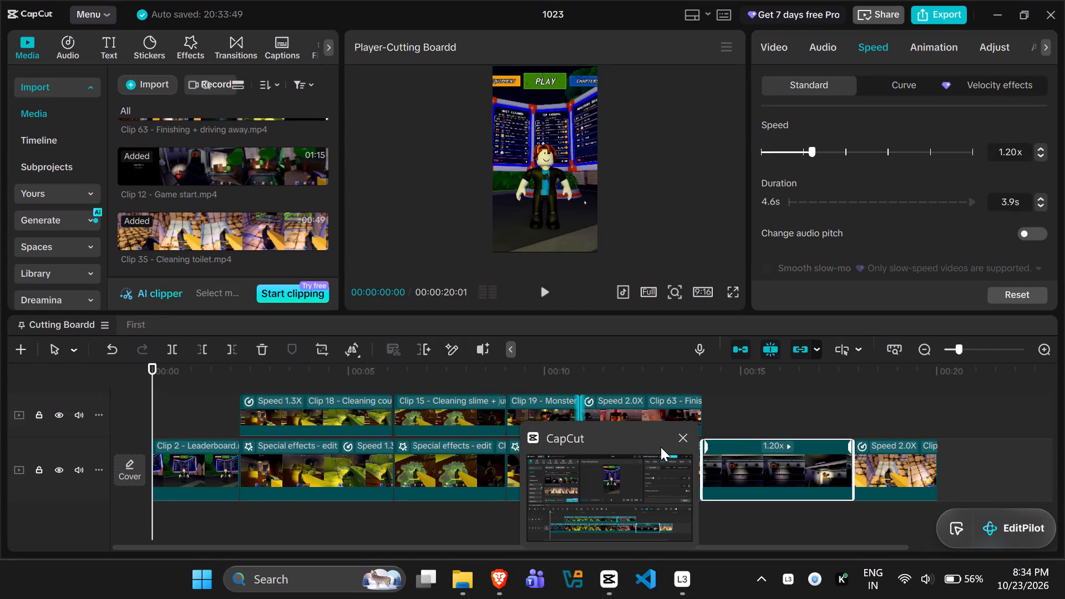
Switch back to the CapCut project window.
click(629, 468)
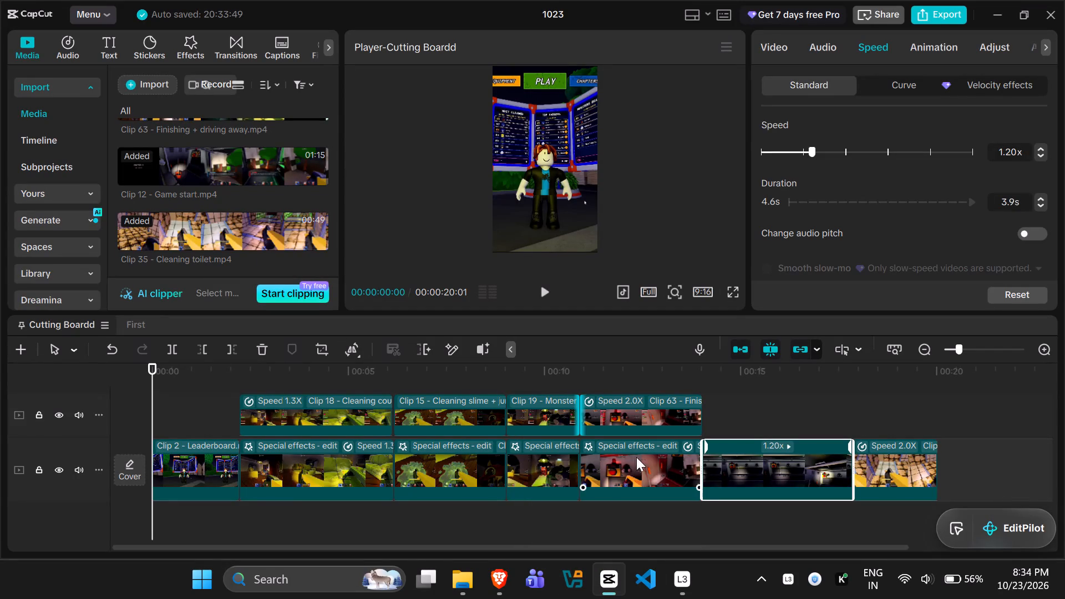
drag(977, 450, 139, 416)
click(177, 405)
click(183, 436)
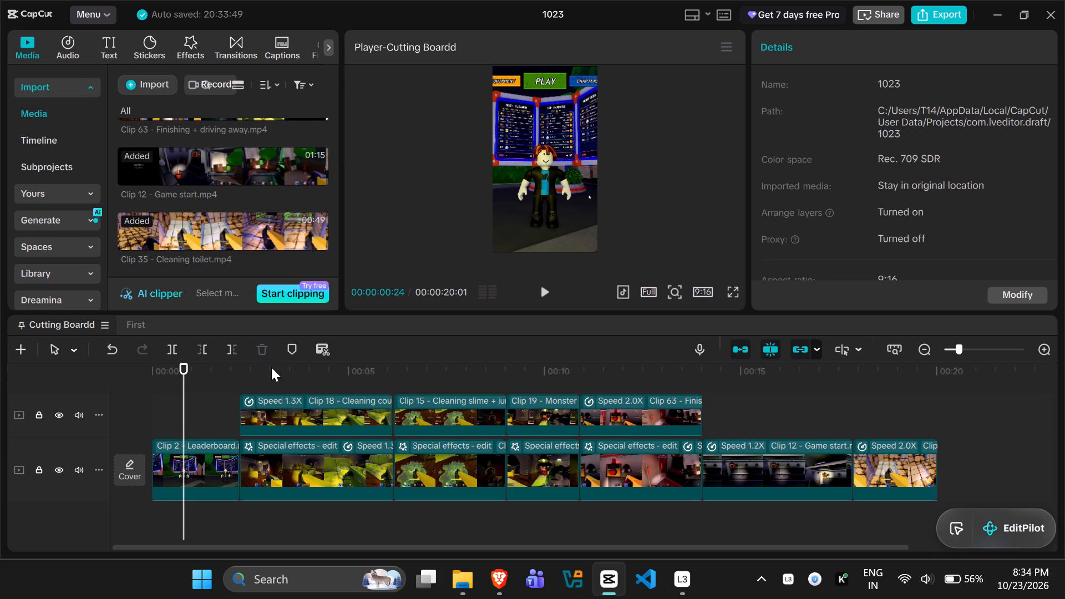
Combine the Clip 18 - Cleaning clip and its blurred copy beneath into one compound clip.
click(284, 419)
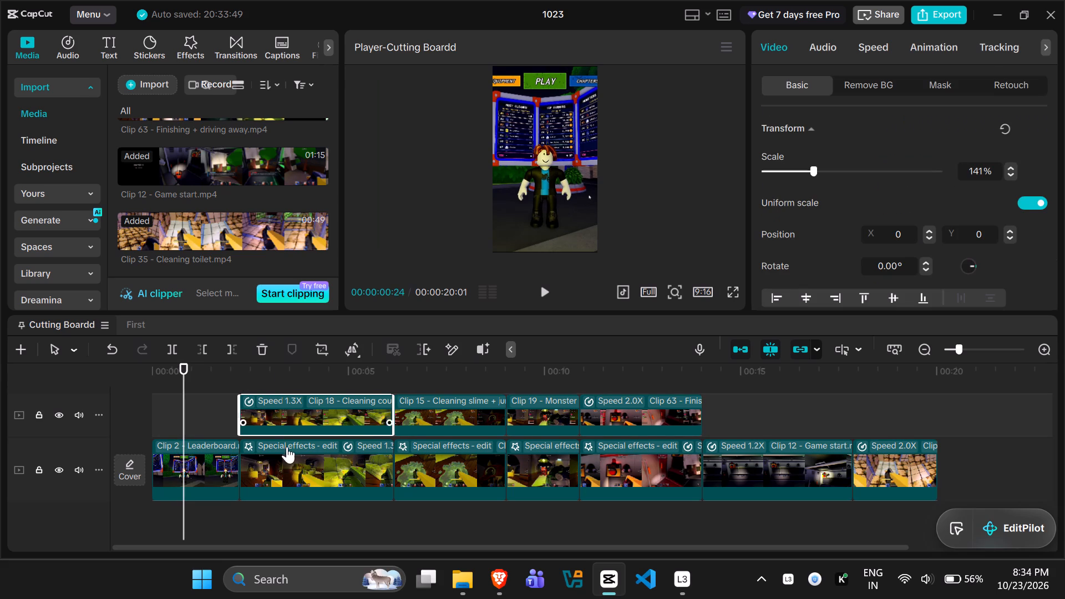
ctrl+click(287, 462)
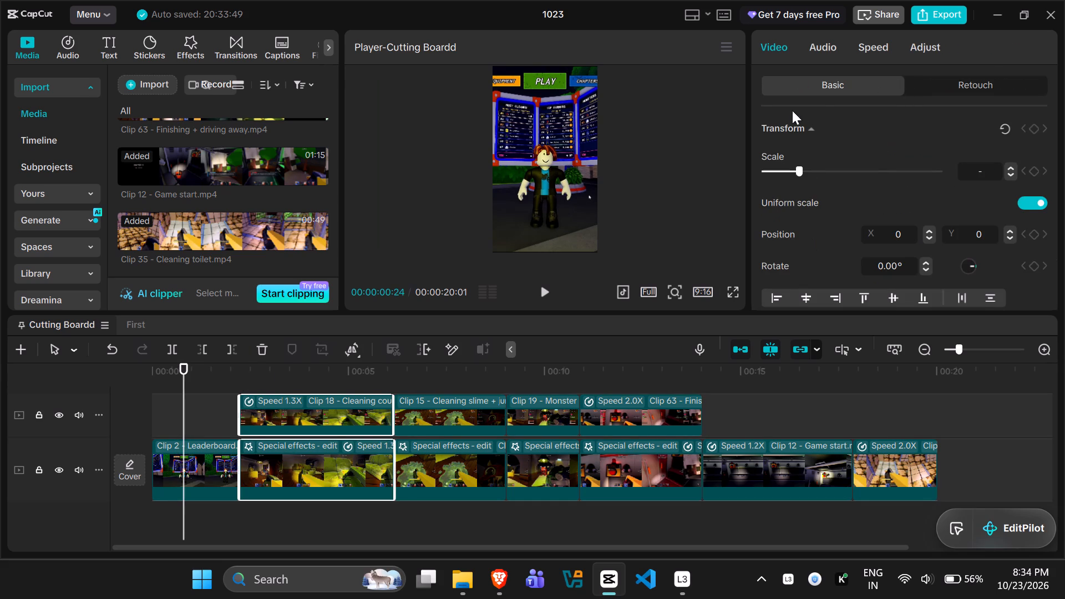
right_click(315, 409)
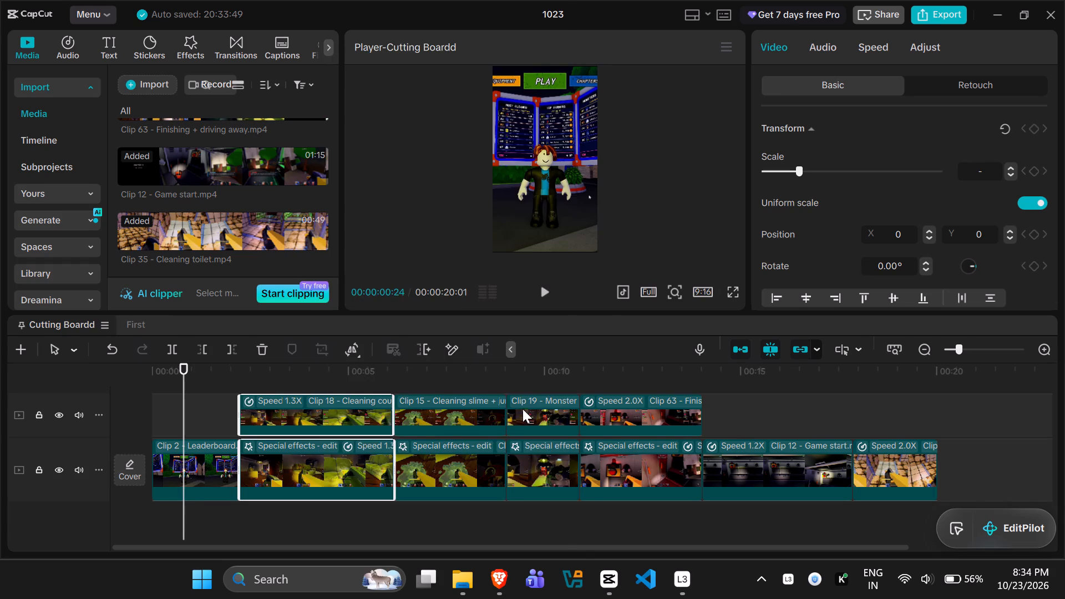
click(384, 306)
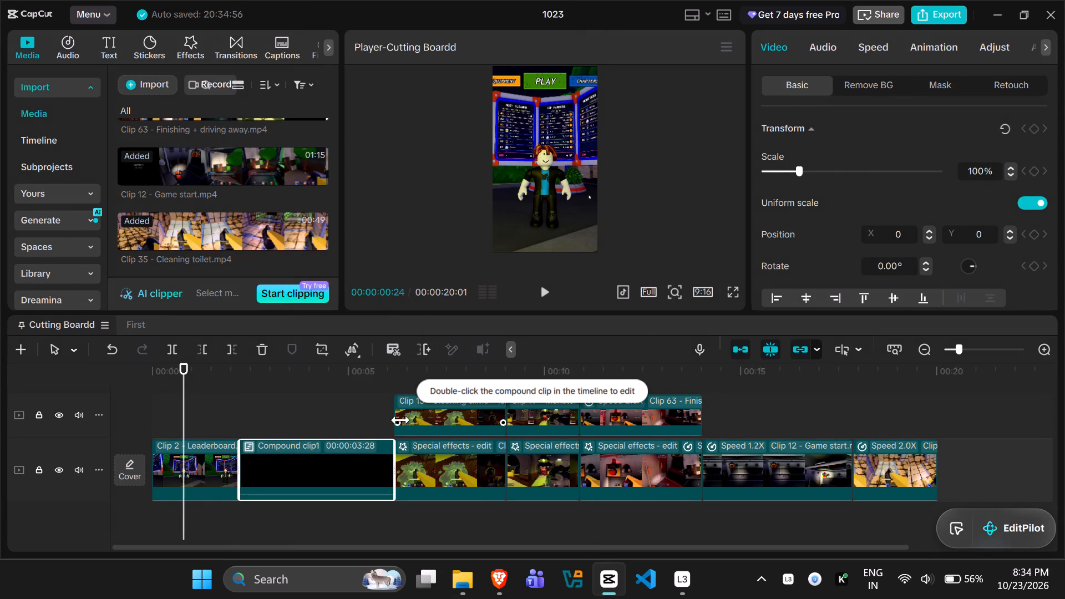
Combine the Clip 15 - Cleaning slime clip and its blurred copy beneath into a compound clip.
click(434, 423)
ctrl+click(441, 459)
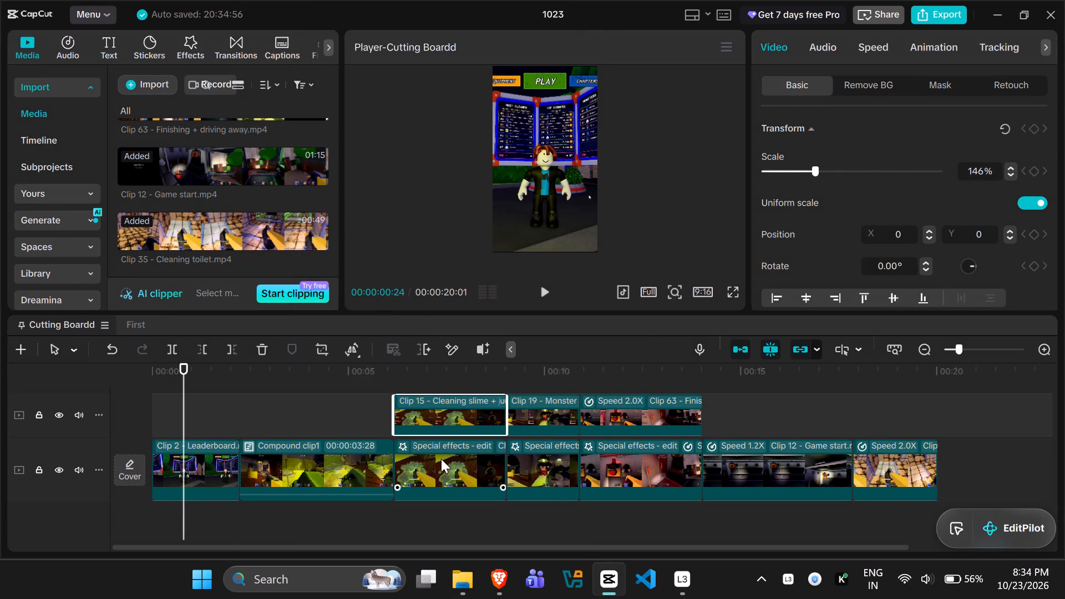
right_click(442, 408)
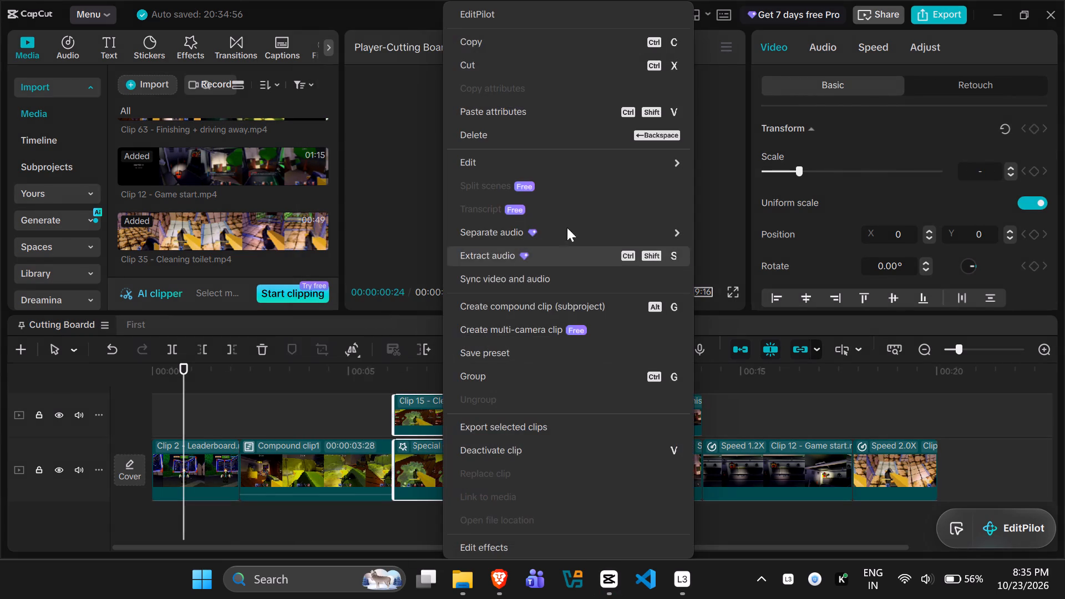
click(518, 312)
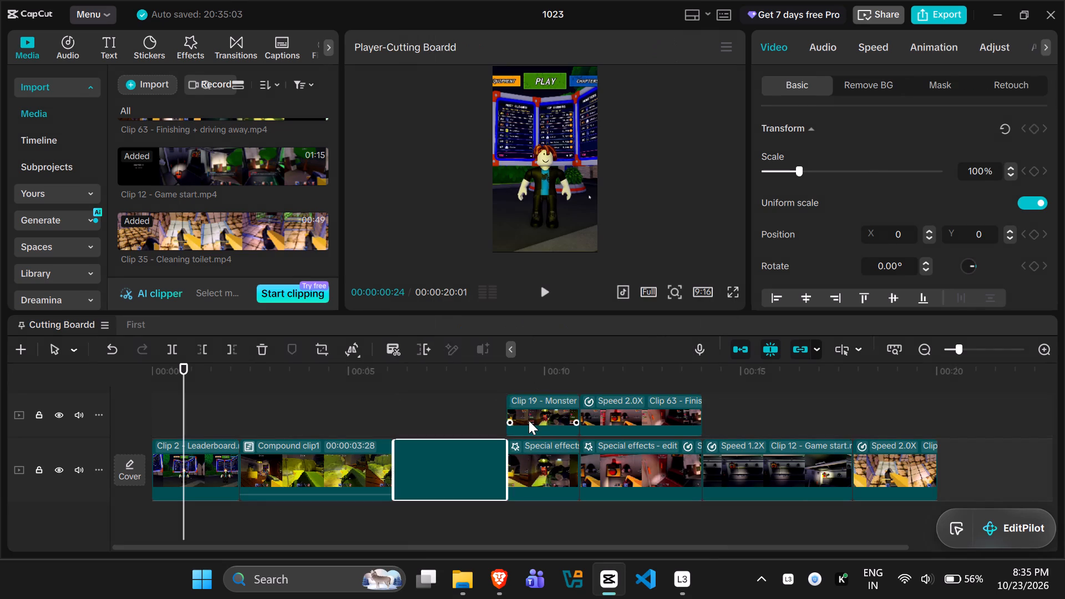
Combine the Clip 19 - Monster clip and its blurred copy beneath into a compound clip.
click(528, 420)
click(530, 463)
ctrl+click(532, 421)
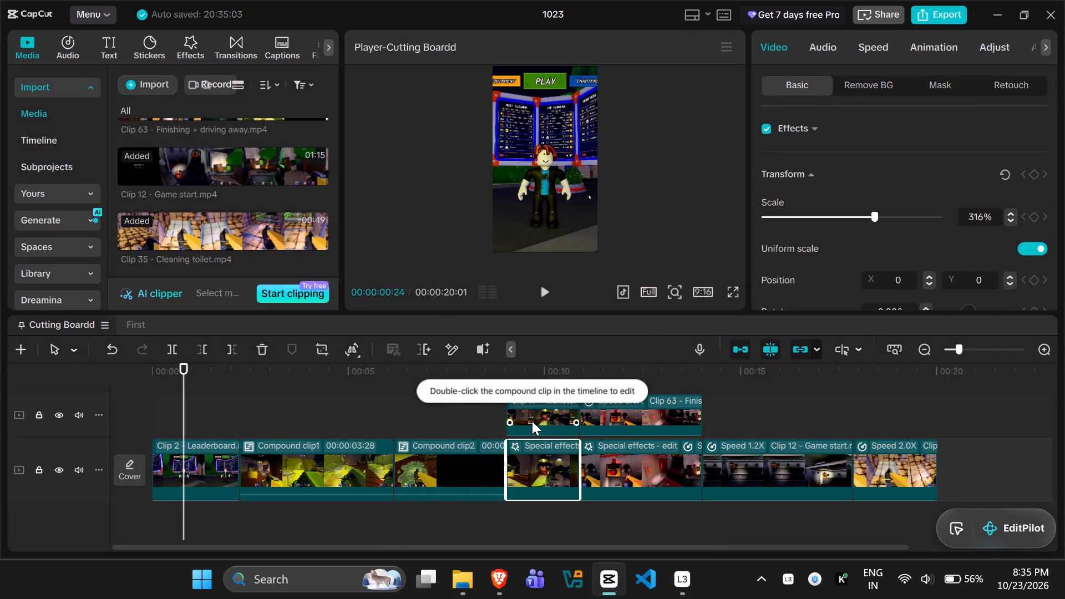
right_click(532, 421)
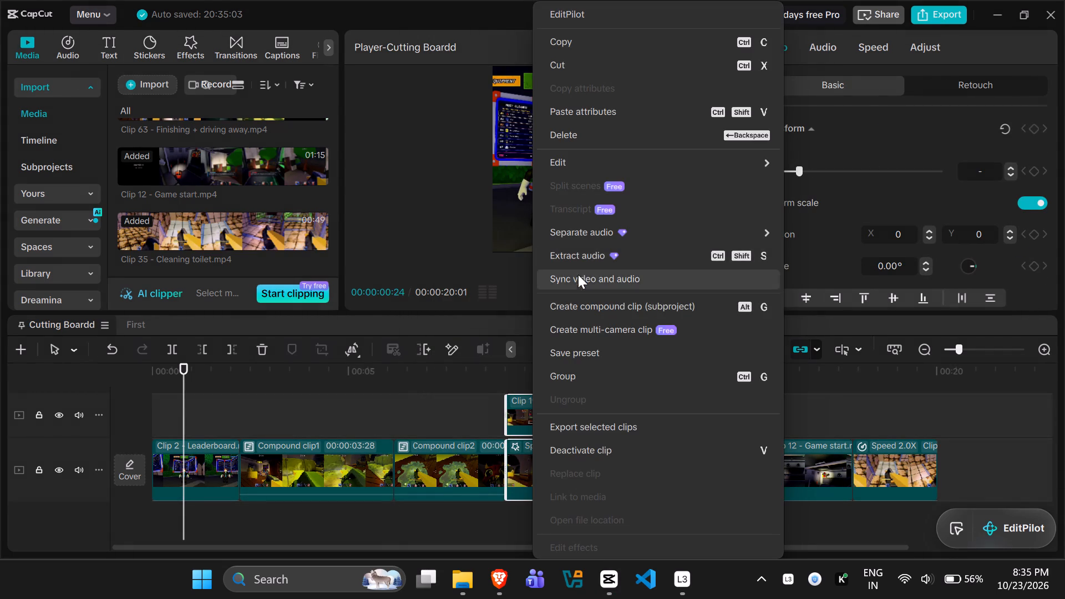
click(579, 297)
Combine the Clip 63 - Finishing clip and its blurred copy beneath into a compound clip.
click(629, 418)
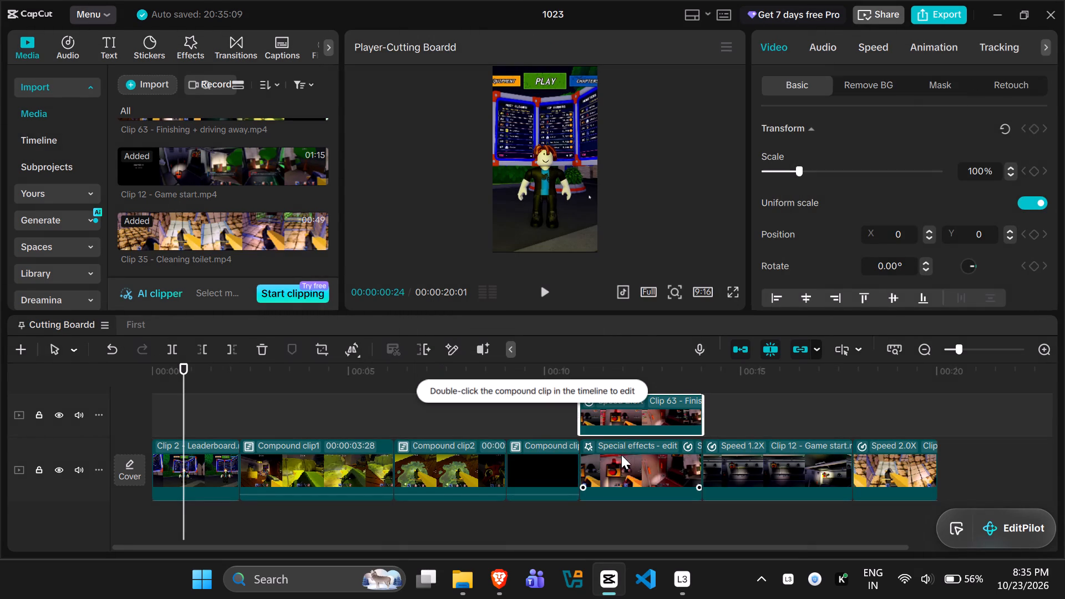
ctrl+click(621, 455)
right_click(628, 417)
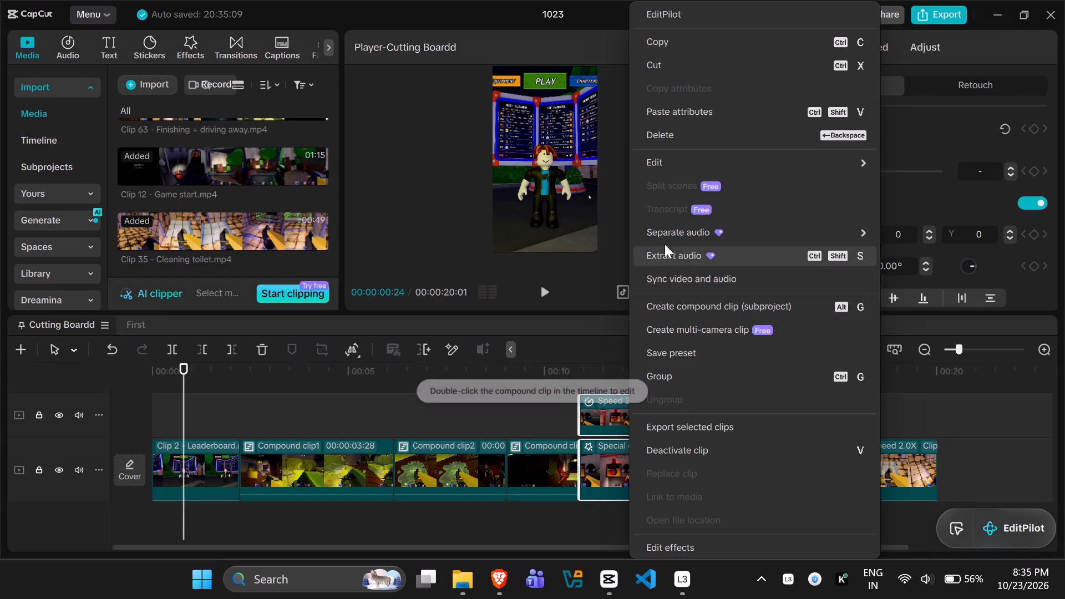
click(679, 301)
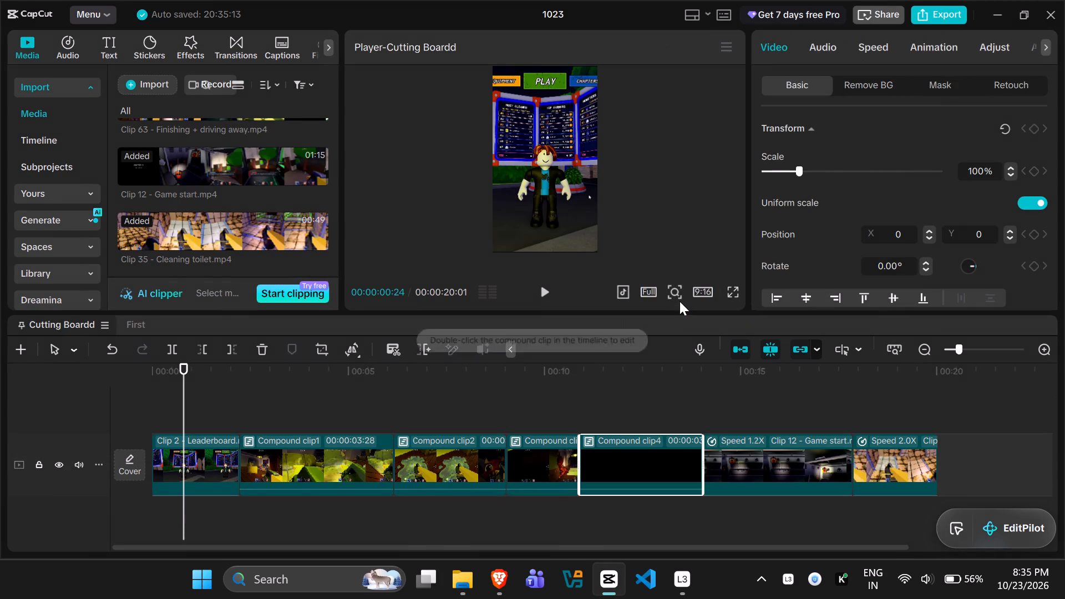
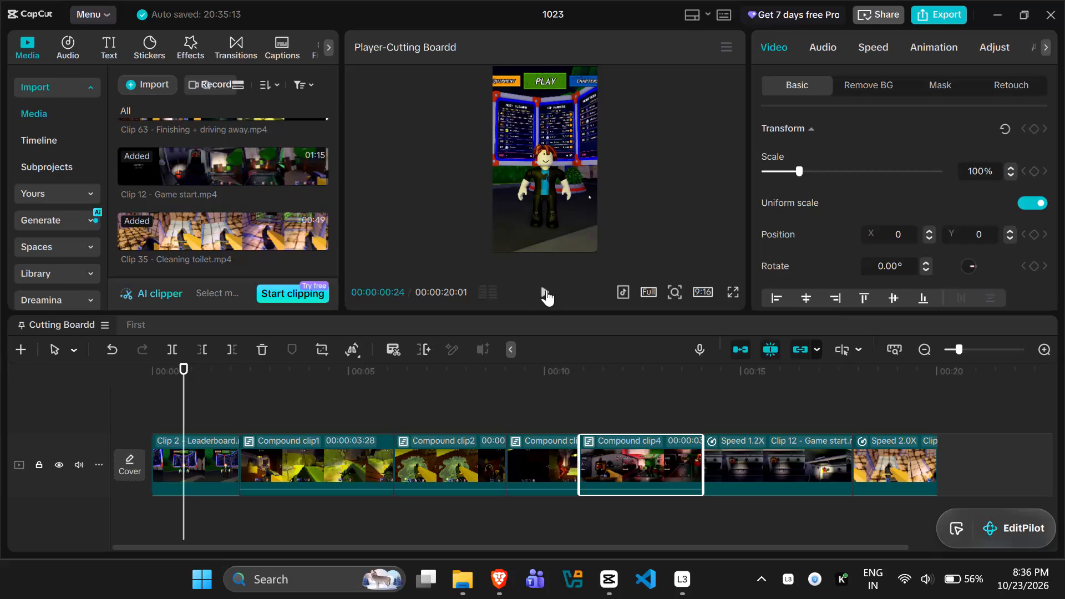
Move the 2.0X Clip 35 - Cleaning toilet clip from the end of the main track onto a track above it.
click(303, 449)
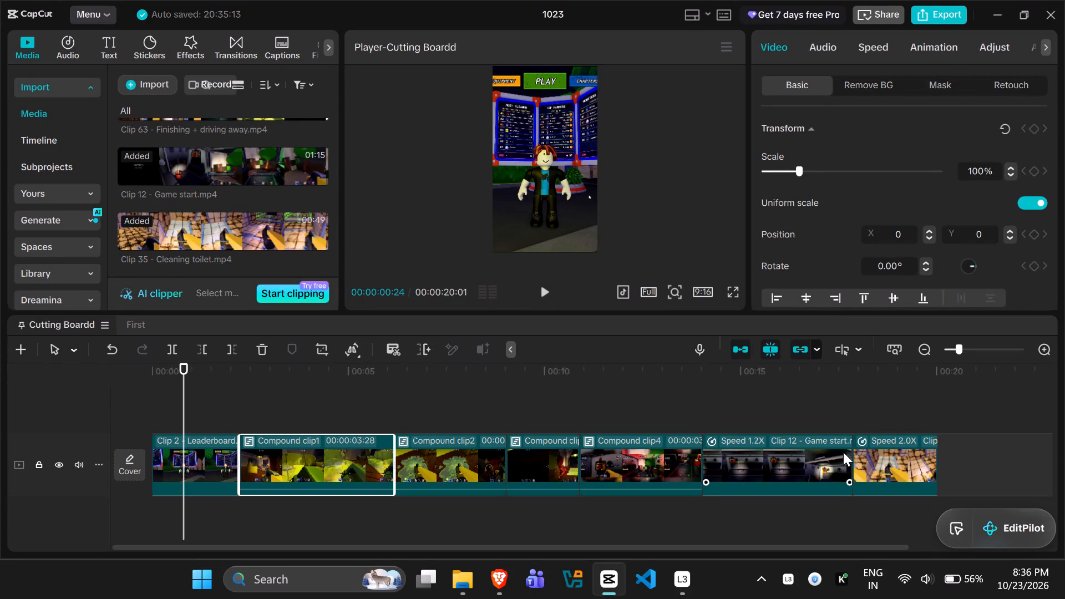
drag(899, 469, 428, 409)
drag(427, 441, 439, 441)
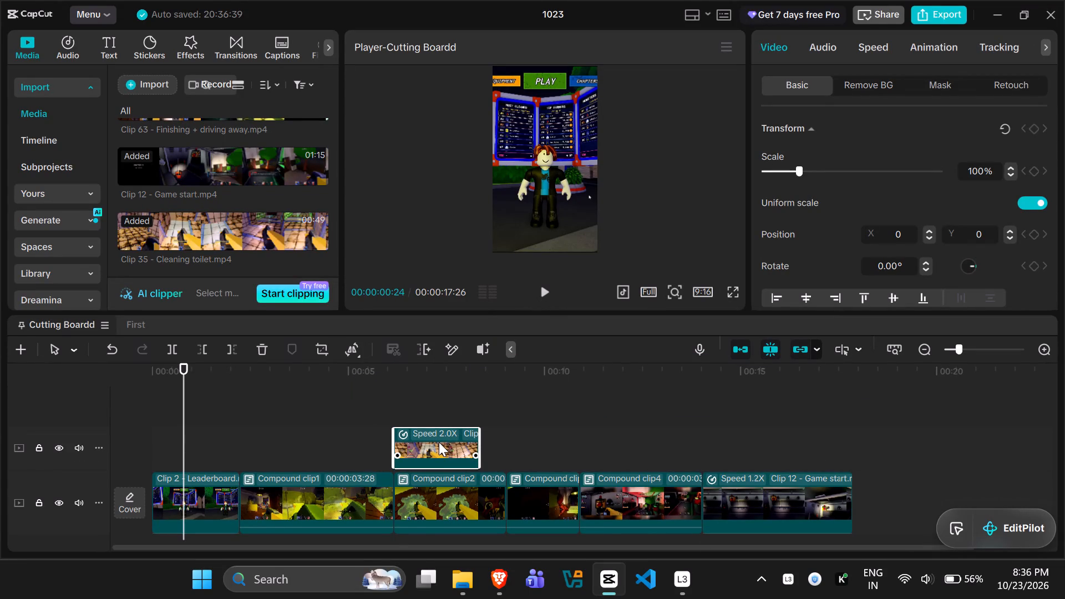
scroll(428, 489, down, 2)
click(437, 419)
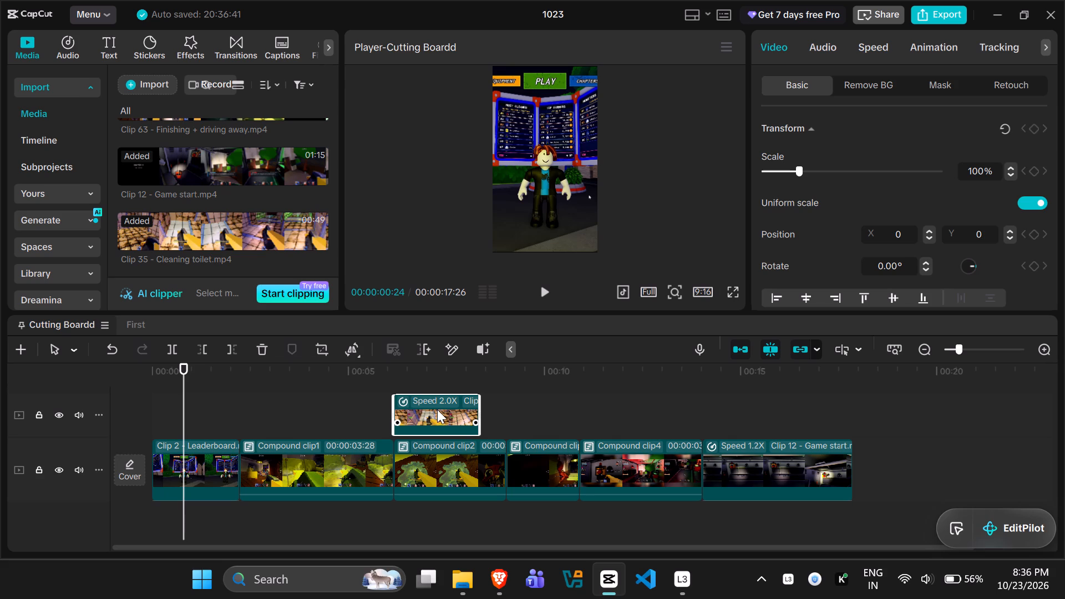
Move the 1.2X Clip 12 - Game start clip onto the upper track at the very start of the timeline.
click(437, 468)
ctrl+click(541, 469)
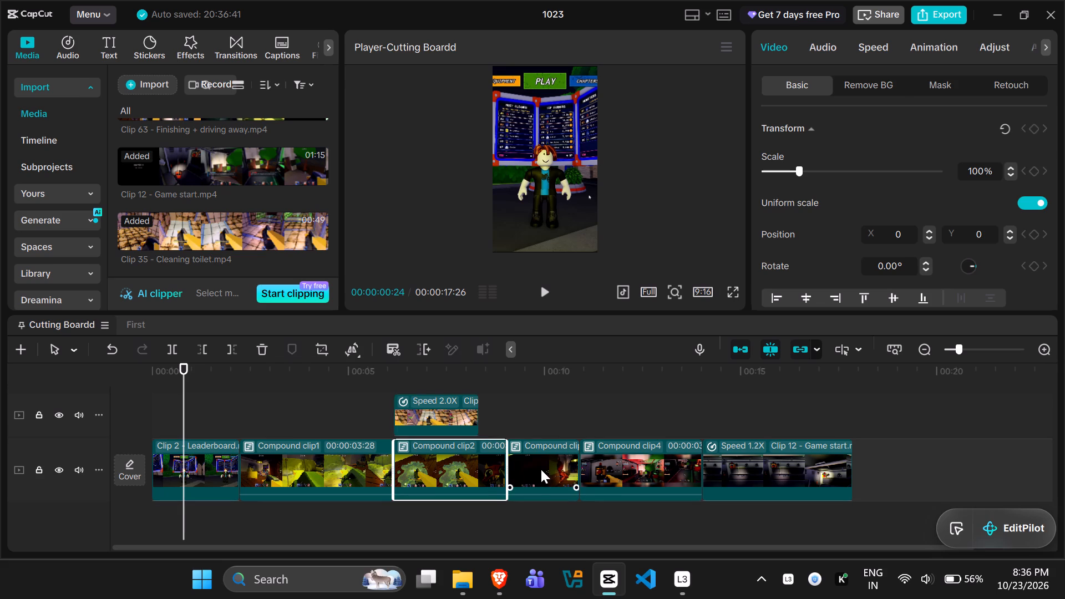
ctrl+click(635, 465)
ctrl+click(726, 465)
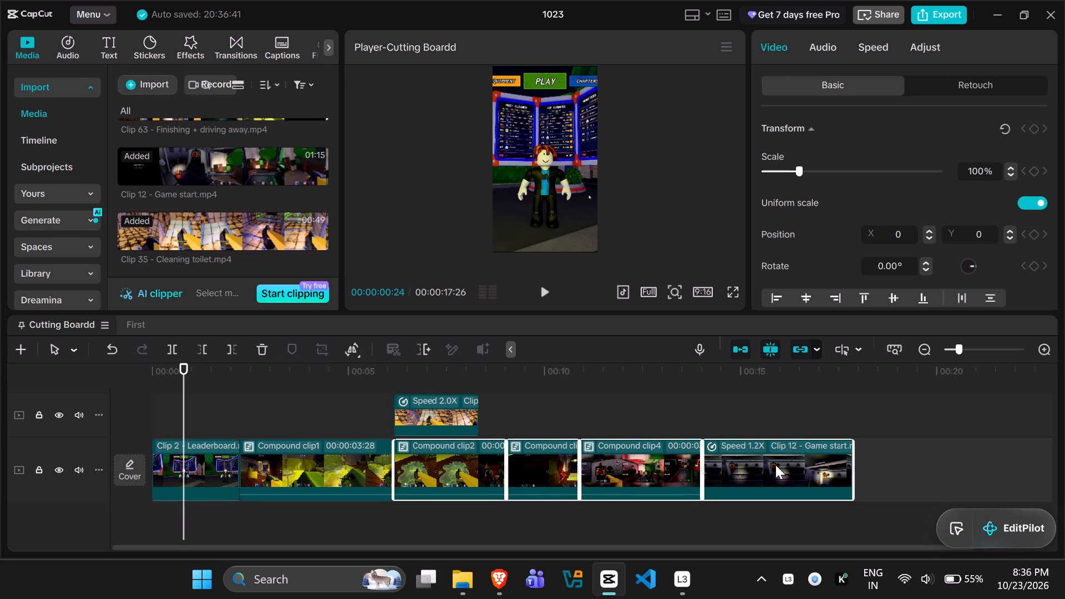
click(775, 465)
drag(786, 469, 205, 401)
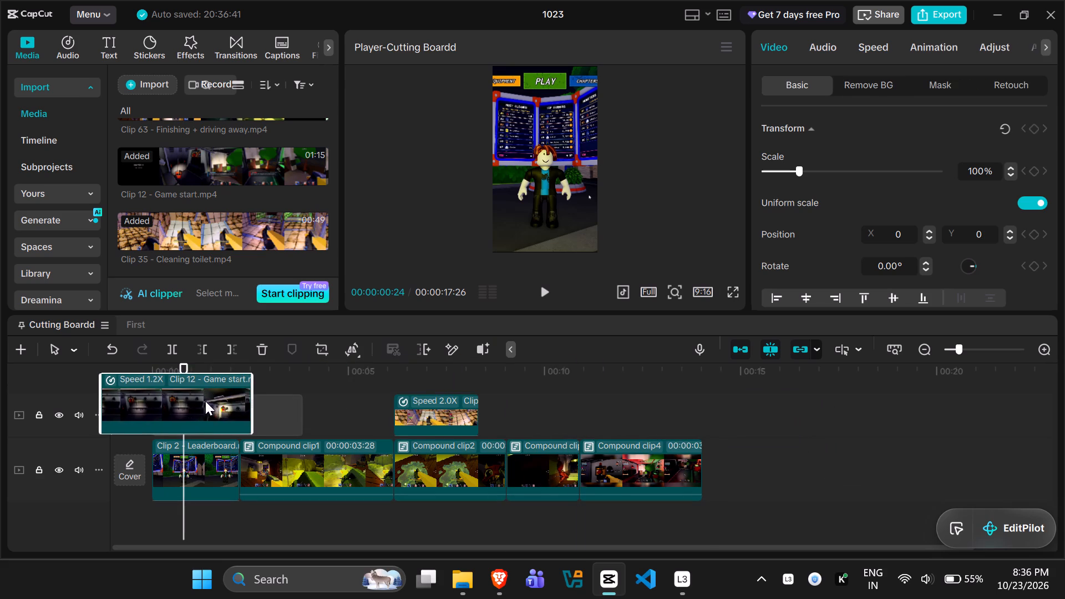
drag(205, 401, 207, 401)
Move the Clip 2 - Leaderboard clip and all four compound clips together onto the upper track, directly after the Clip 35 clip.
ctrl+click(205, 459)
ctrl+click(267, 465)
ctrl+click(418, 469)
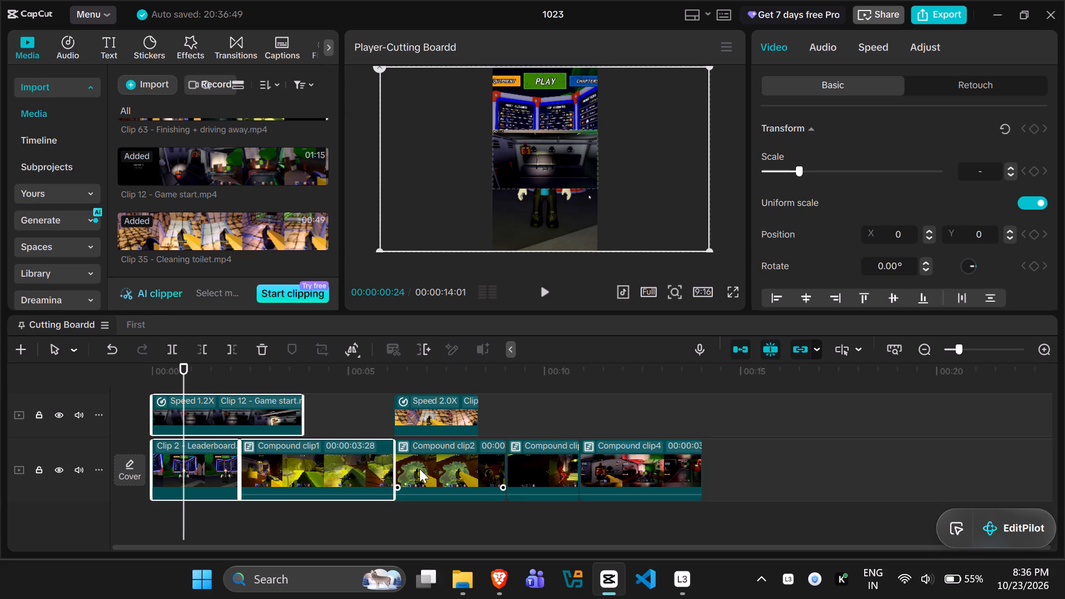
ctrl+click(535, 471)
ctrl+click(628, 467)
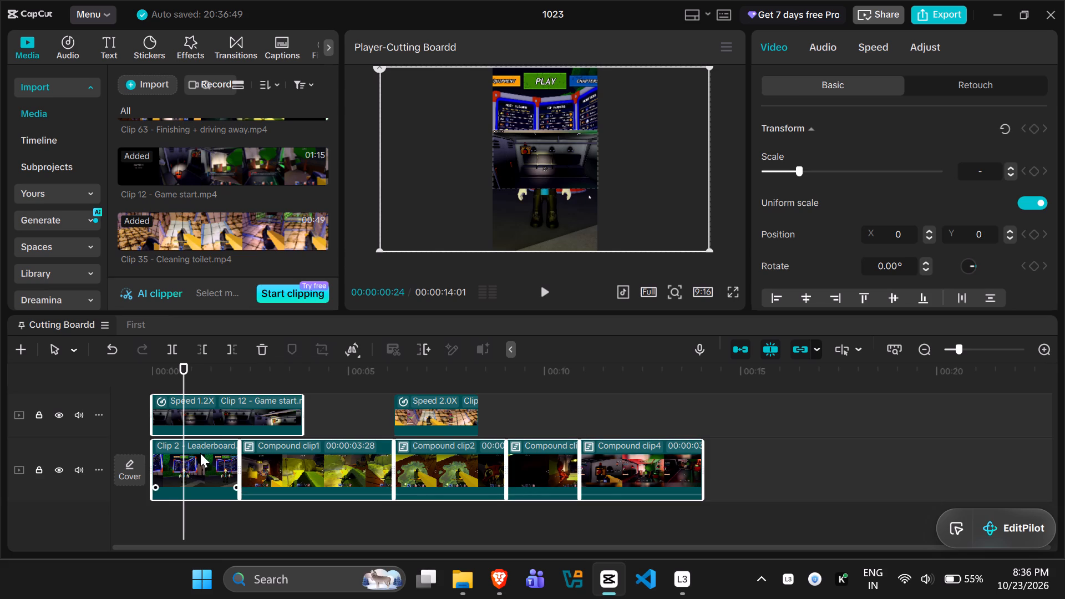
click(200, 454)
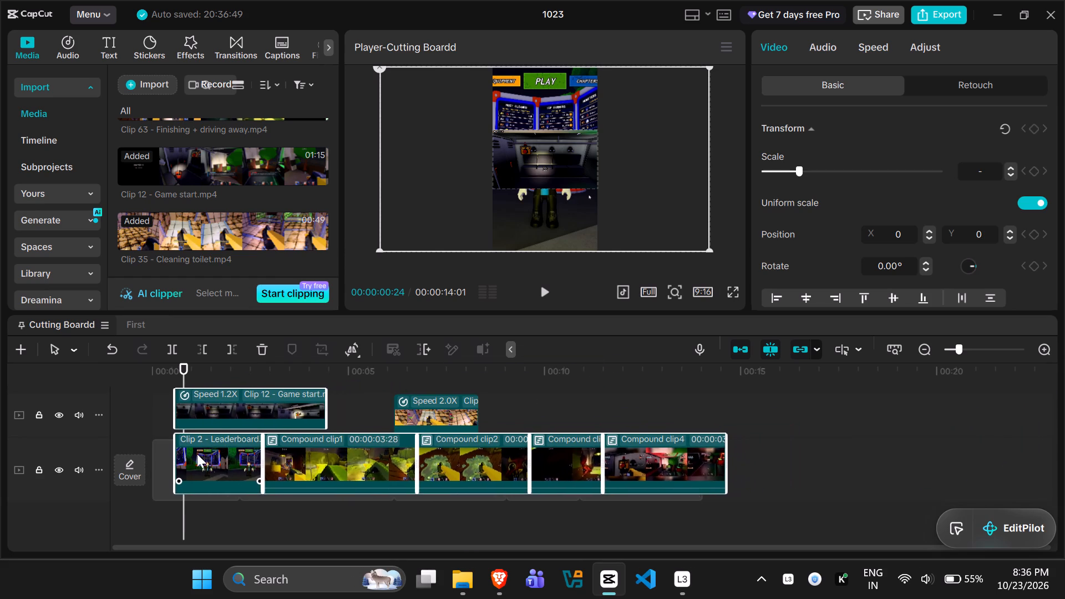
ctrl+click(225, 422)
ctrl+drag(199, 461, 200, 462)
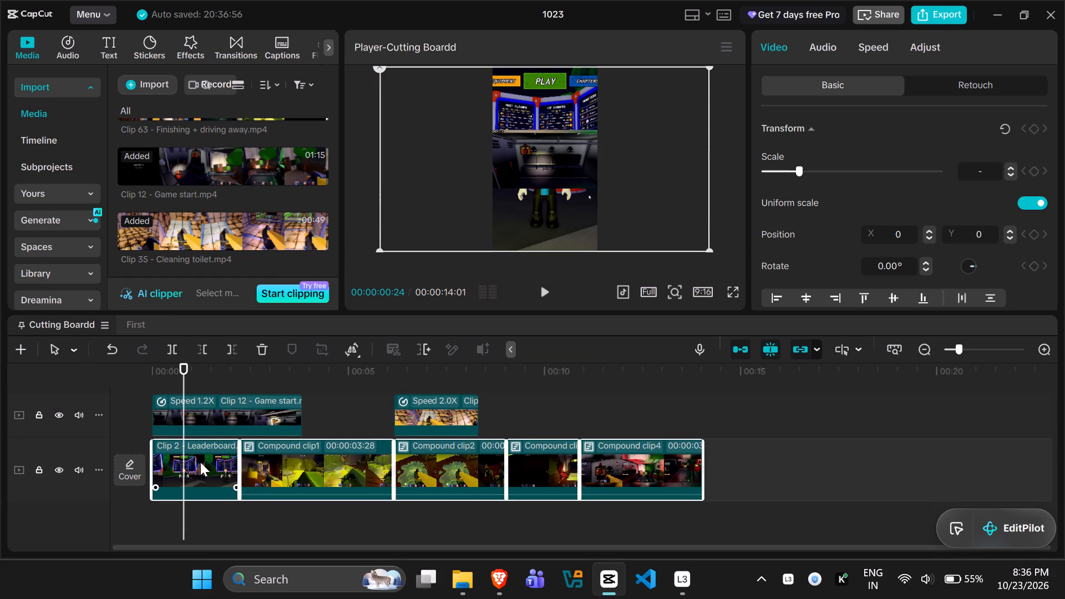
ctrl+drag(200, 462, 524, 418)
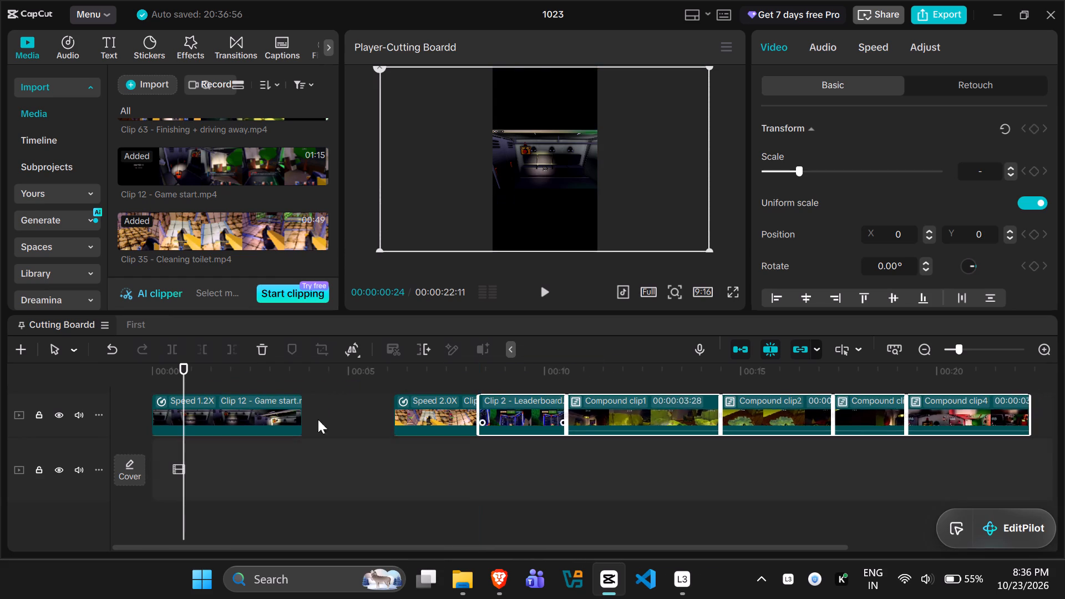
Return the Clip 2 - Leaderboard clip to the start of the main track and place the Clip 12 - Game start clip directly after it.
drag(238, 411, 282, 410)
click(526, 408)
ctrl+drag(519, 410, 215, 459)
drag(268, 410, 306, 464)
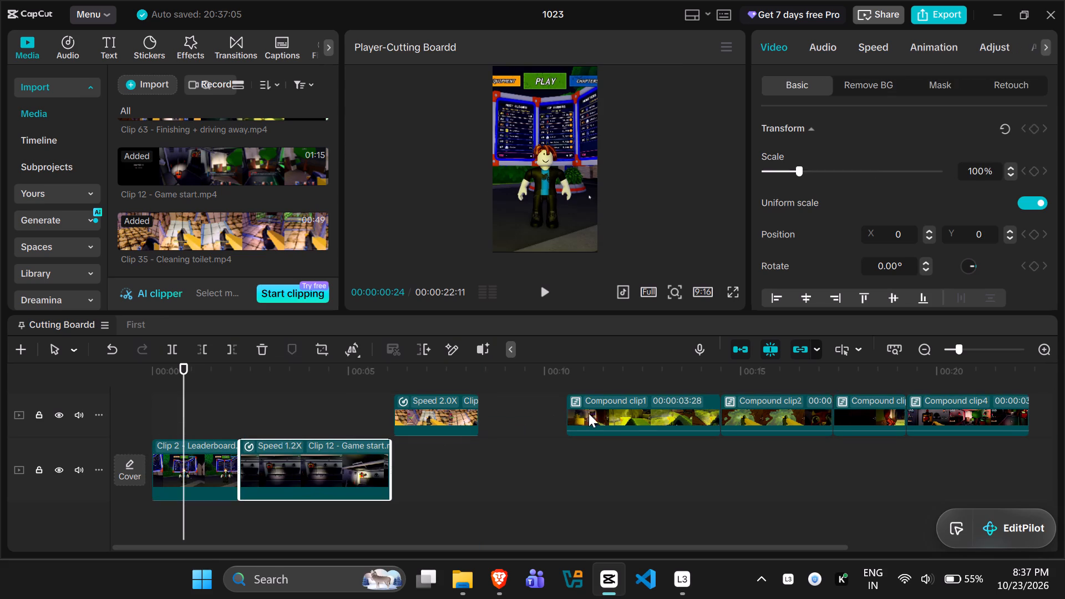
Place the Clip 35 - Cleaning toilet clip on the main track directly after the Clip 12 - Game start clip.
ctrl+drag(643, 410, 597, 422)
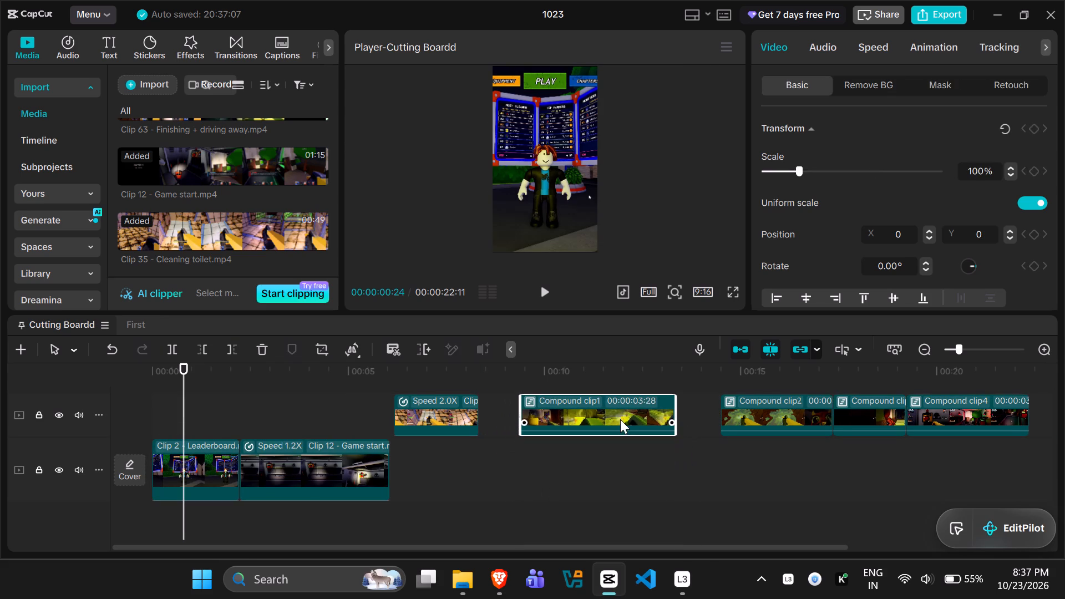
drag(491, 403, 956, 408)
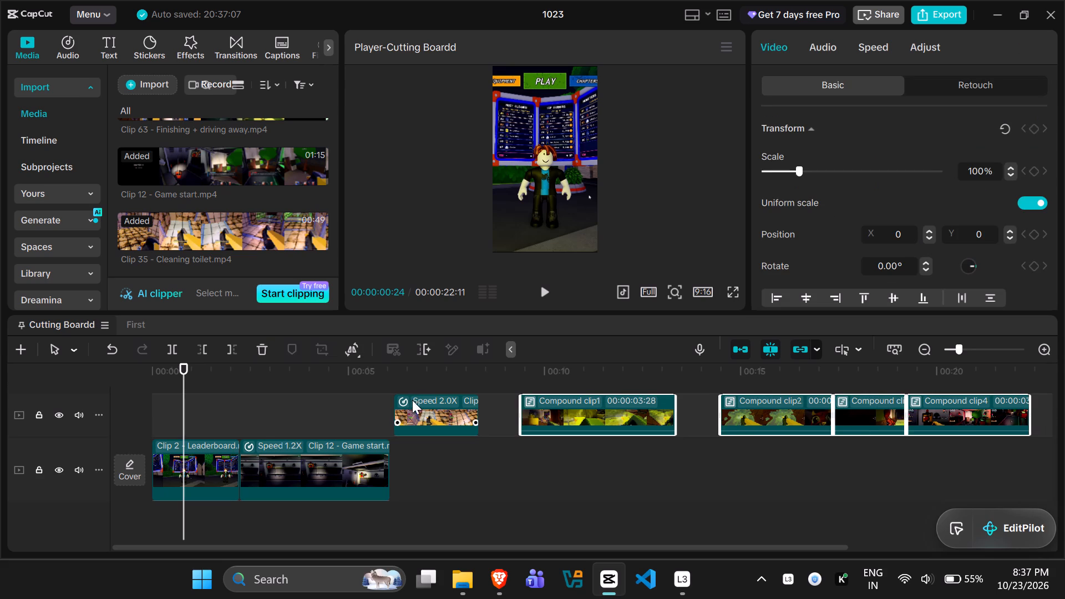
drag(420, 404, 417, 462)
Move the four compound clips together onto the main track, directly after the Clip 35 - Cleaning toilet clip.
drag(499, 402, 503, 402)
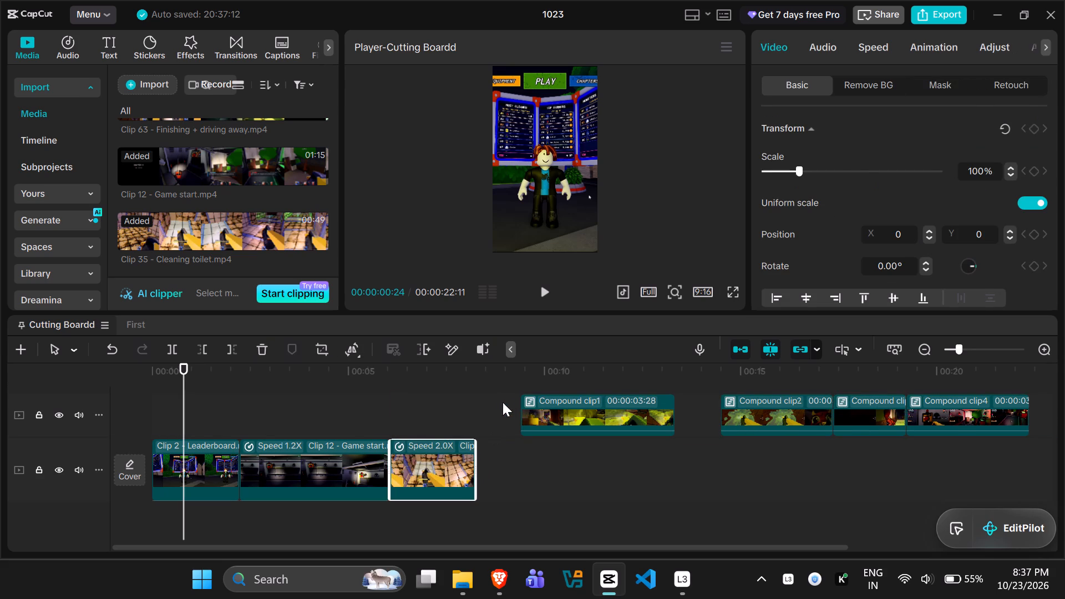
drag(503, 402, 1038, 419)
drag(564, 417, 508, 461)
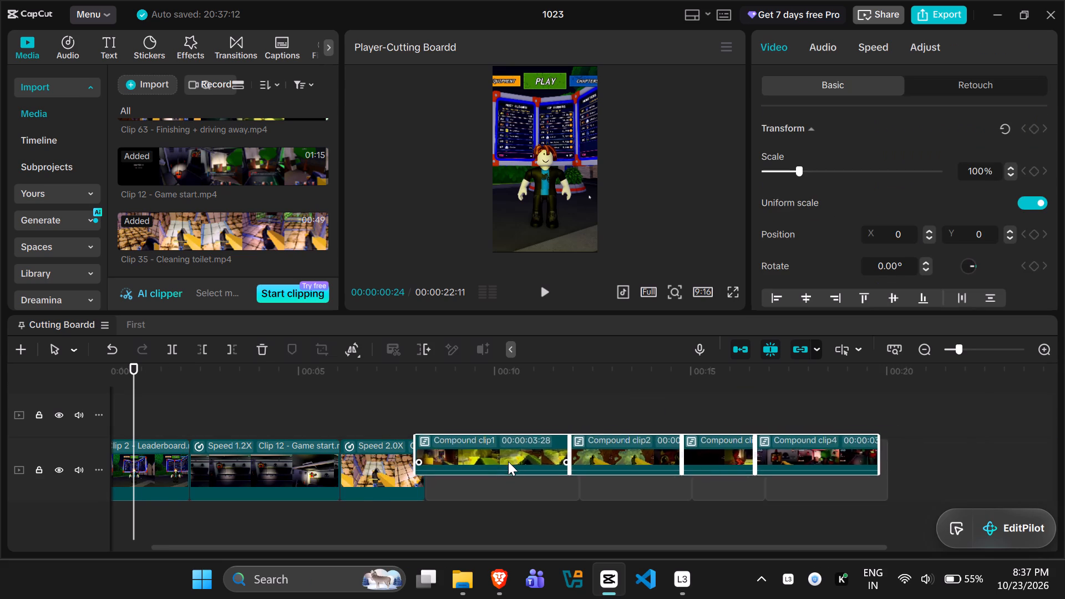
drag(508, 461, 516, 468)
click(357, 458)
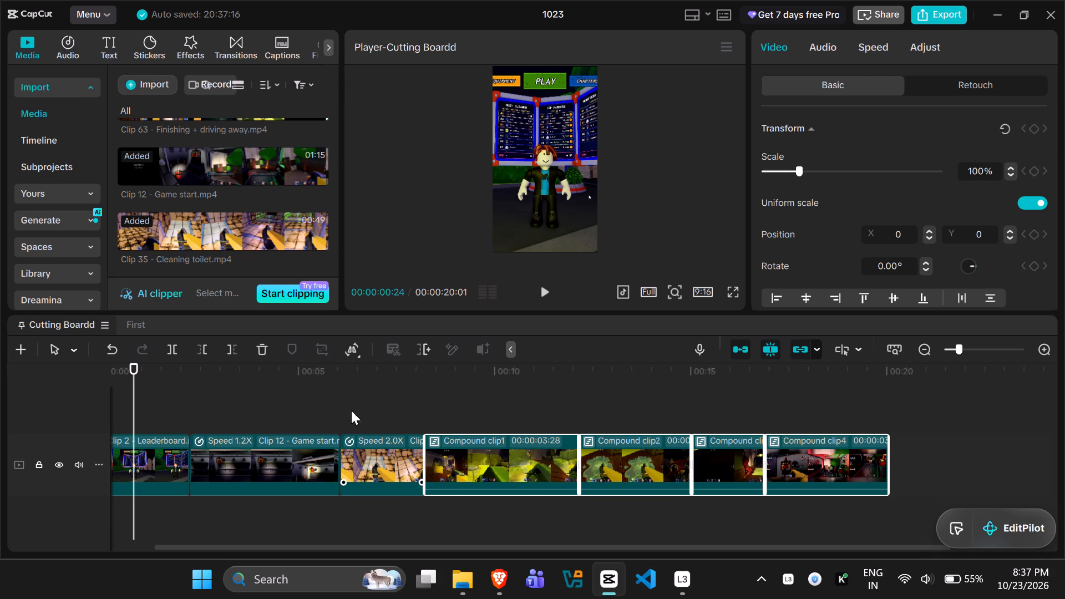
Search the transitions for "slide", add Stretch Slide between the Clip 2 and Clip 12 clips, and apply it to all cuts.
click(234, 50)
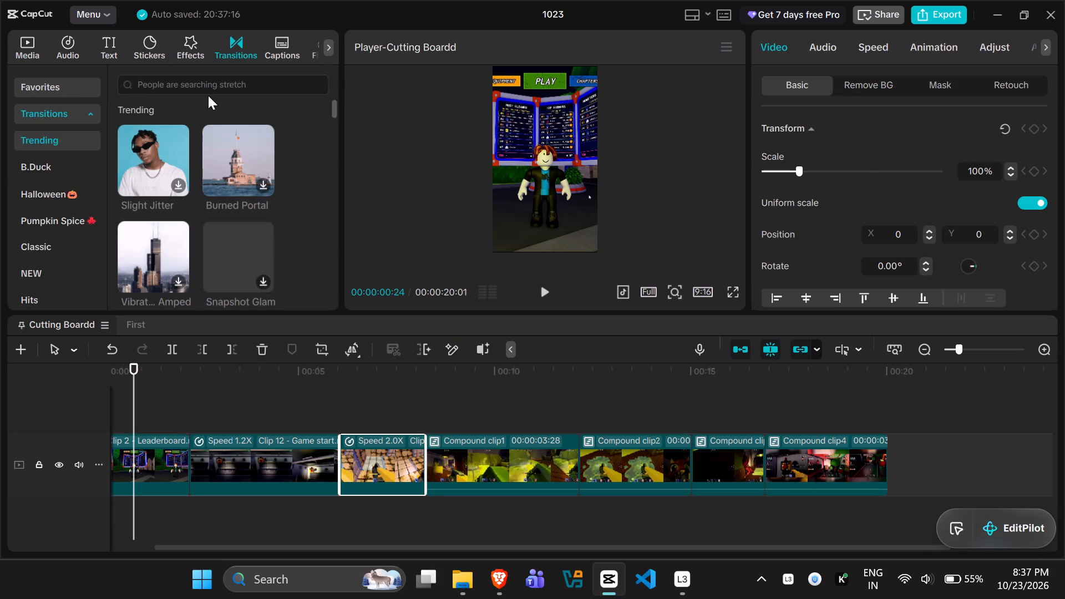
click(158, 92)
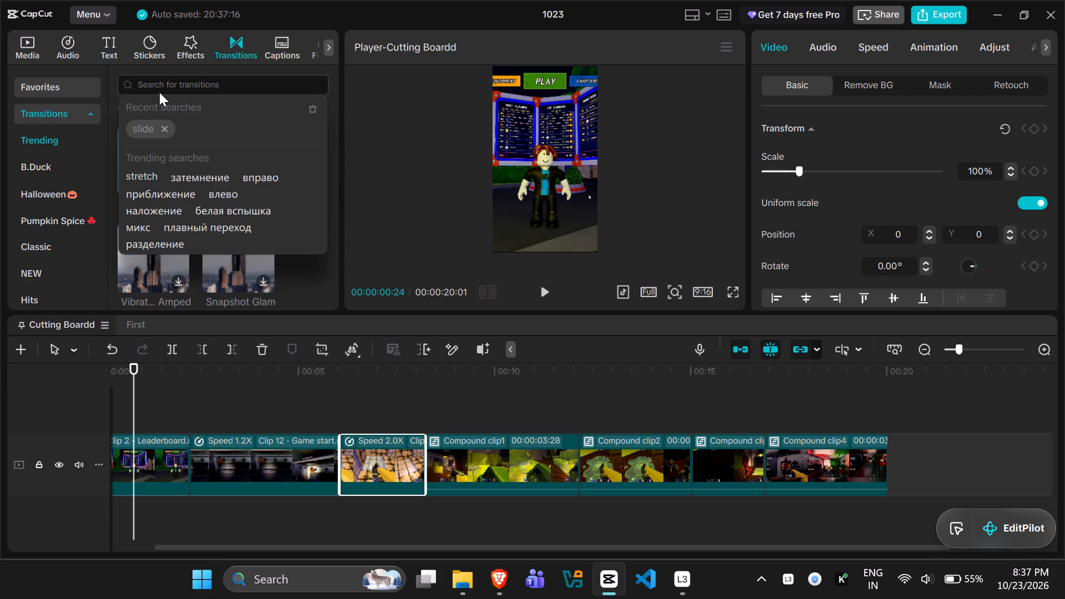
text(slide)
key(Return)
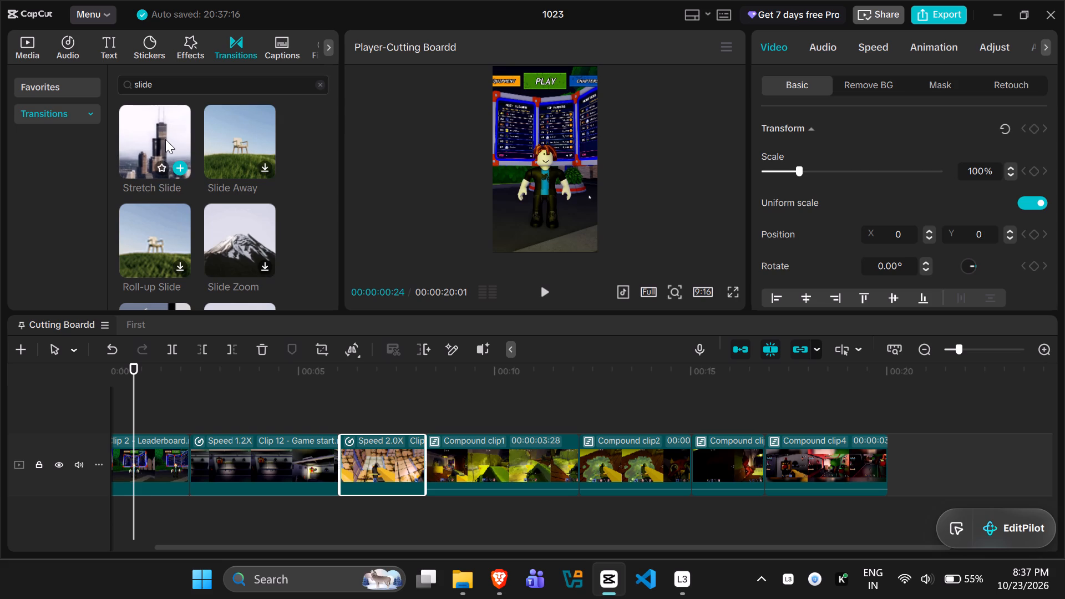
drag(150, 139, 165, 465)
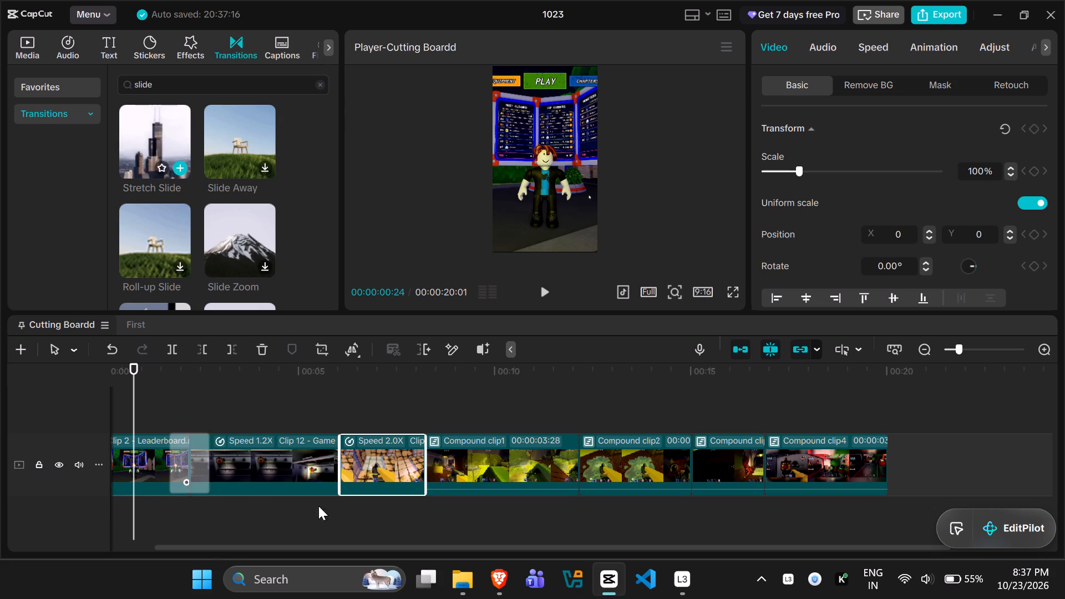
click(1011, 301)
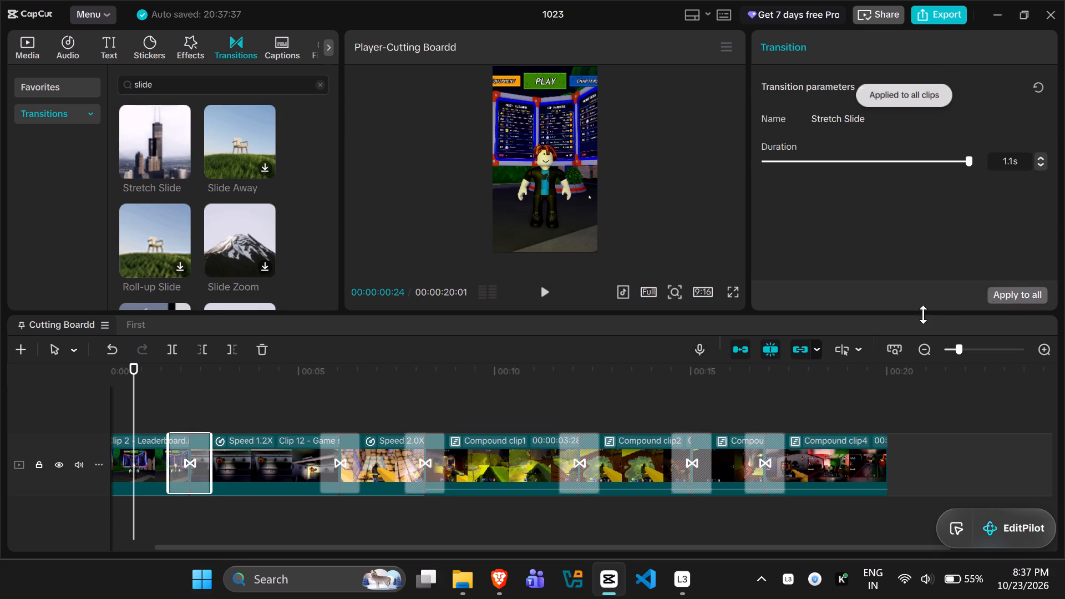
Play the timeline from the start to review the reordered clips and their Stretch Slide transitions.
drag(130, 397, 0, 400)
click(549, 301)
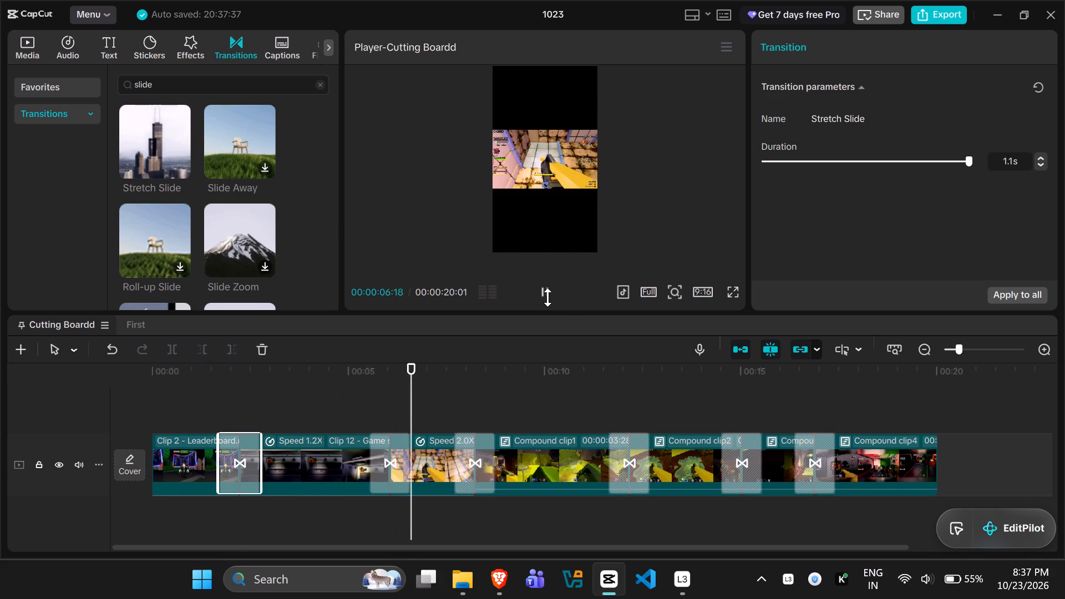
click(547, 297)
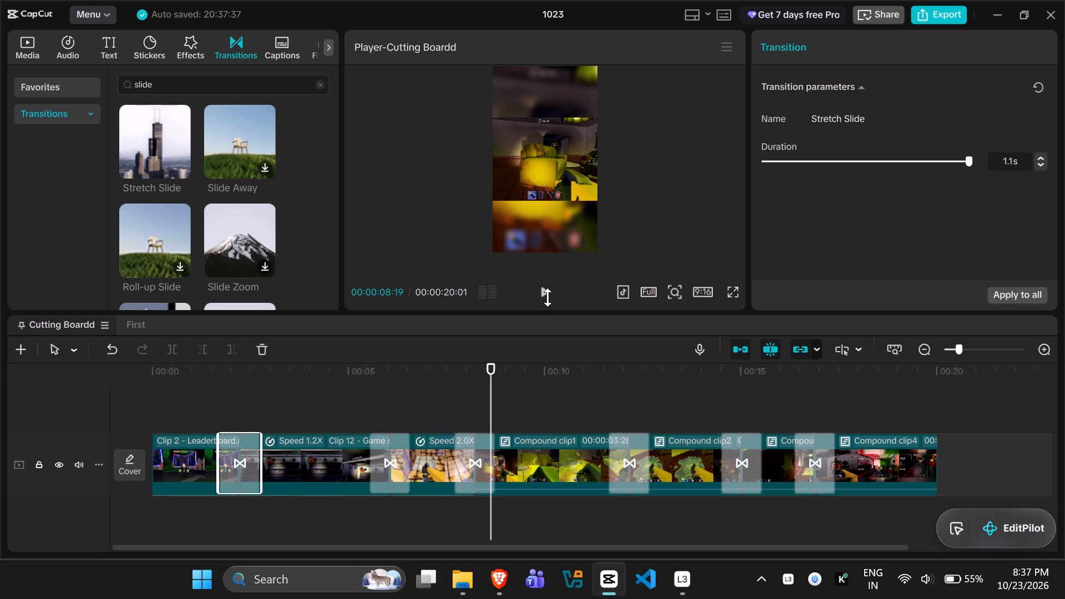
click(547, 297)
click(547, 297)
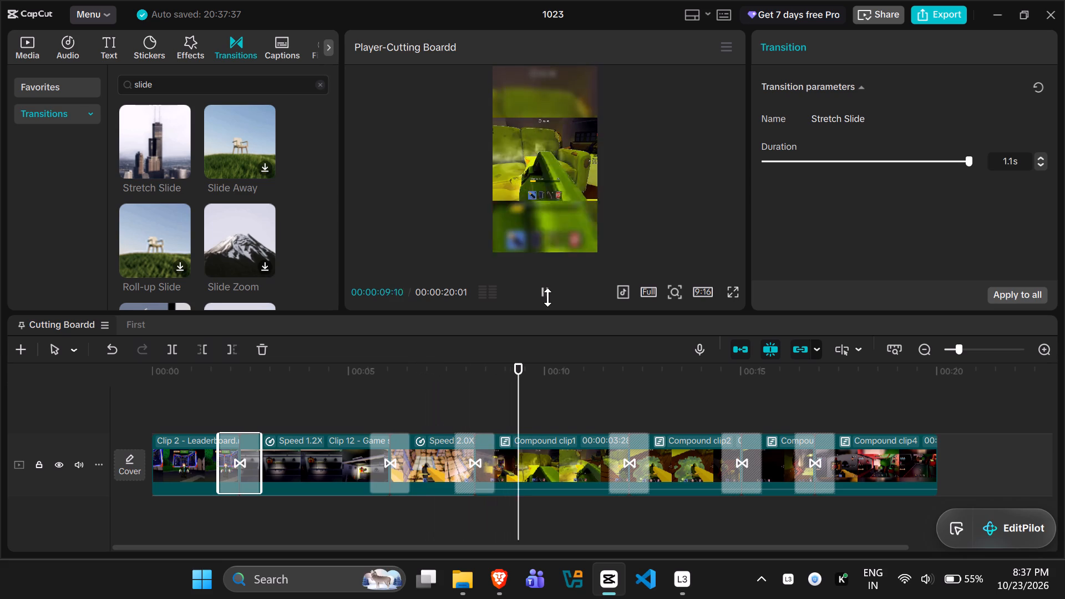
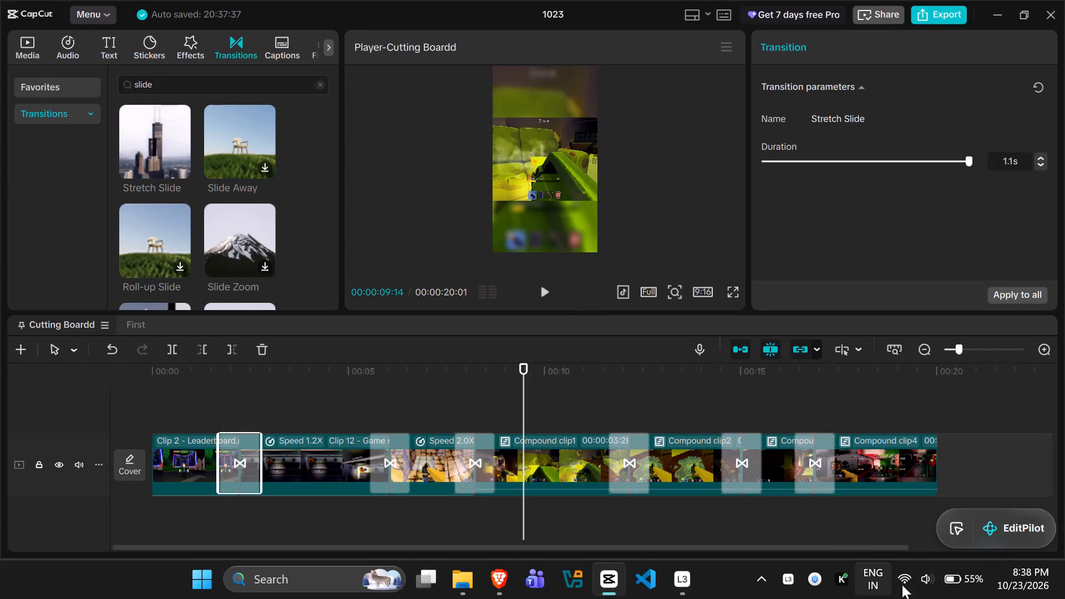
Connect the paired Portronics Twins S18 Bluetooth earphones and return to the timeline.
click(944, 598)
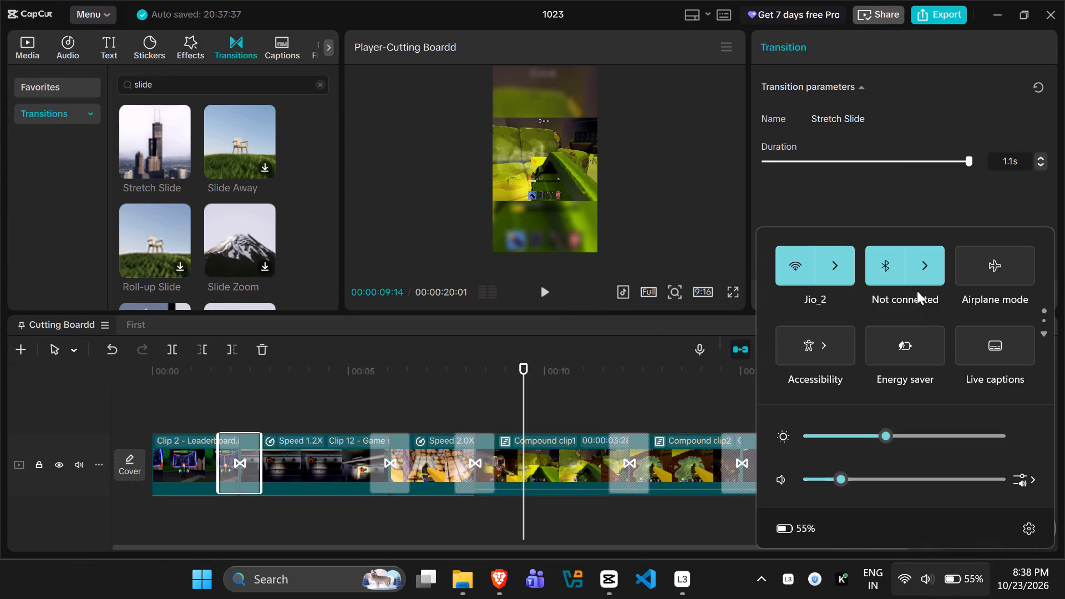
click(922, 282)
click(914, 313)
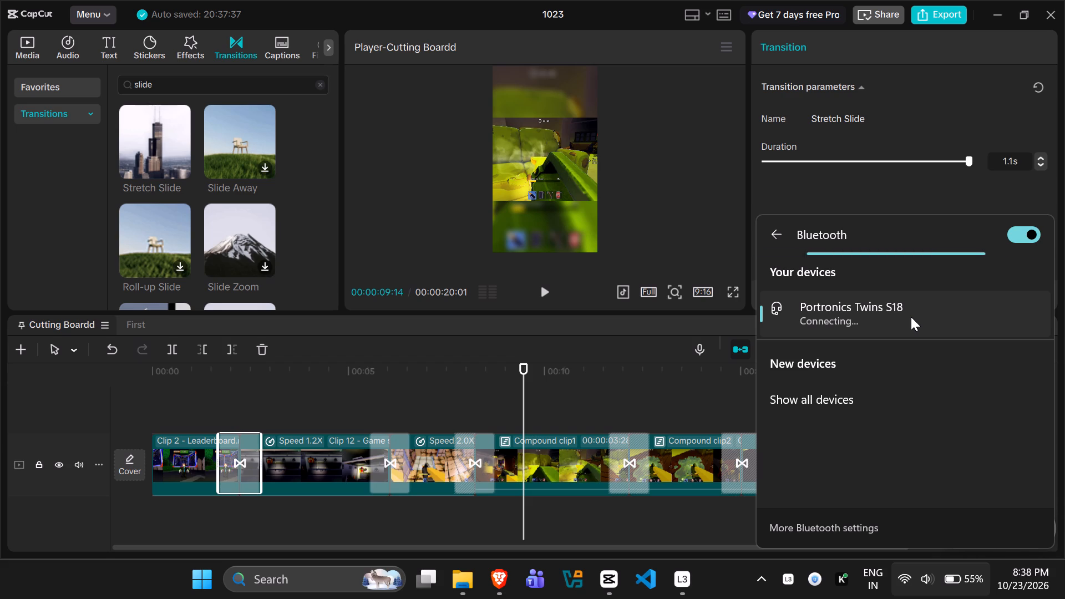
click(910, 316)
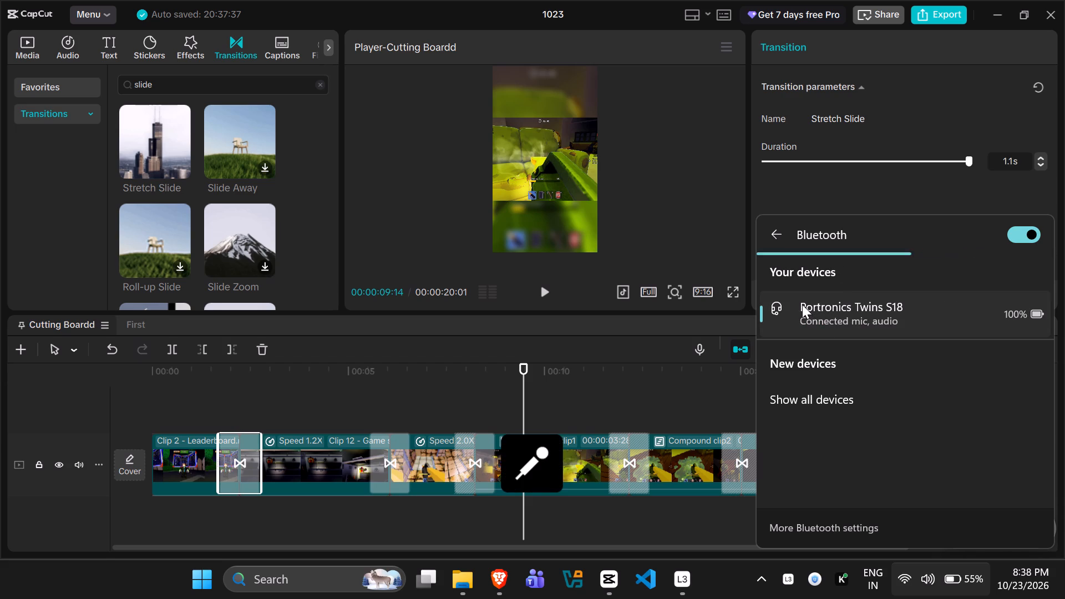
drag(781, 313, 713, 368)
click(630, 353)
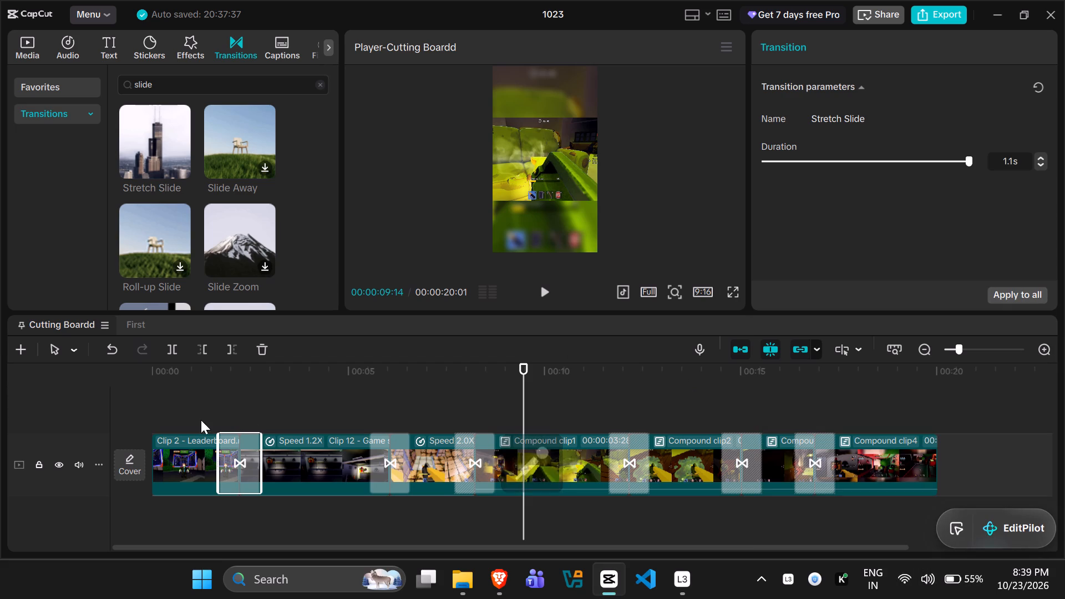
Copy all Cutting Boardd clips, then set their Temp to -25, Saturation to 25 and Exposure to 12, and raise Contrast slightly.
drag(519, 382, 125, 380)
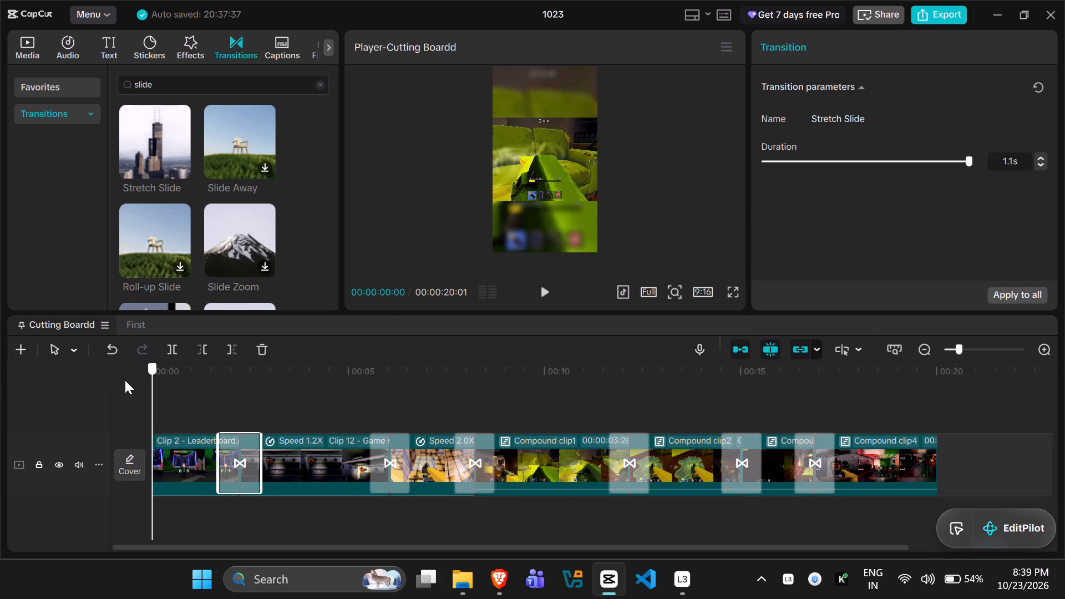
drag(125, 380, 124, 380)
key(ctrl+a)
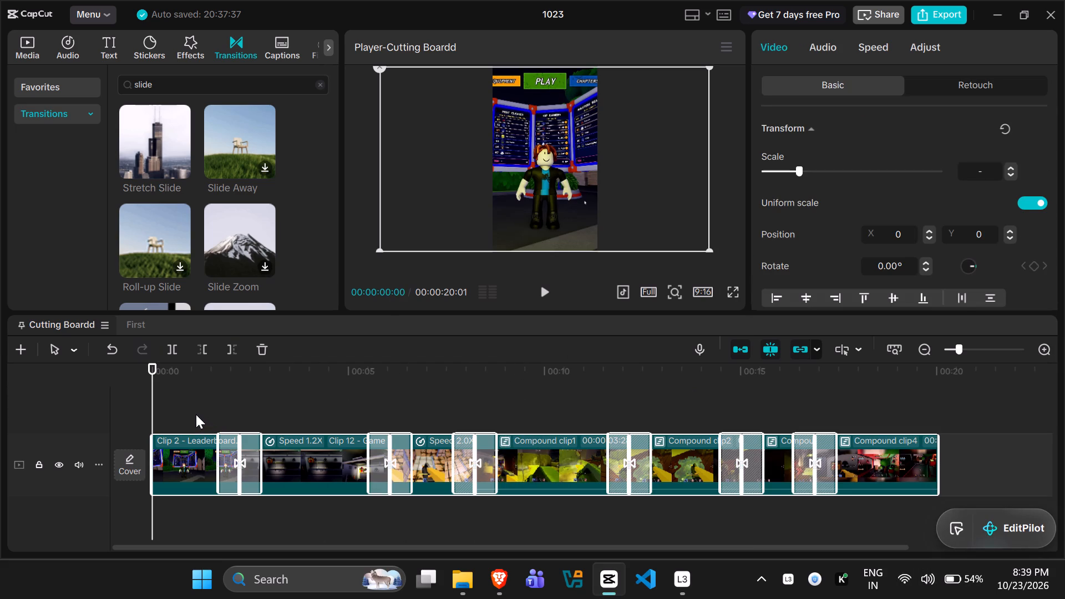
key(ctrl+c)
click(931, 50)
click(922, 47)
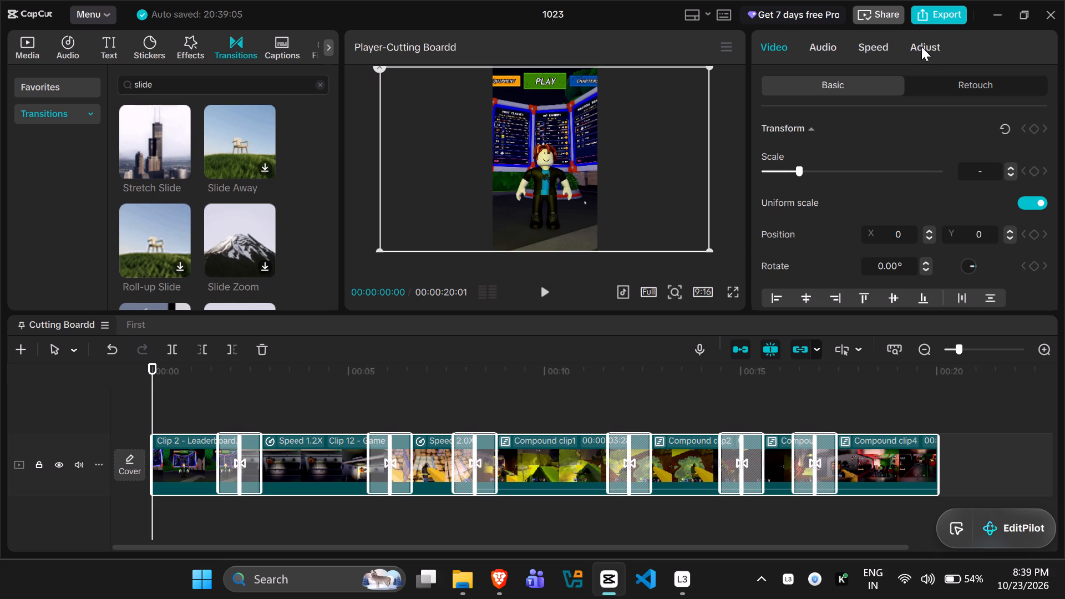
triple_click(921, 47)
scroll(890, 192, down, 4)
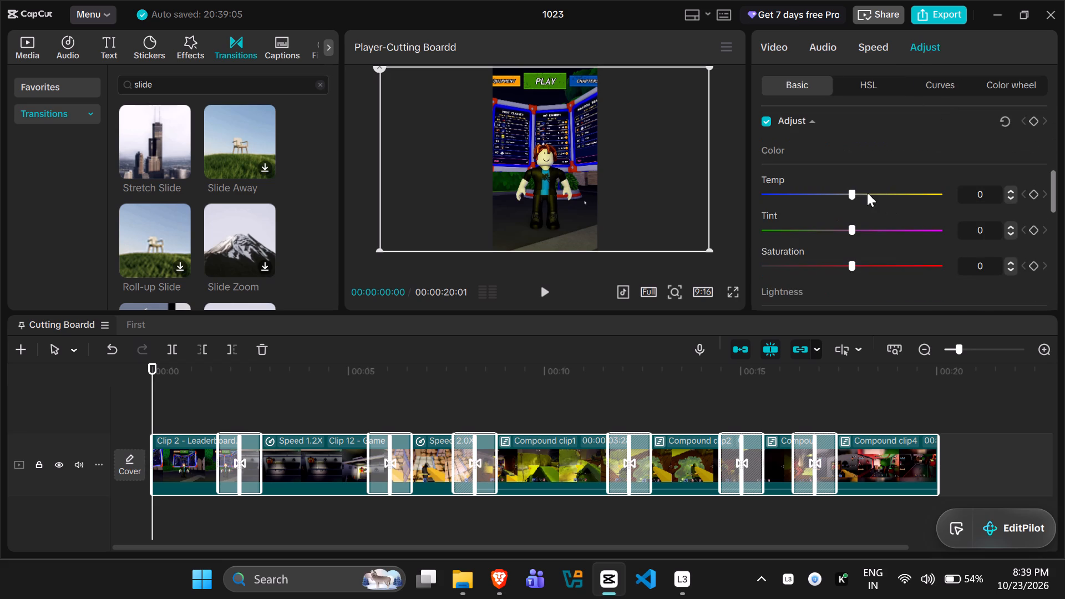
drag(847, 191, 805, 191)
drag(853, 261, 871, 264)
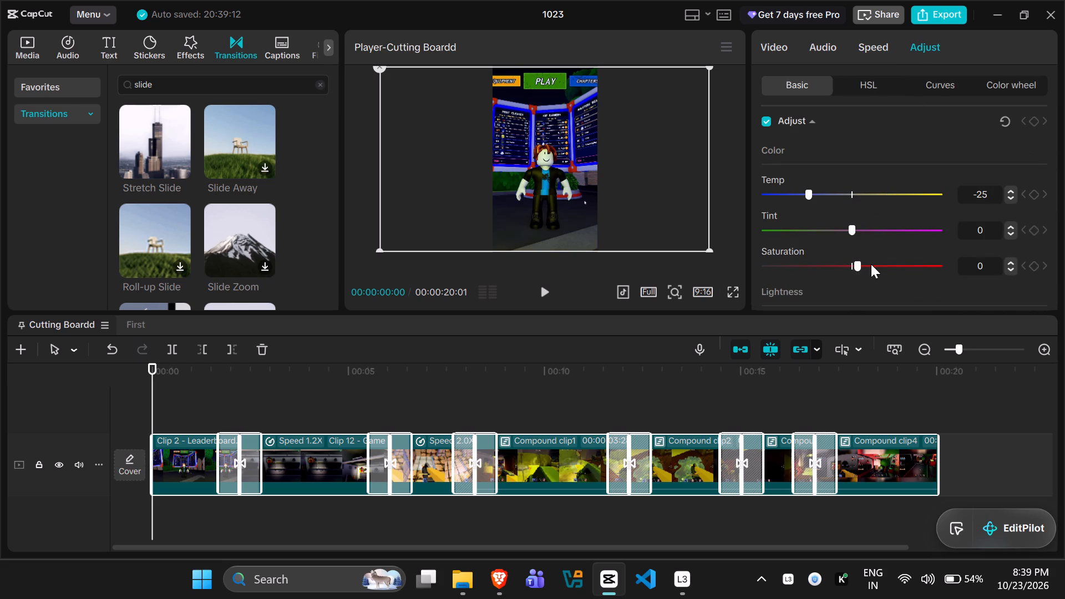
drag(871, 264, 893, 264)
scroll(872, 270, down, 2)
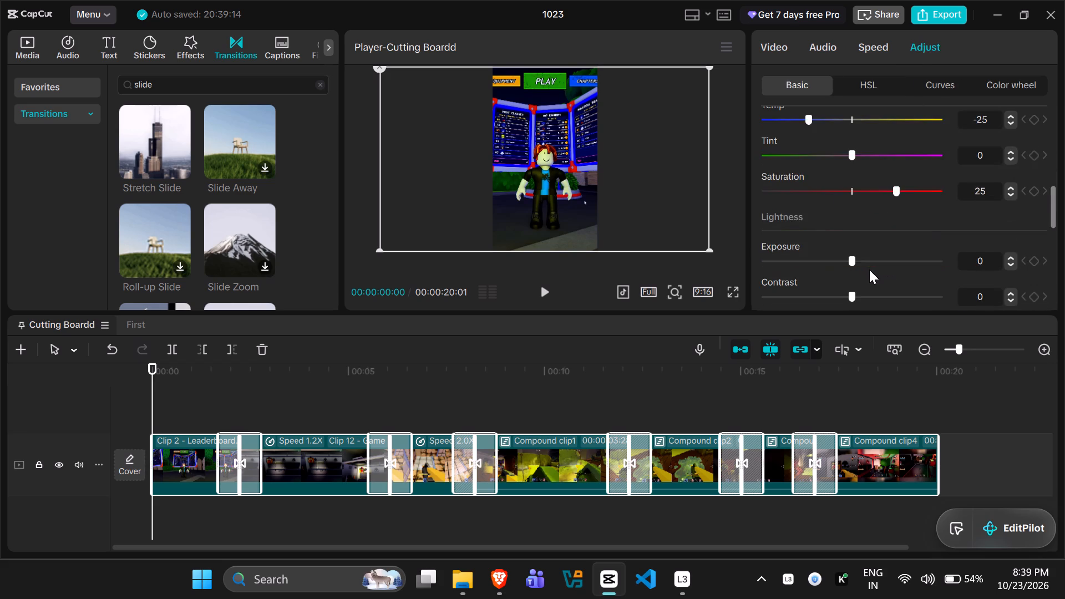
drag(853, 185, 870, 184)
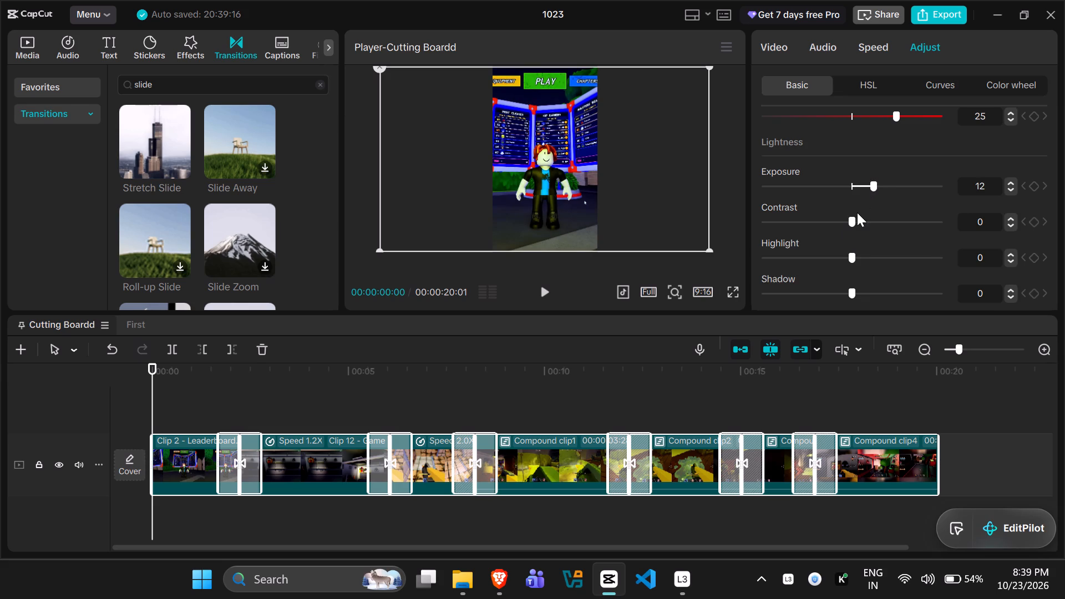
drag(855, 224, 863, 226)
scroll(839, 242, down, 1)
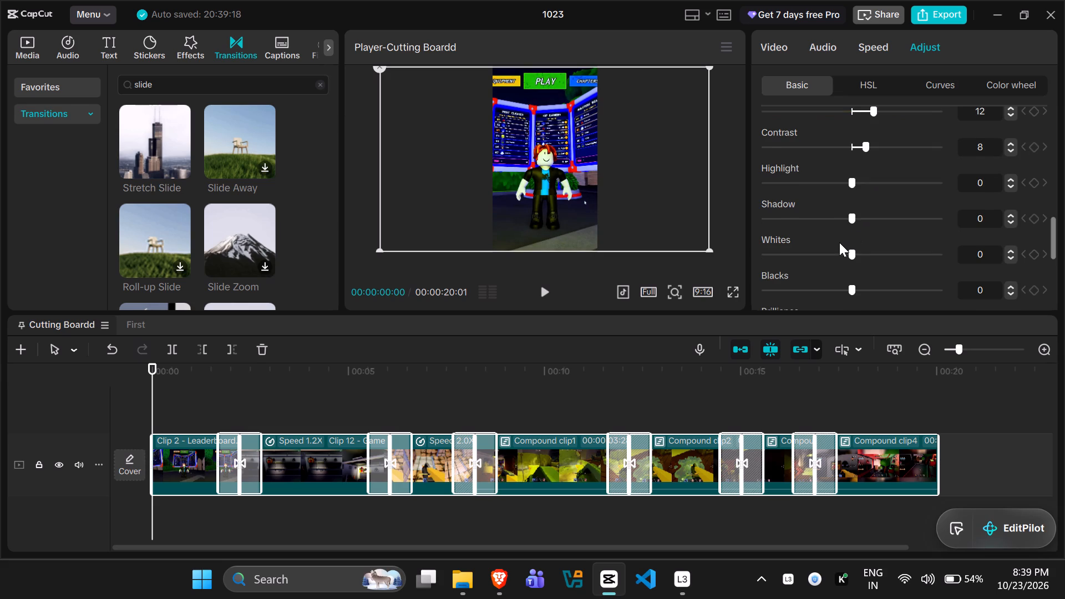
Lower Shadow slightly for all selected Cutting Boardd clips, and set Sharpen to 26 and Clarity to about 27.
scroll(838, 236, down, 2)
scroll(837, 234, up, 2)
drag(851, 217, 843, 219)
scroll(827, 233, down, 3)
drag(782, 170, 810, 175)
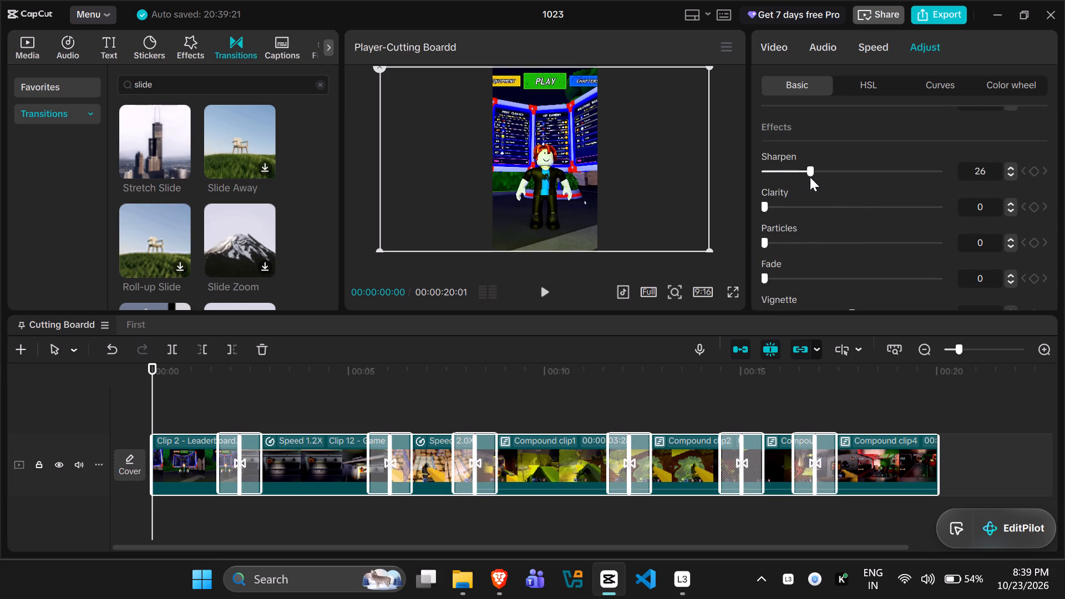
drag(777, 202, 809, 209)
scroll(684, 226, down, 1)
scroll(773, 228, down, 1)
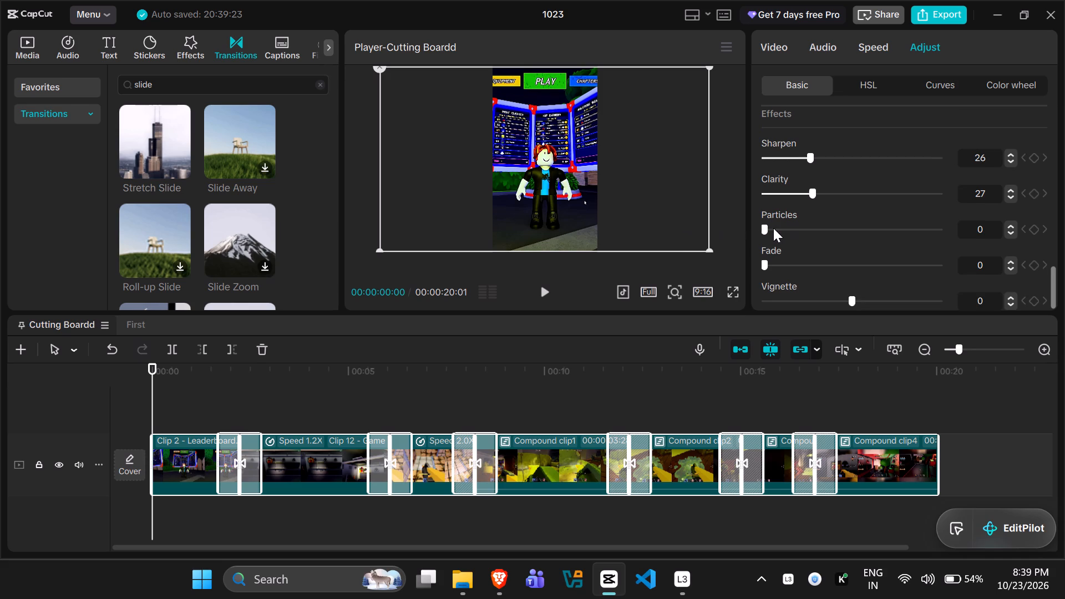
scroll(773, 228, down, 4)
Copy the adjusted Cutting Boardd clips with their transitions into the First timeline and place them on the main track above the audio.
key(ctrl+c)
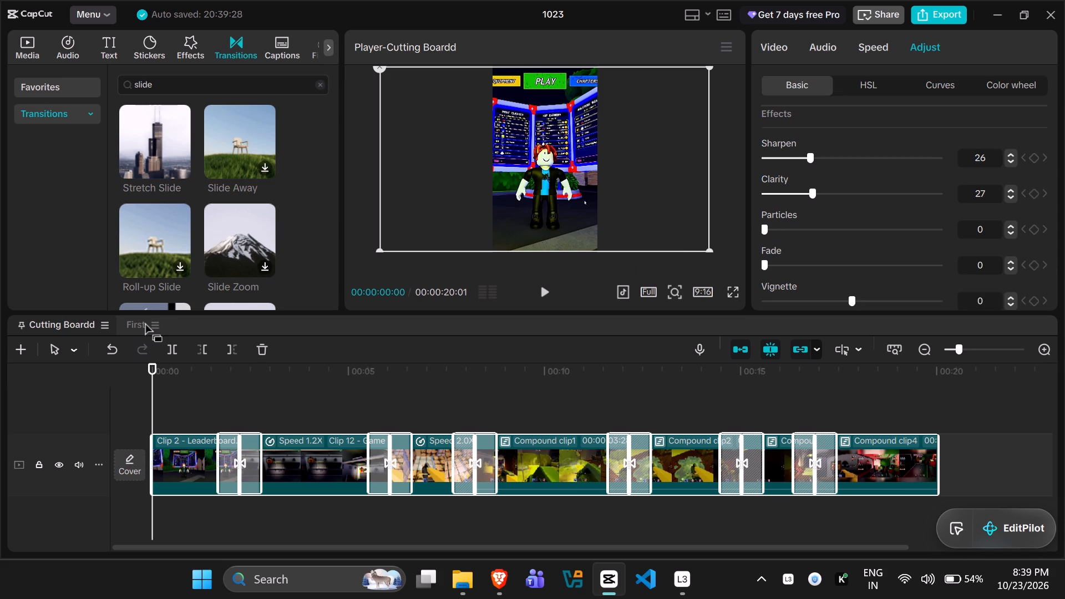
click(144, 321)
key(ctrl+v)
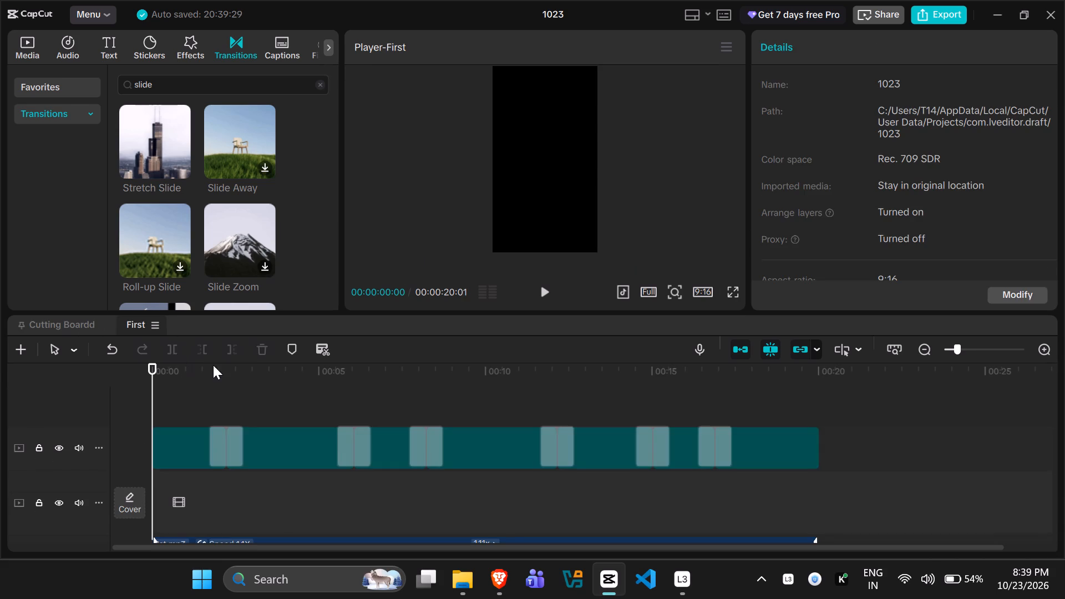
drag(194, 444, 191, 495)
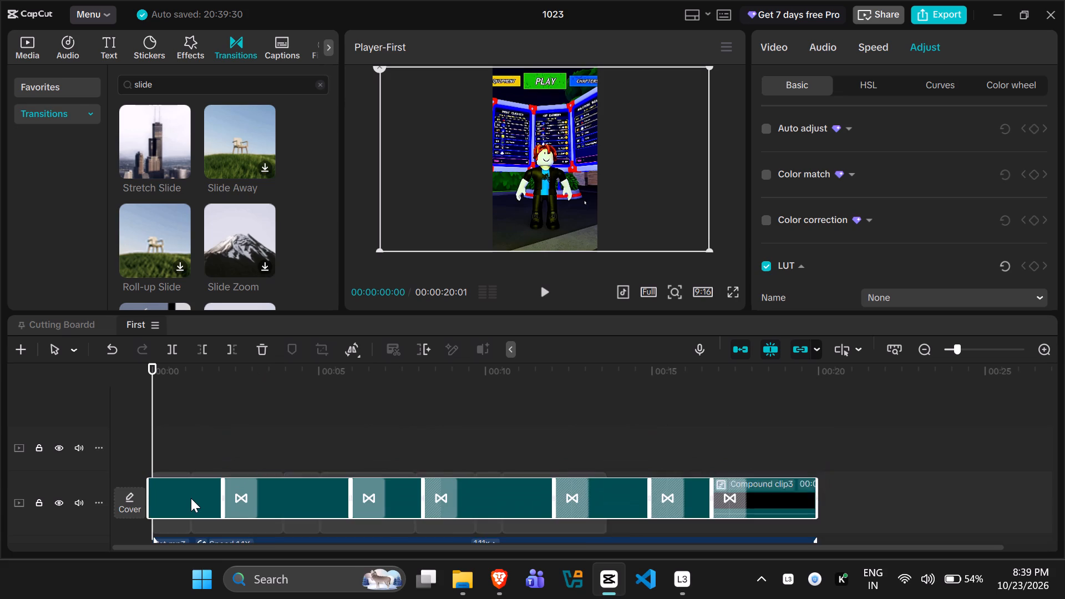
Start playback of the First timeline briefly, pause it, and lower the system volume.
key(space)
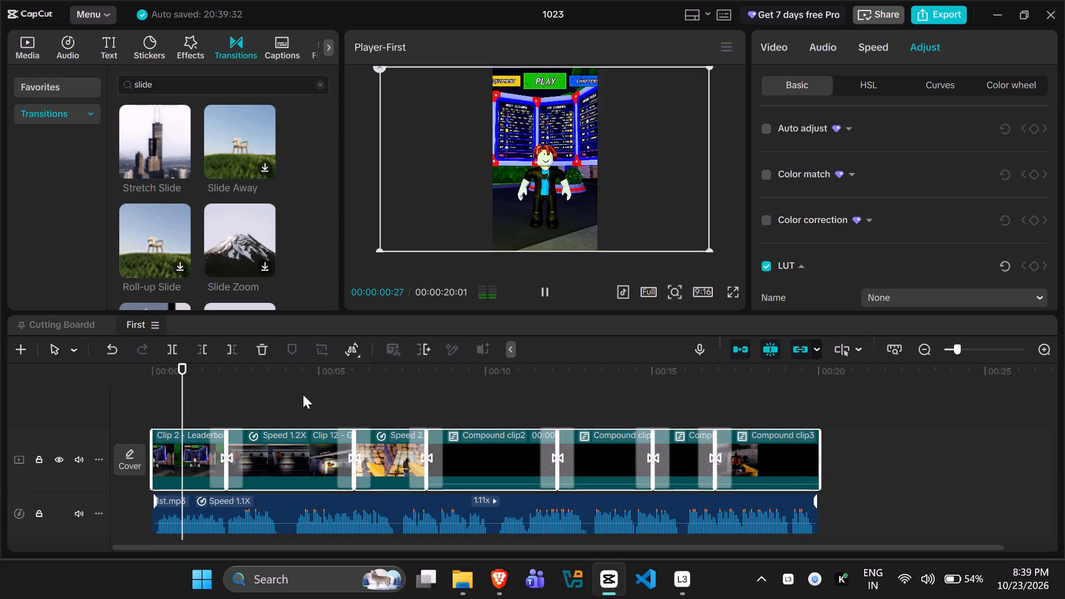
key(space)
click(945, 583)
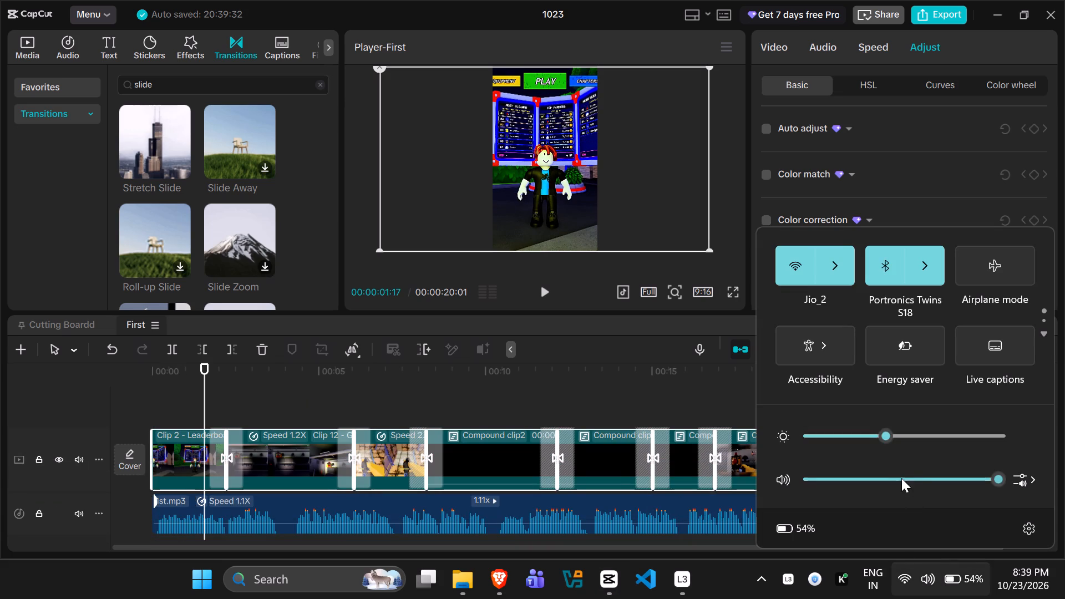
click(925, 478)
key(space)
click(496, 393)
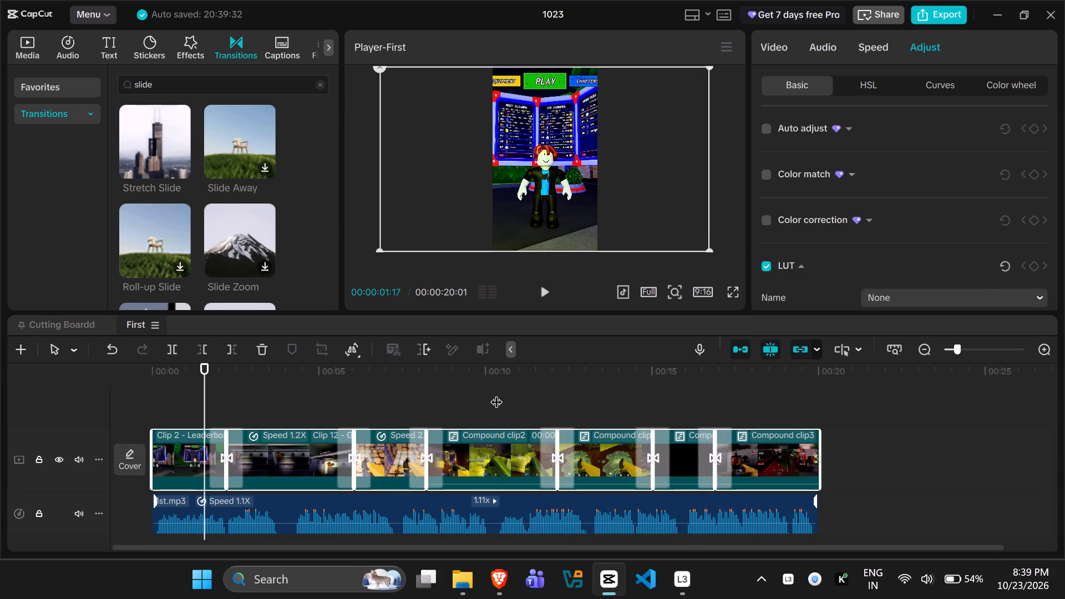
Play the First timeline from the start to review the graded clips with the audio, and return to about 6 seconds.
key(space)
drag(498, 396, 0, 399)
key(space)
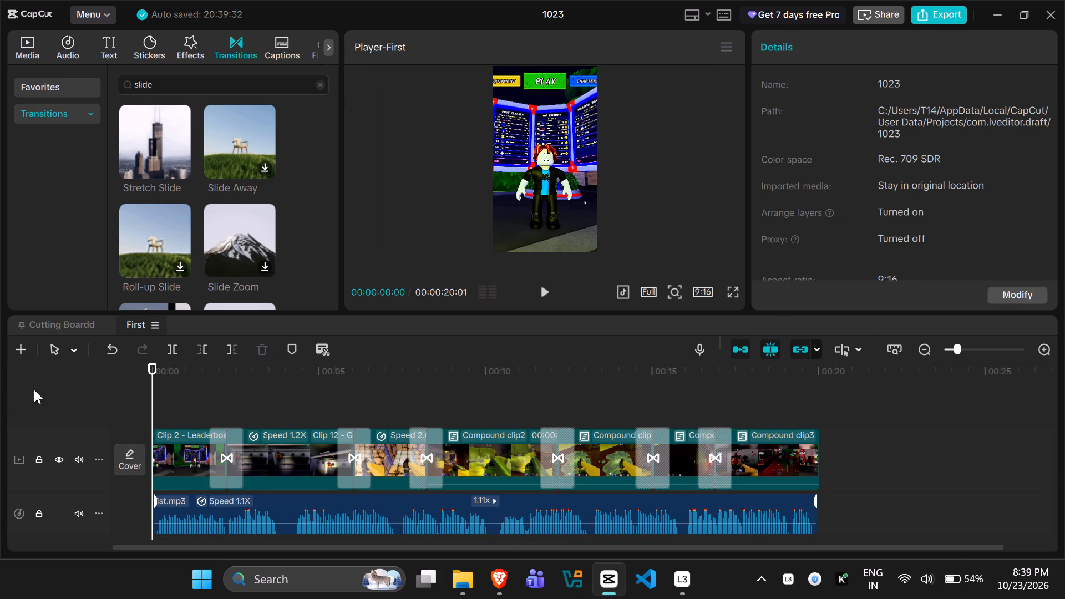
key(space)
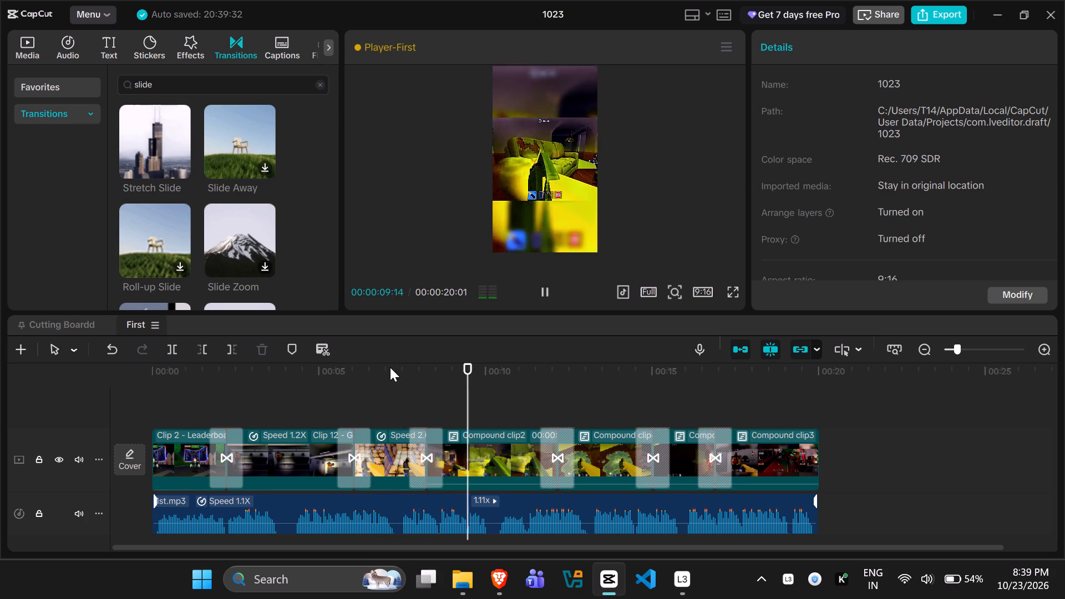
drag(522, 398, 514, 398)
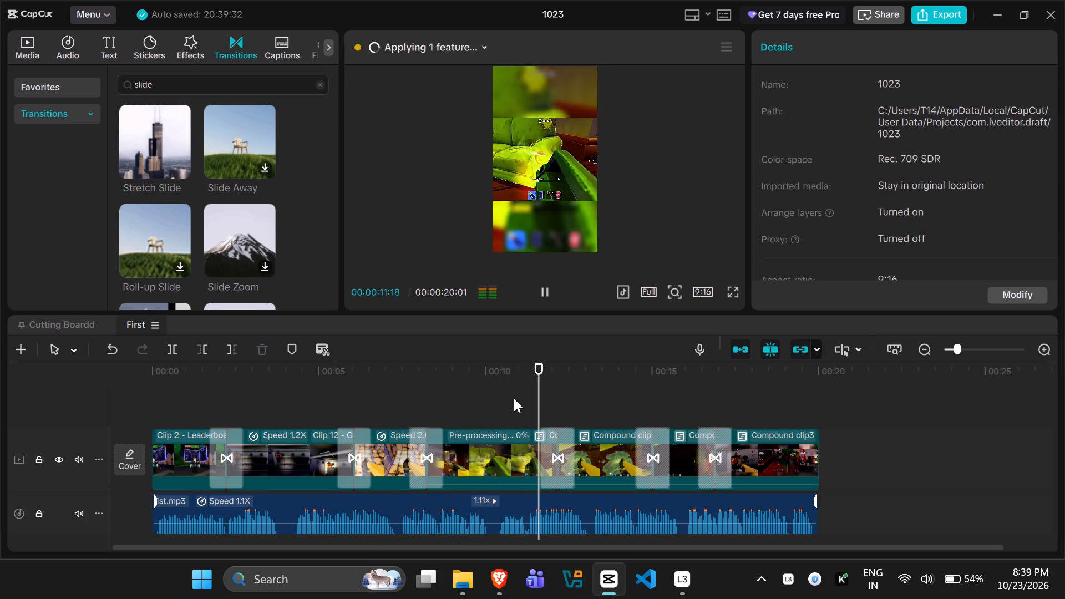
drag(514, 398, 449, 403)
drag(414, 403, 408, 403)
click(381, 397)
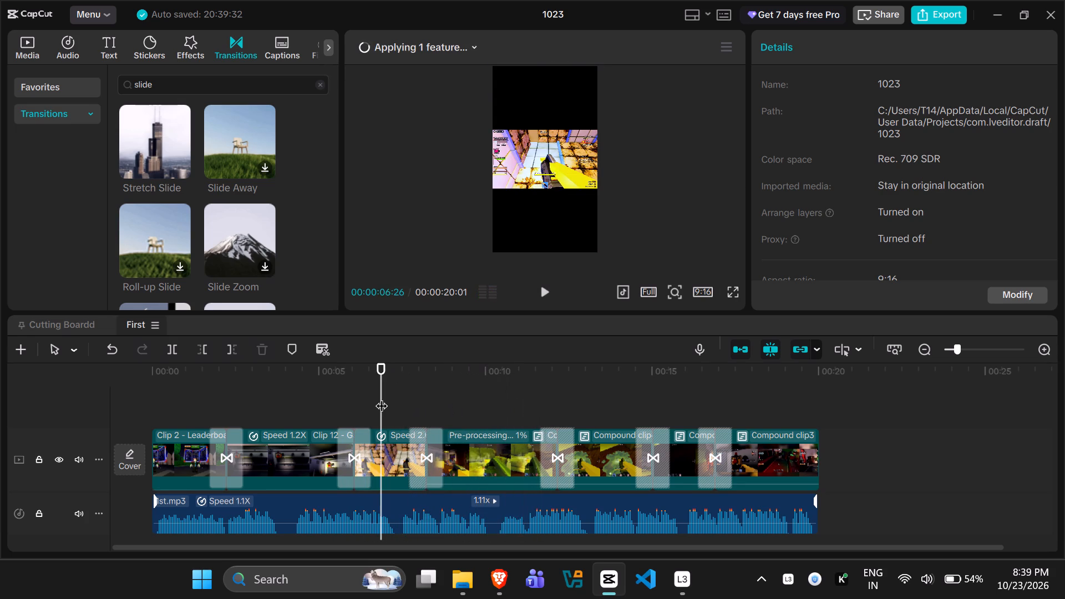
Select the 2.0X speed clip on the main track of the First timeline.
click(562, 146)
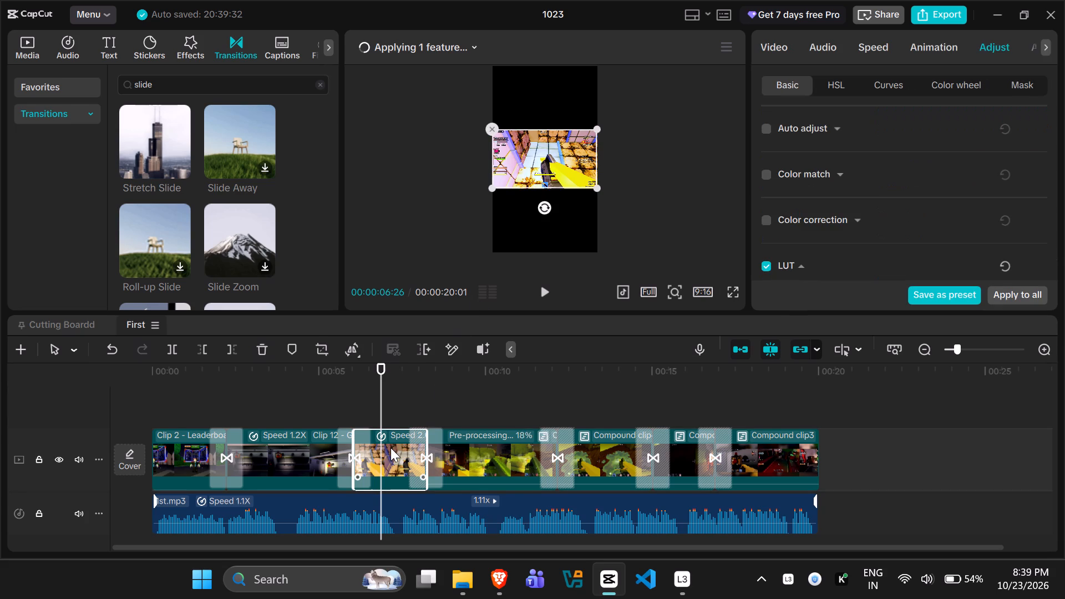
Duplicate the 2.0X speed clip on the First timeline onto the track above, starting at 00:00:06:02.
click(385, 435)
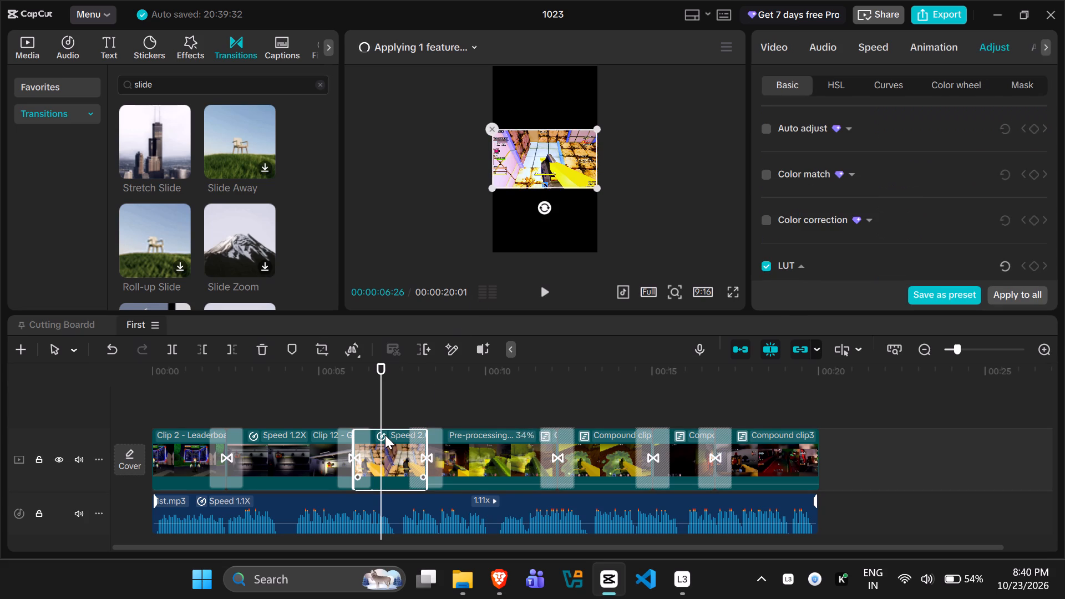
key(ctrl+c)
drag(381, 402, 348, 402)
click(348, 402)
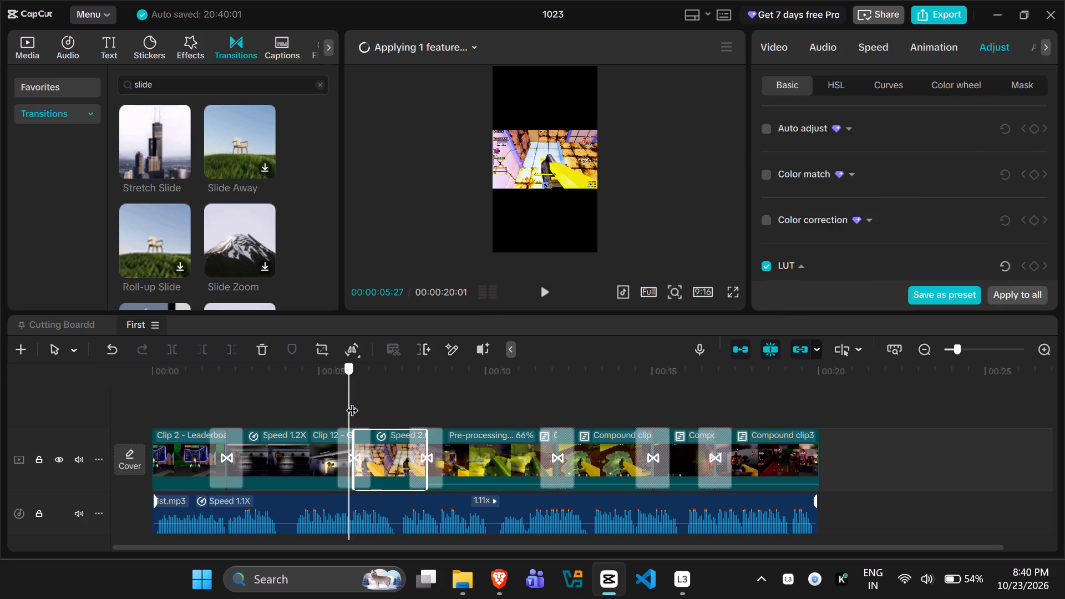
key(ctrl+v)
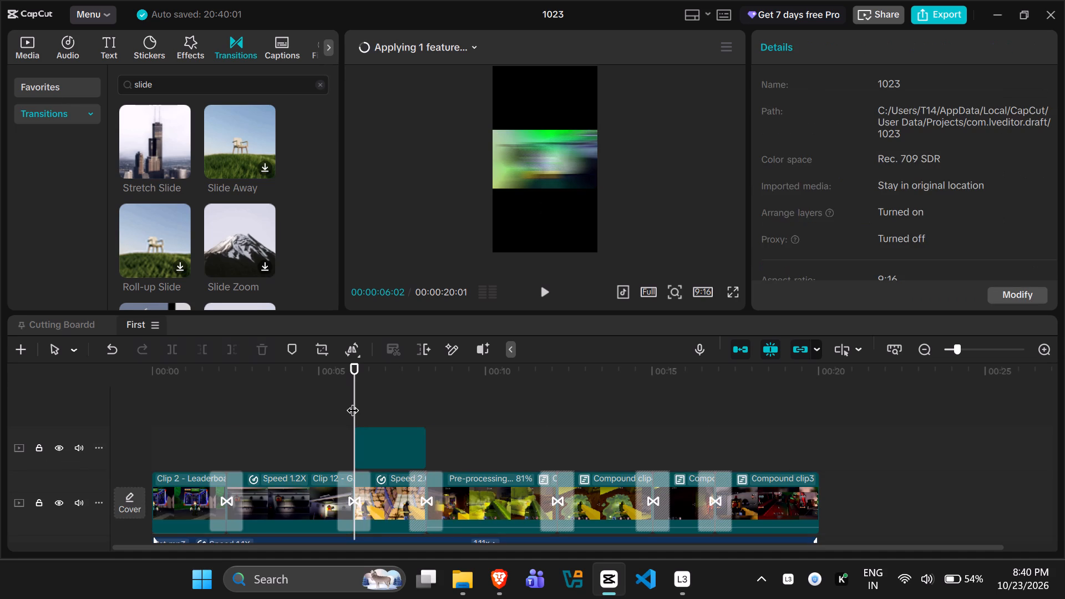
Enlarge the main-track 2.0X clip so it fills the full height of the vertical frame behind its copy.
scroll(405, 438, down, 1)
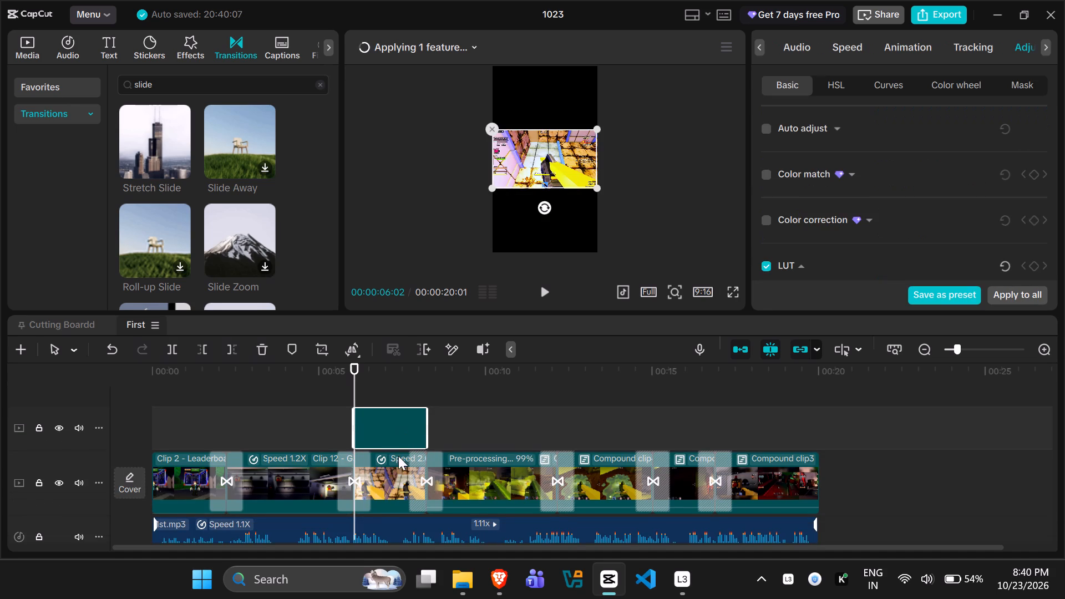
click(387, 479)
drag(597, 190, 612, 220)
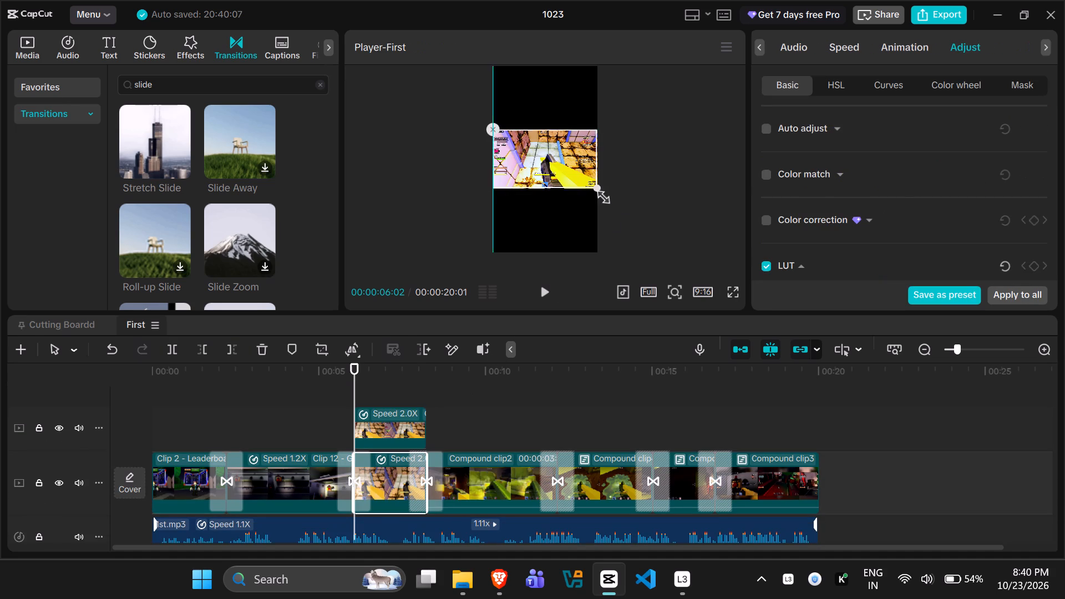
drag(612, 220, 683, 436)
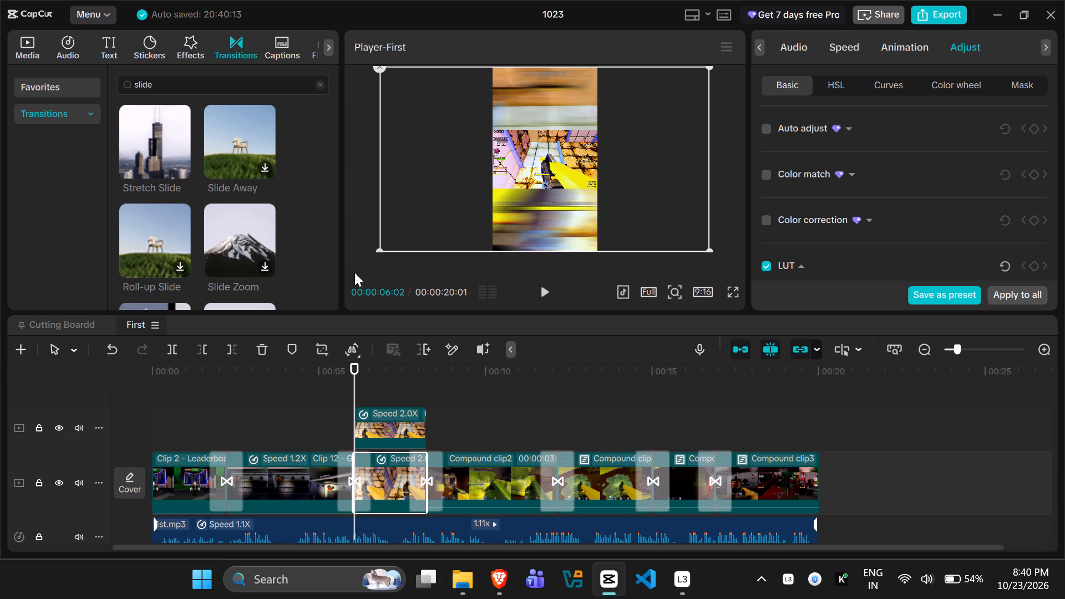
Apply the Blur video effect to the enlarged 2.0X clip on the main track.
click(190, 53)
drag(153, 169, 340, 393)
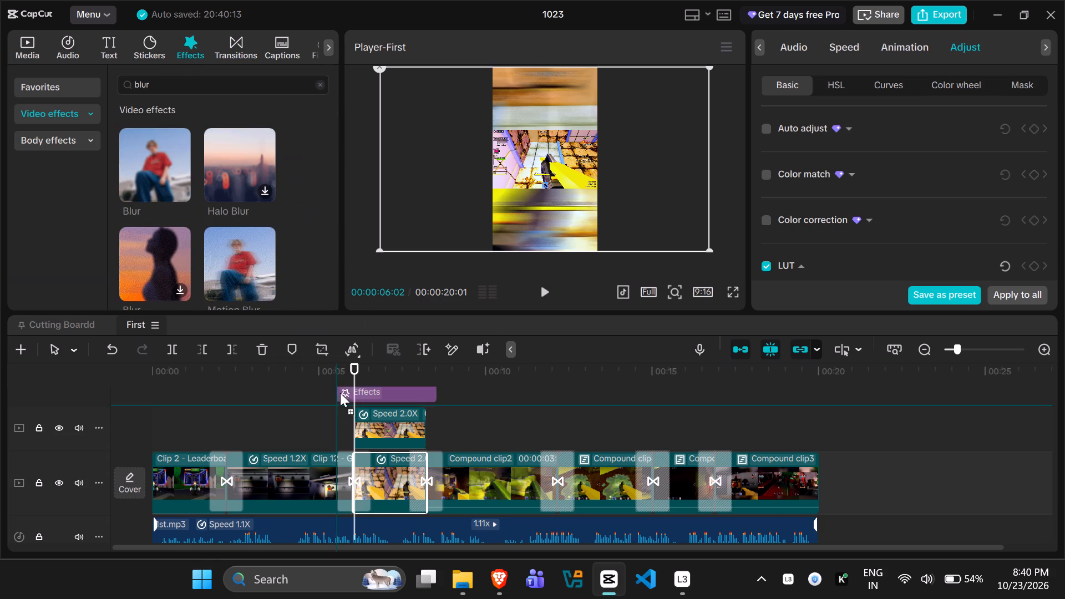
drag(340, 393, 367, 475)
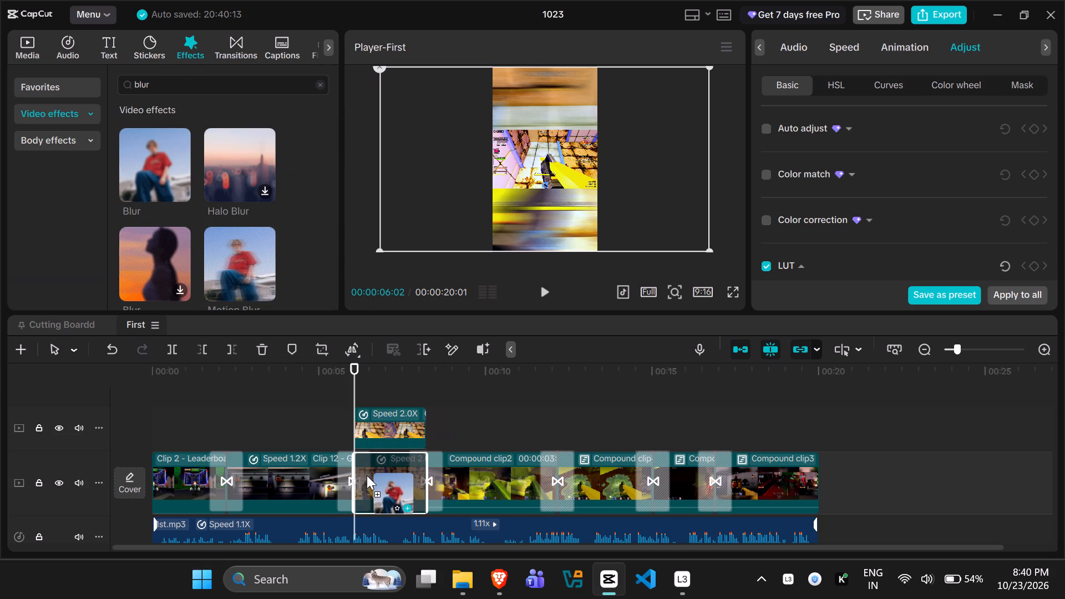
drag(367, 475, 366, 475)
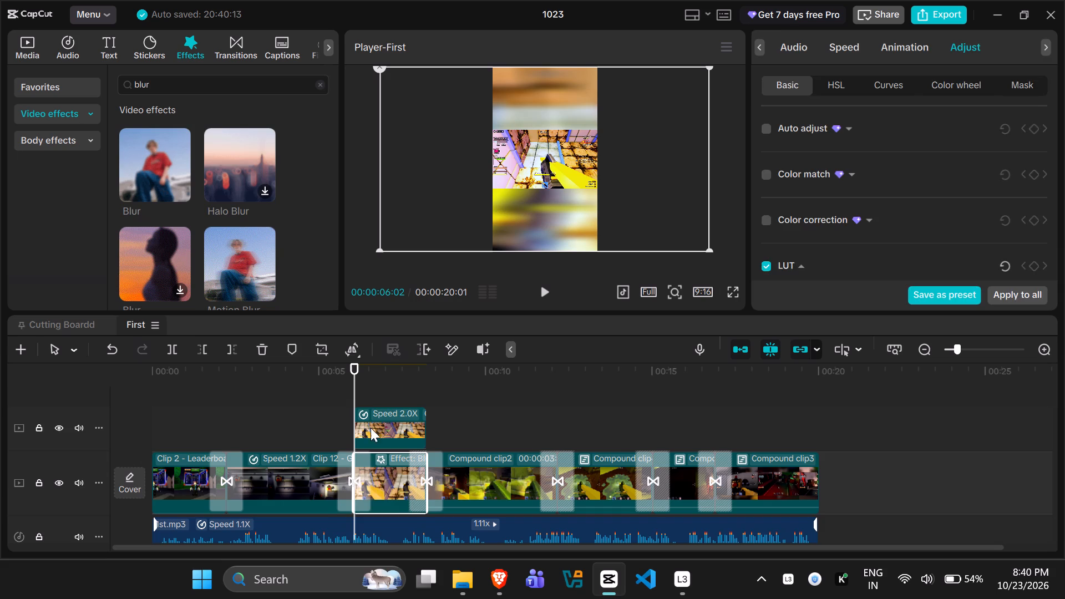
Play the First timeline from the blurred 2.0X clip onward to review the blurred background and following clips.
key(space)
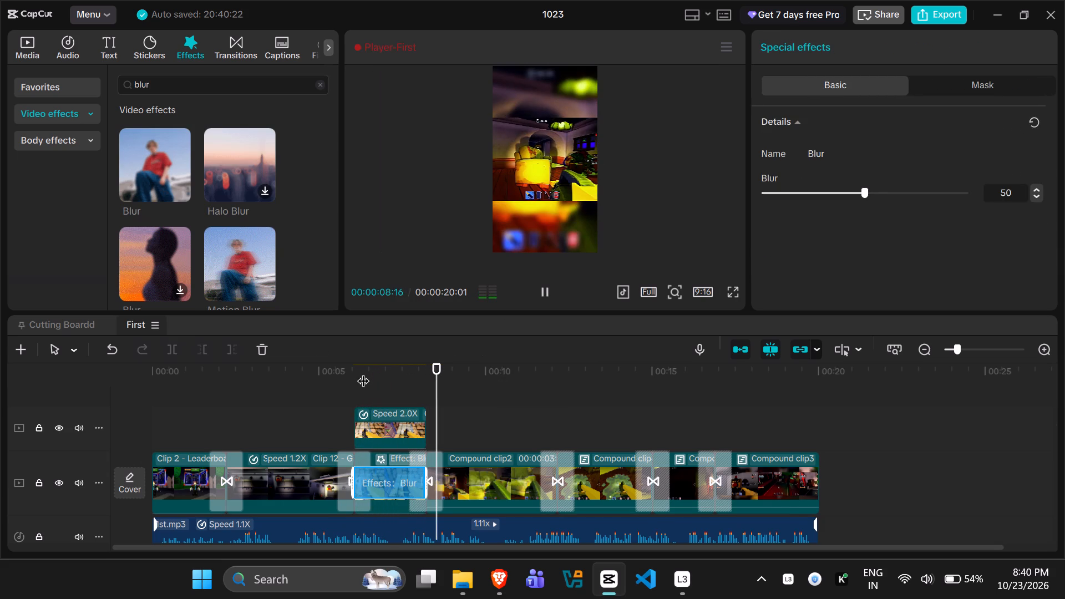
click(1039, 436)
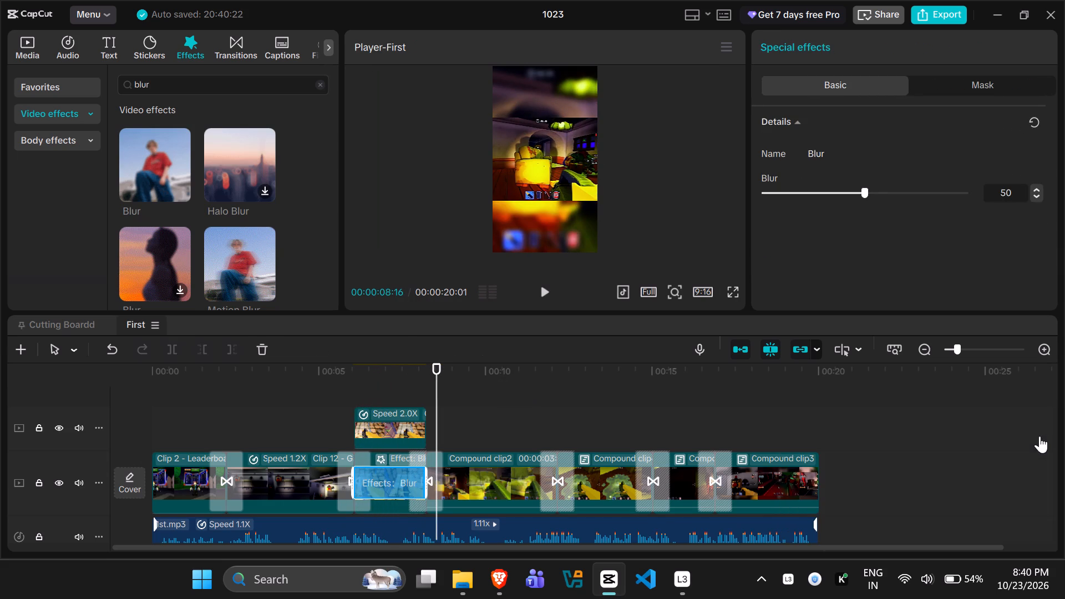
key(space)
click(534, 285)
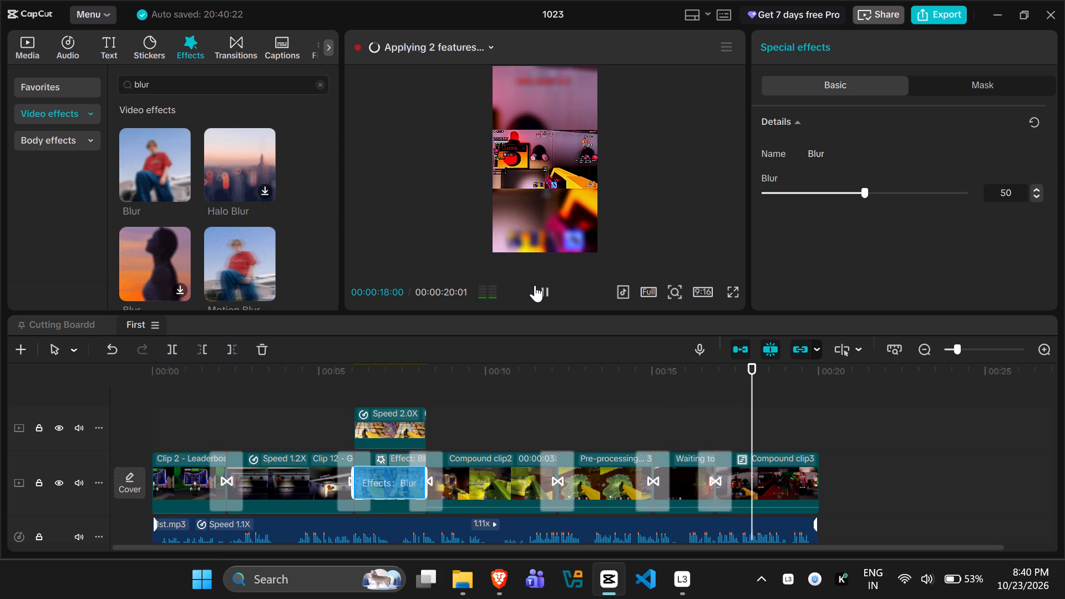
key(space)
Return the playhead to the start of the First timeline at 00:00:00:00.
scroll(226, 379, down, 3)
scroll(245, 465, down, 2)
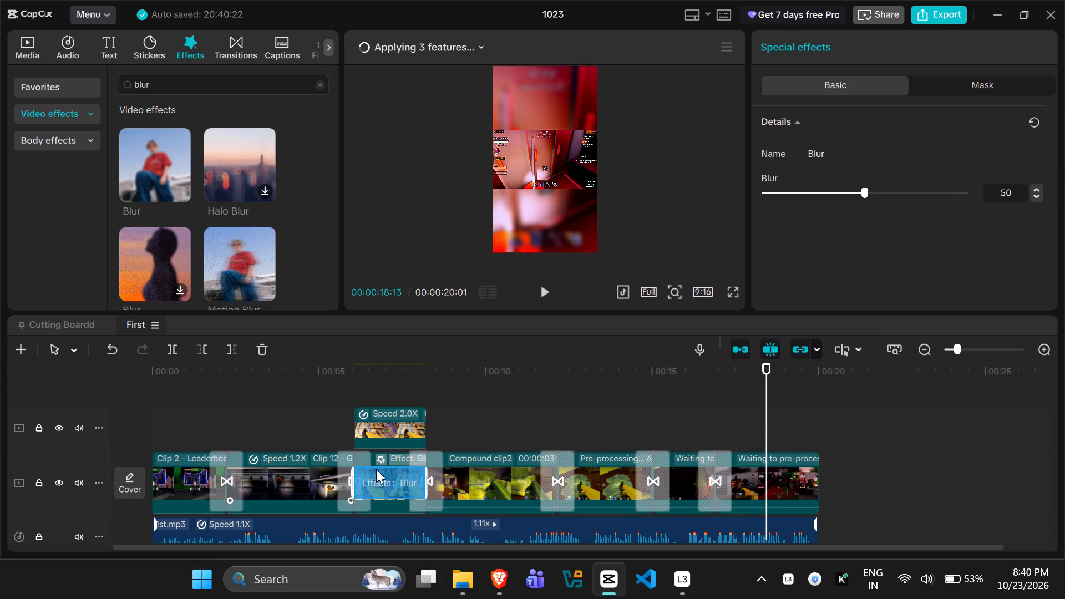
scroll(277, 508, up, 5)
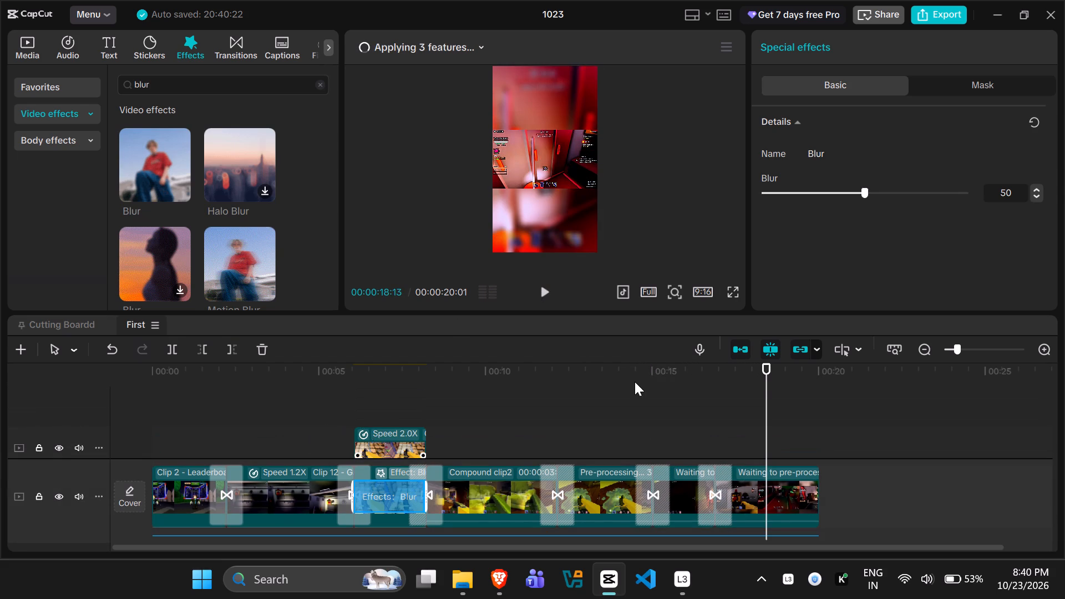
drag(768, 381, 0, 388)
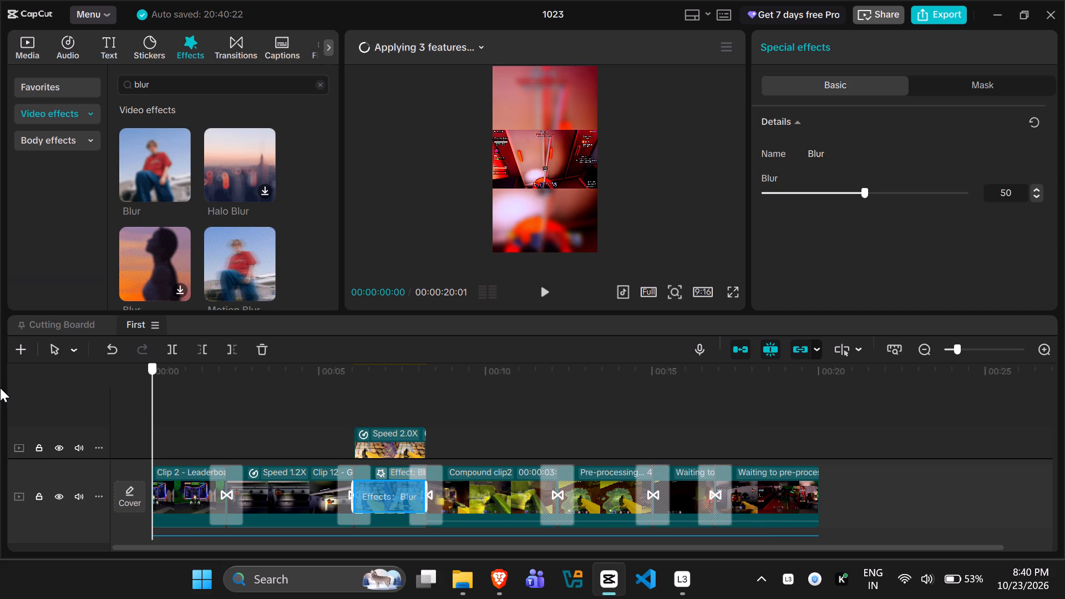
scroll(364, 447, down, 5)
scroll(246, 424, down, 5)
Import 7 Weeks & 3 Days from the bloxclips audio folder's Bg Music subfolder into the project media.
click(317, 88)
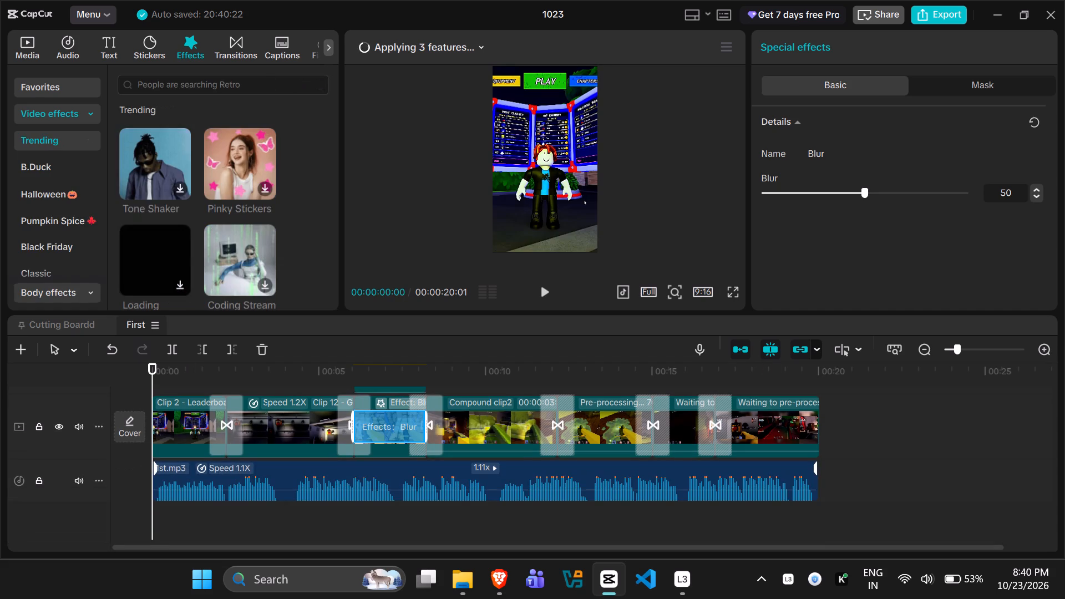
click(18, 55)
click(133, 93)
click(196, 124)
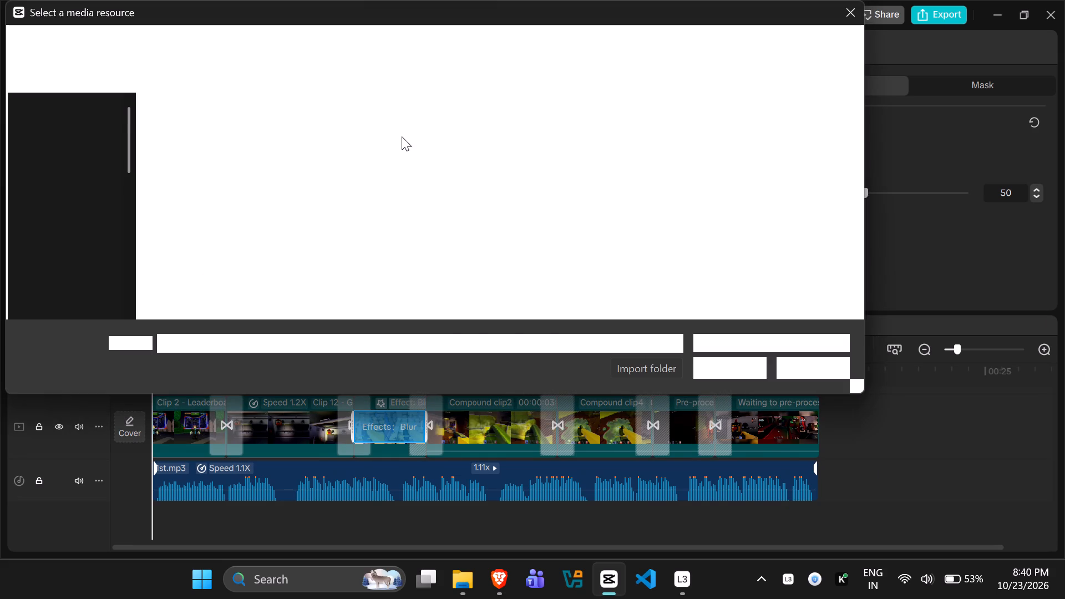
click(382, 51)
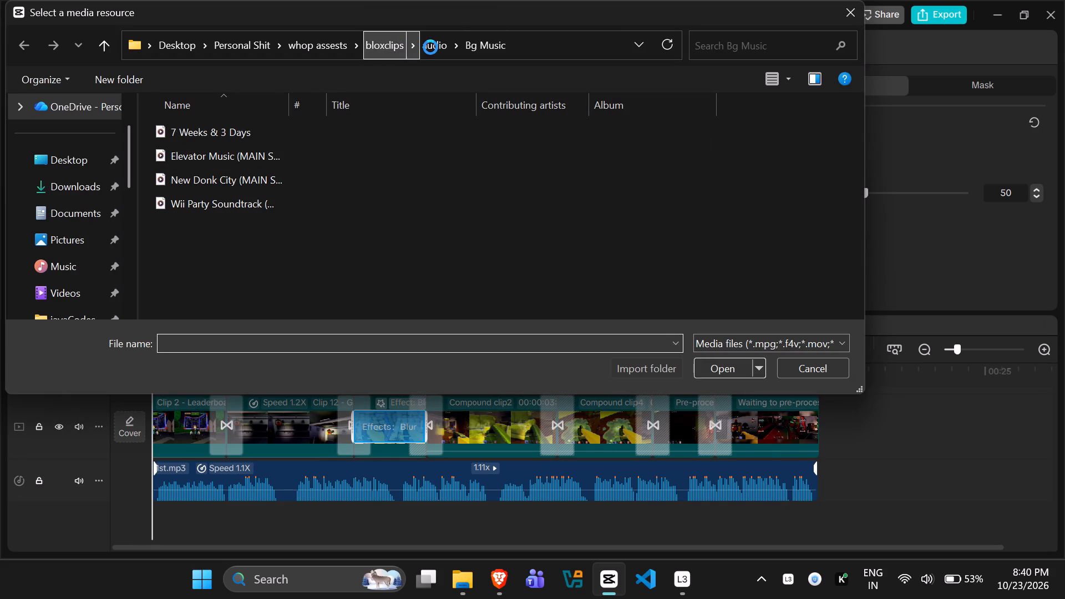
click(438, 48)
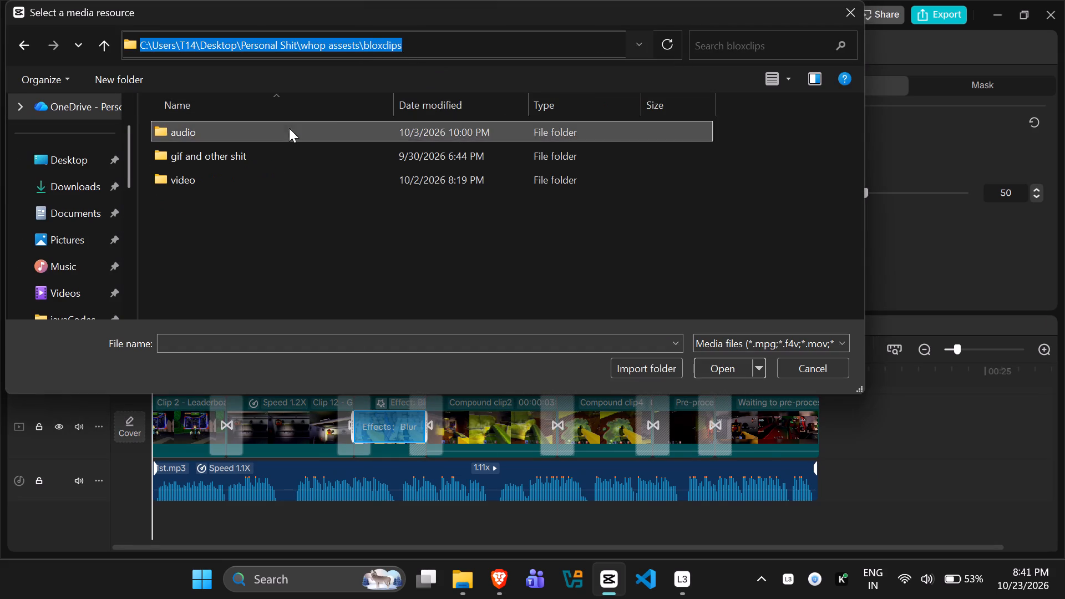
click(229, 222)
double_click(227, 134)
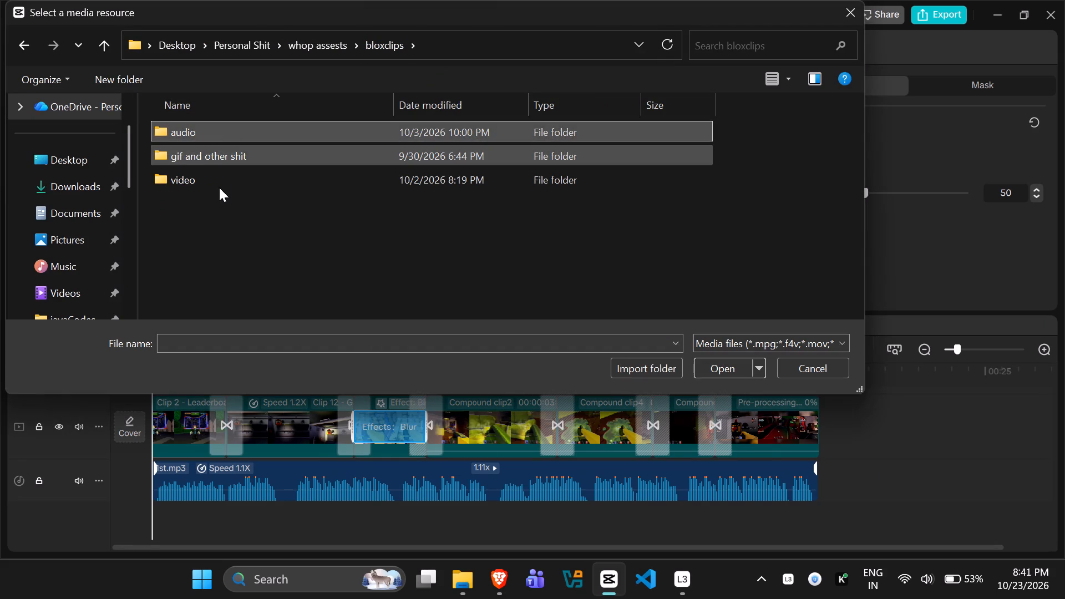
click(204, 149)
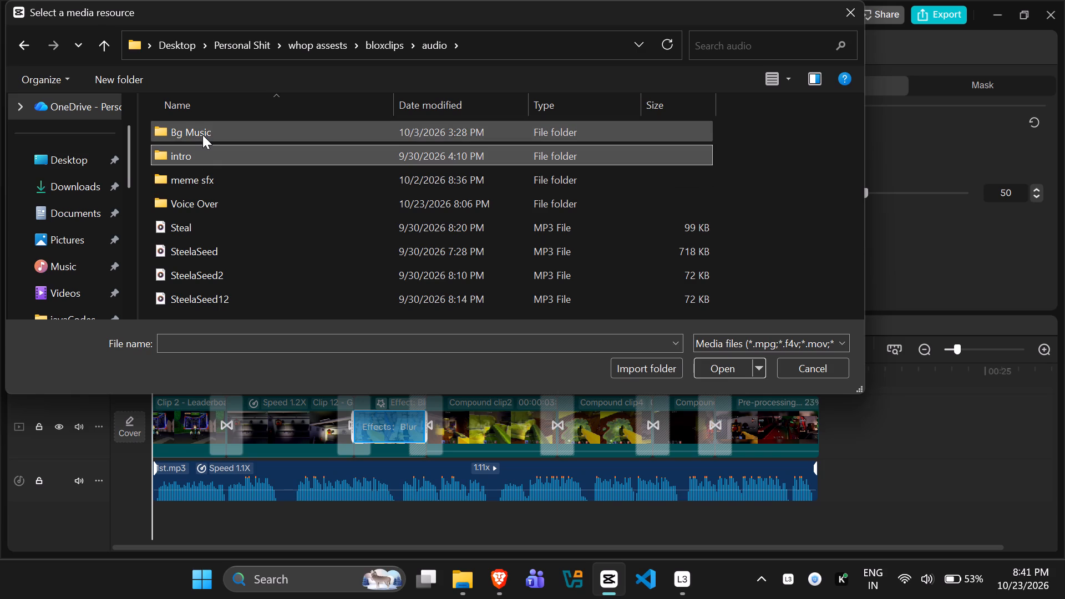
double_click(202, 135)
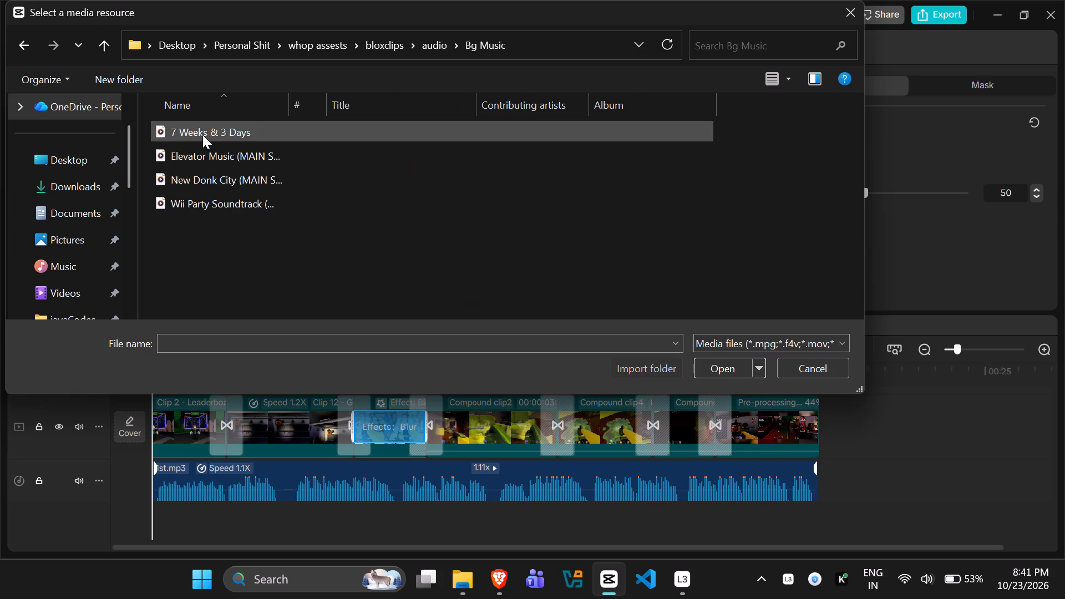
click(202, 135)
click(721, 368)
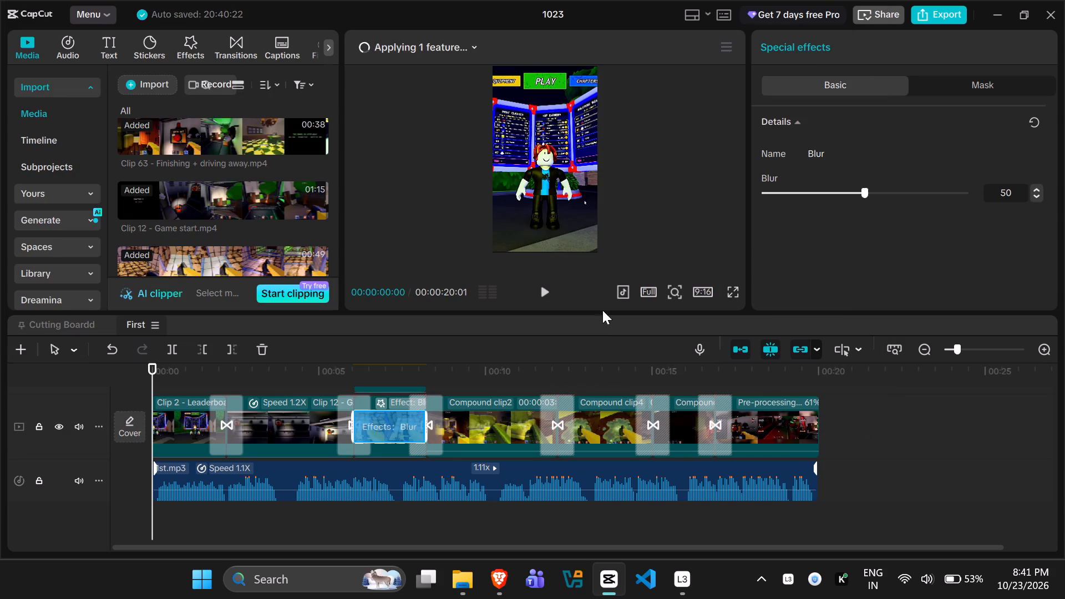
Place 7 Weeks & 3 Days.mp3 on a new audio track below the voice audio, starting at 00:00:00:00.
scroll(227, 254, down, 4)
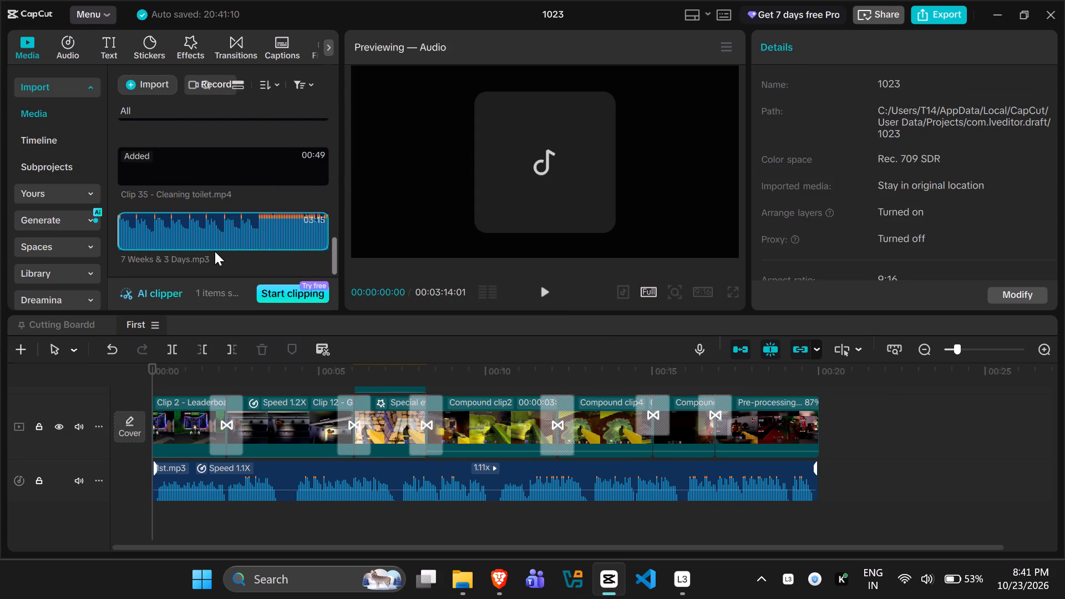
click(545, 285)
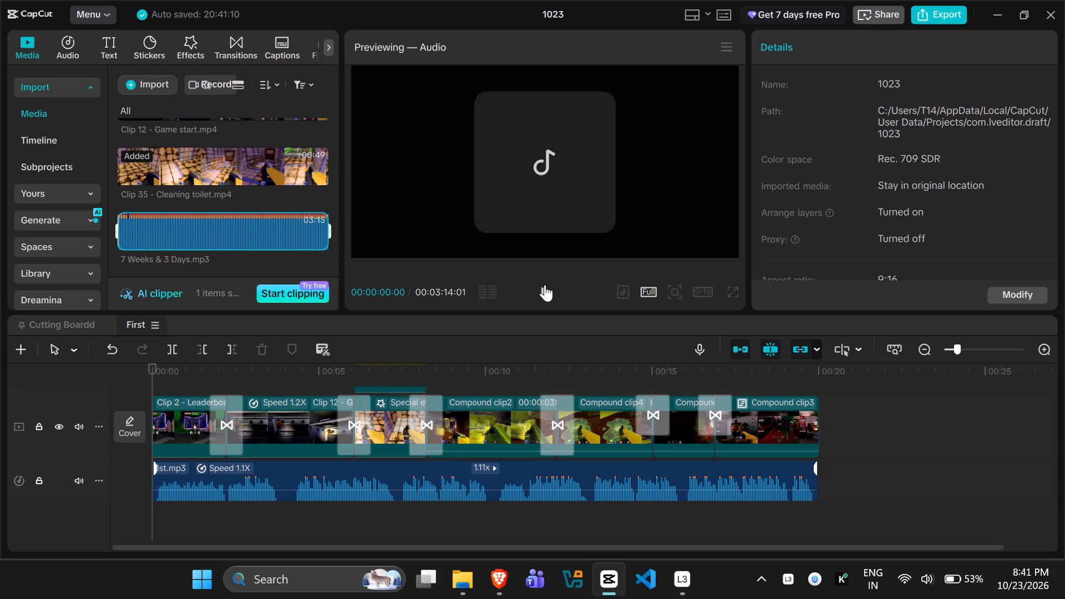
click(545, 285)
drag(155, 219, 233, 459)
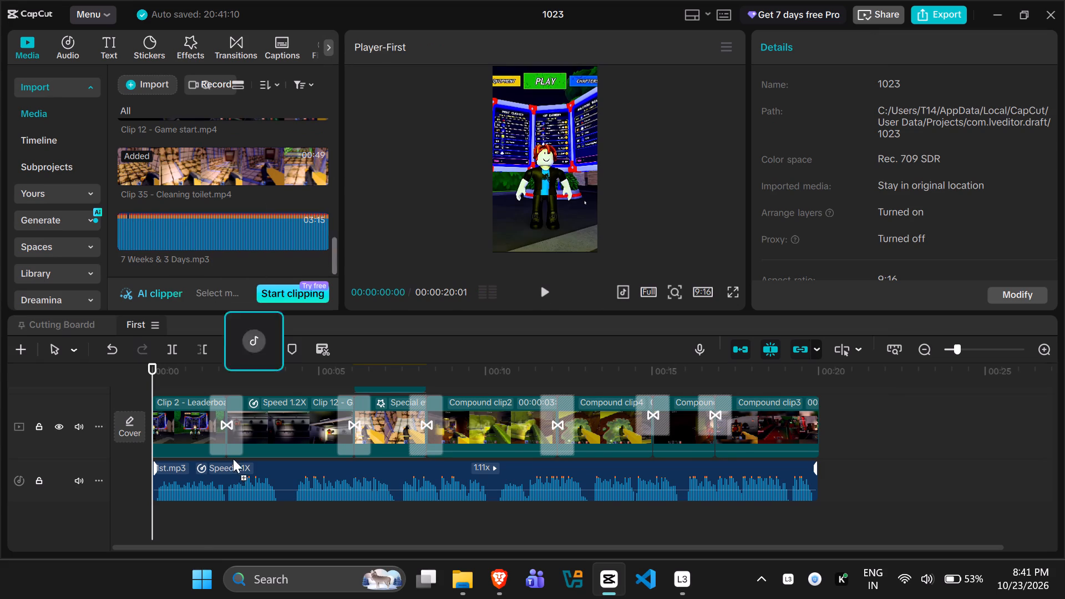
drag(233, 459, 144, 520)
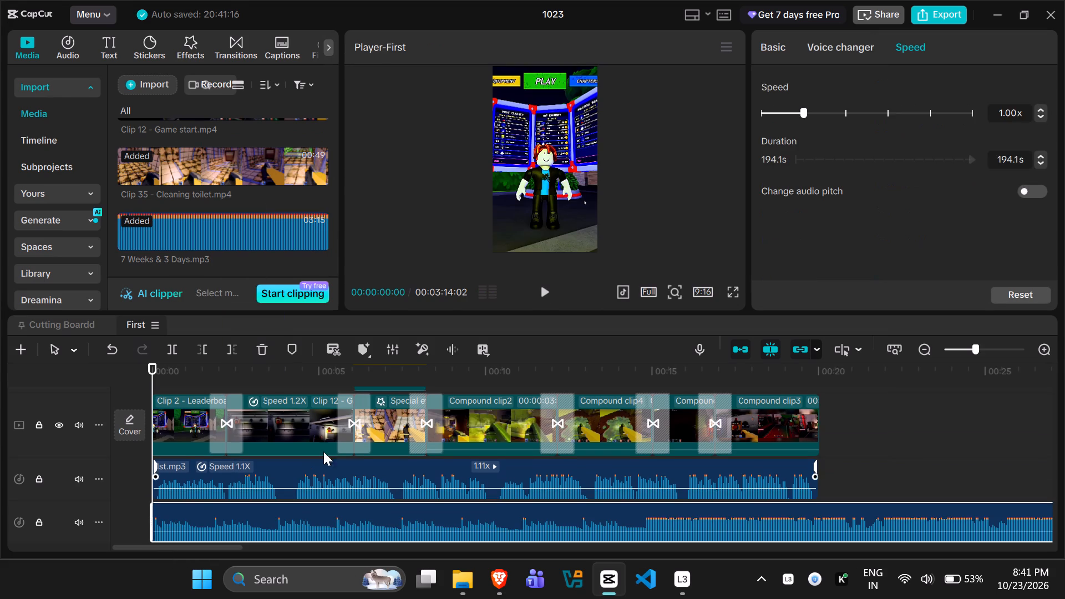
Lower the volume of the 7 Weeks & 3 Days.mp3 clip to -10.3 dB, balancing it against the voice audio during playback.
key(space)
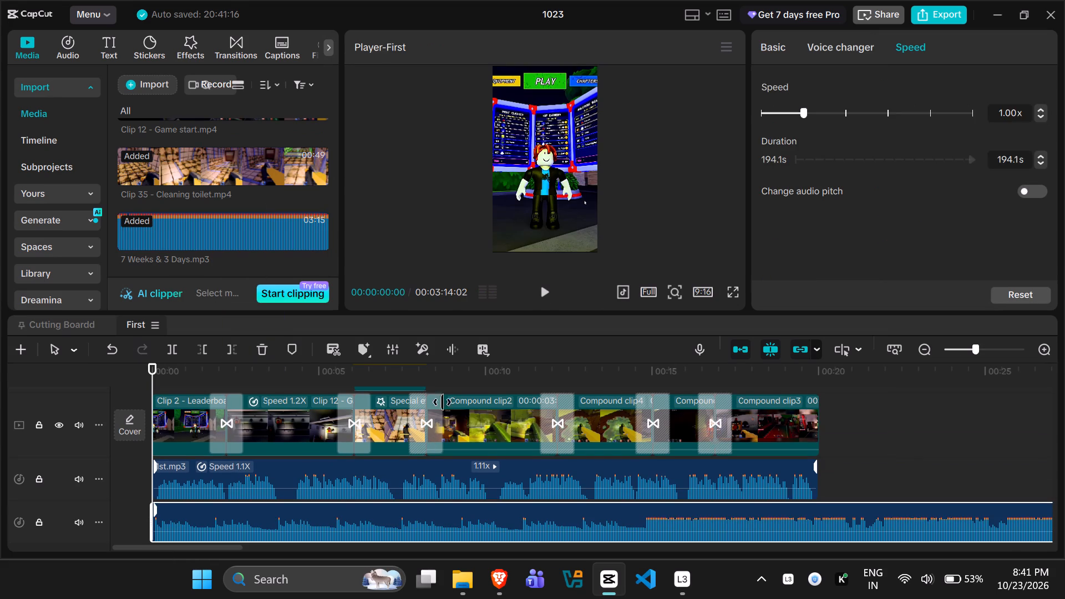
click(542, 288)
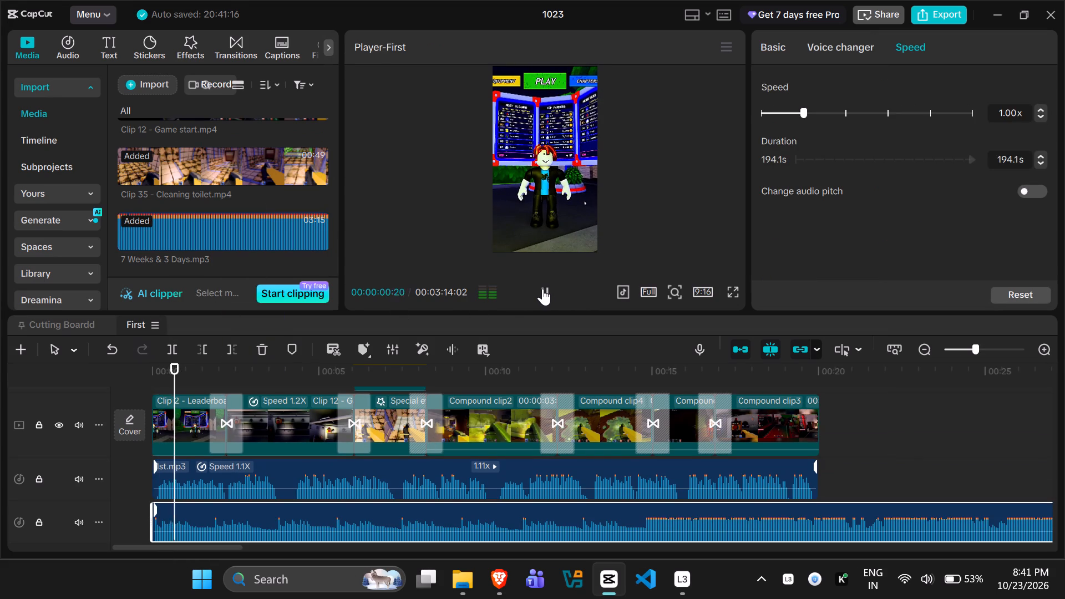
click(543, 287)
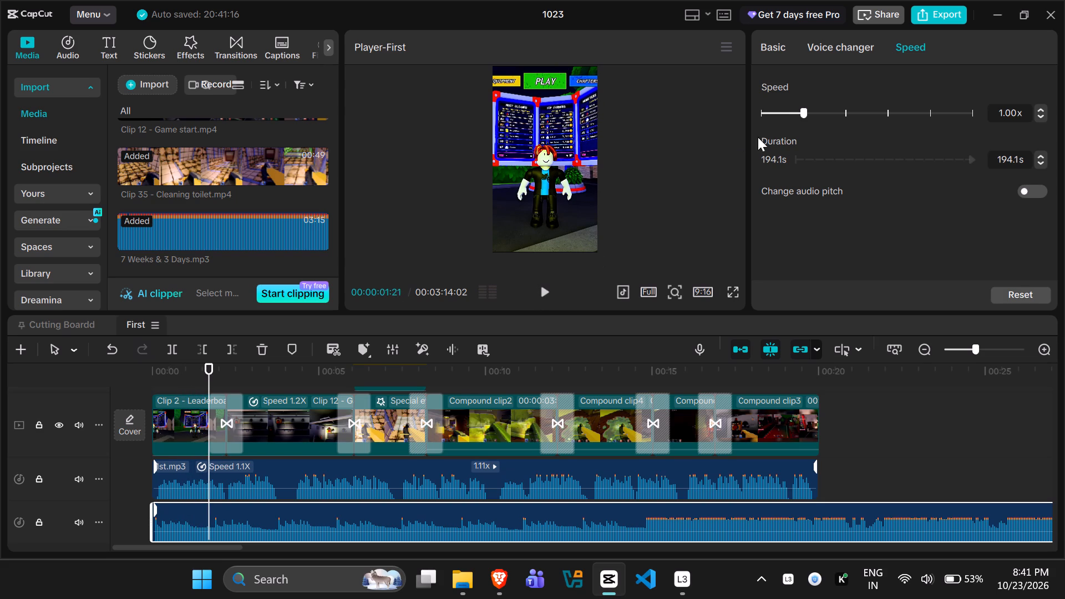
click(363, 532)
click(780, 47)
drag(890, 127, 883, 127)
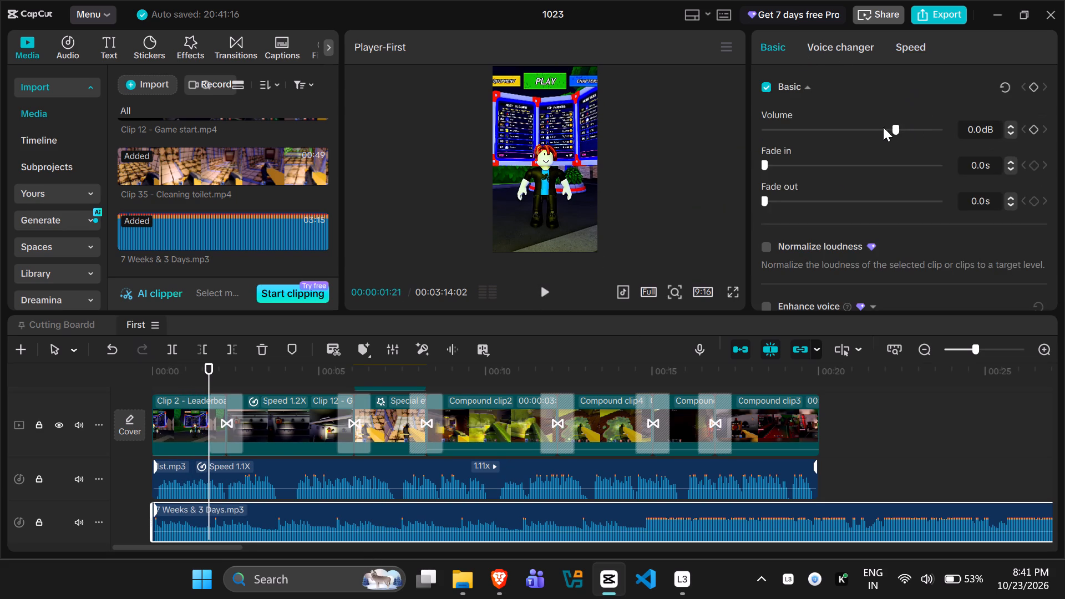
drag(883, 127, 873, 127)
key(space)
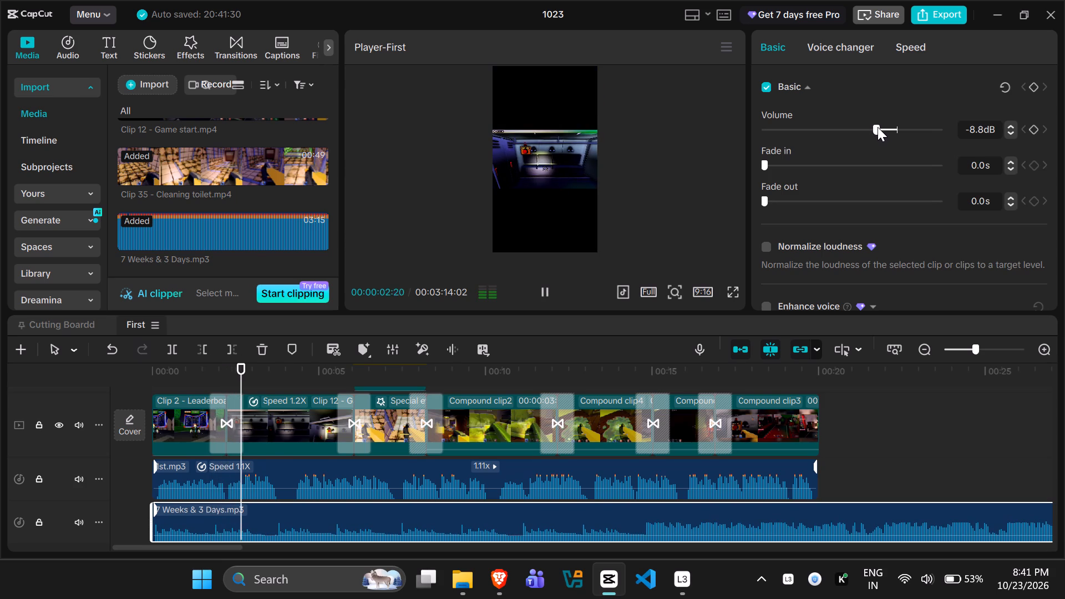
drag(877, 127, 869, 127)
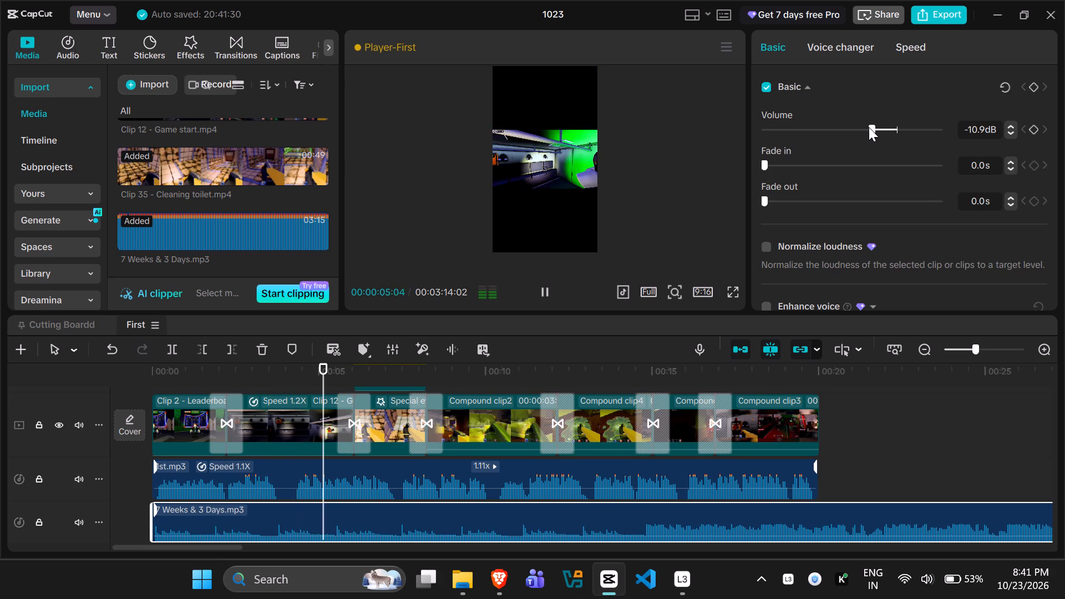
click(1008, 124)
double_click(1009, 125)
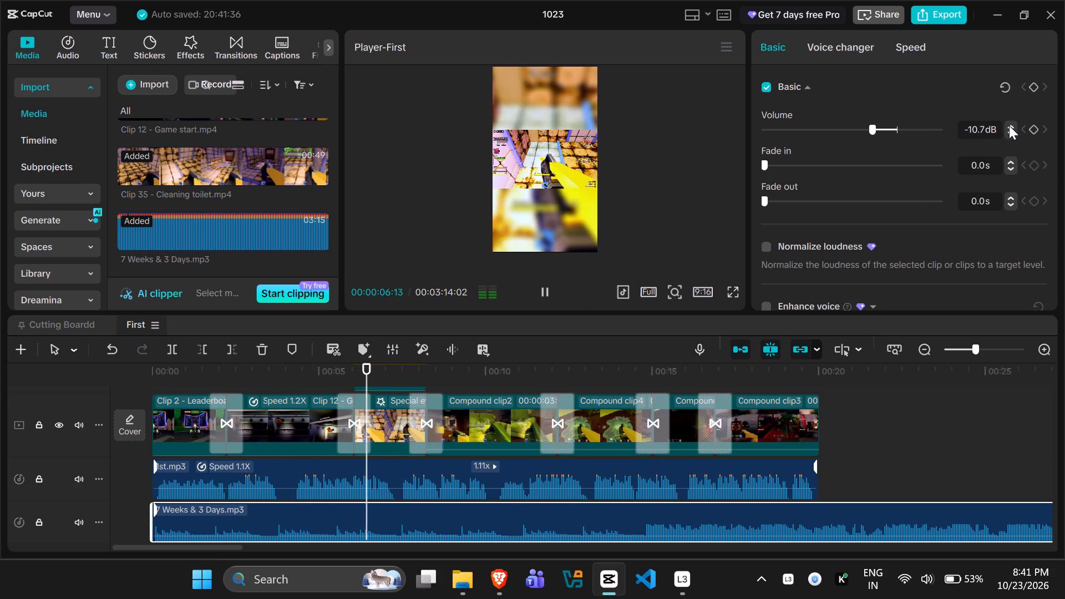
double_click(1009, 125)
click(1009, 125)
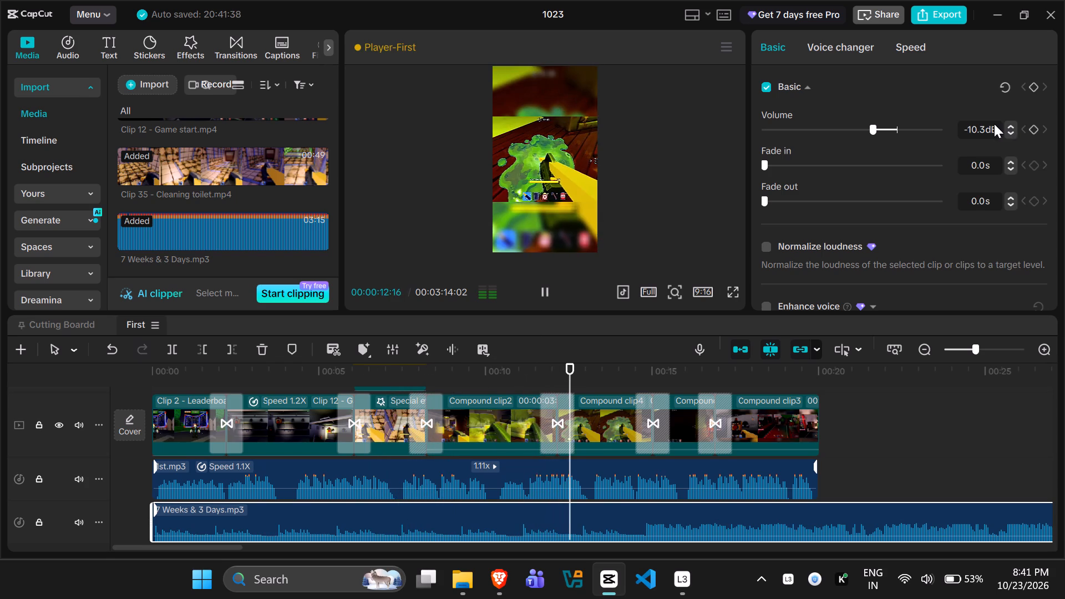
click(547, 286)
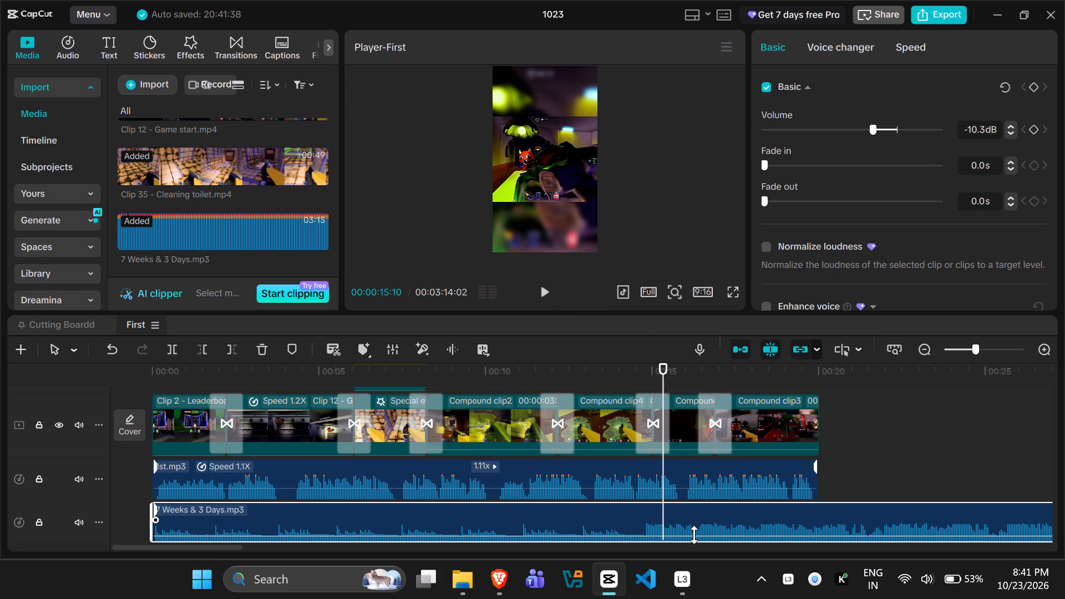
Trim the 7 Weeks & 3 Days.mp3 clip at 00:00:14:26, deleting everything after that point.
drag(665, 369, 647, 369)
click(653, 520)
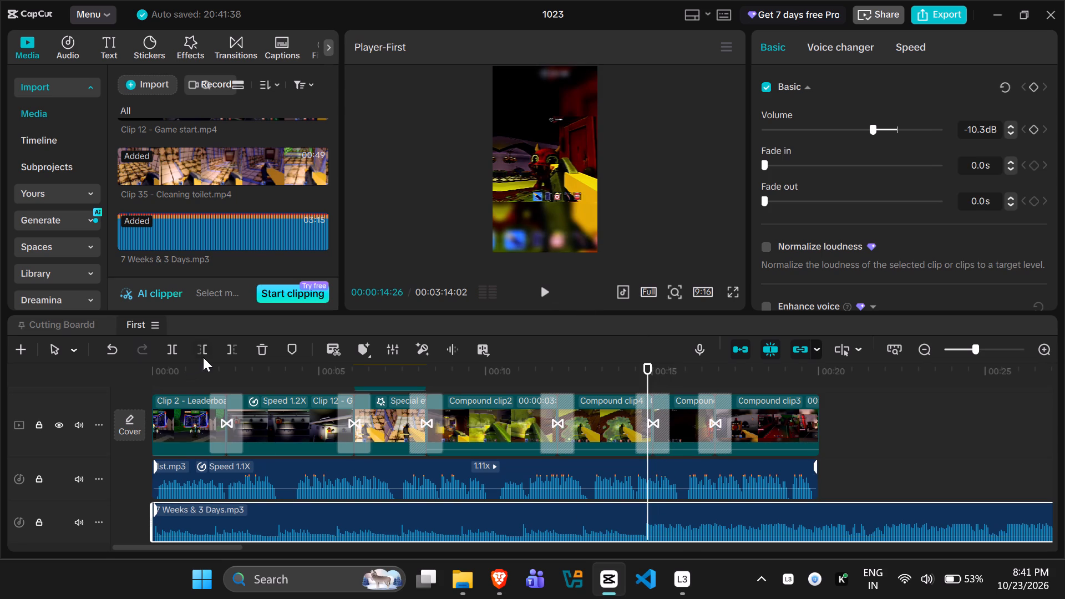
click(222, 348)
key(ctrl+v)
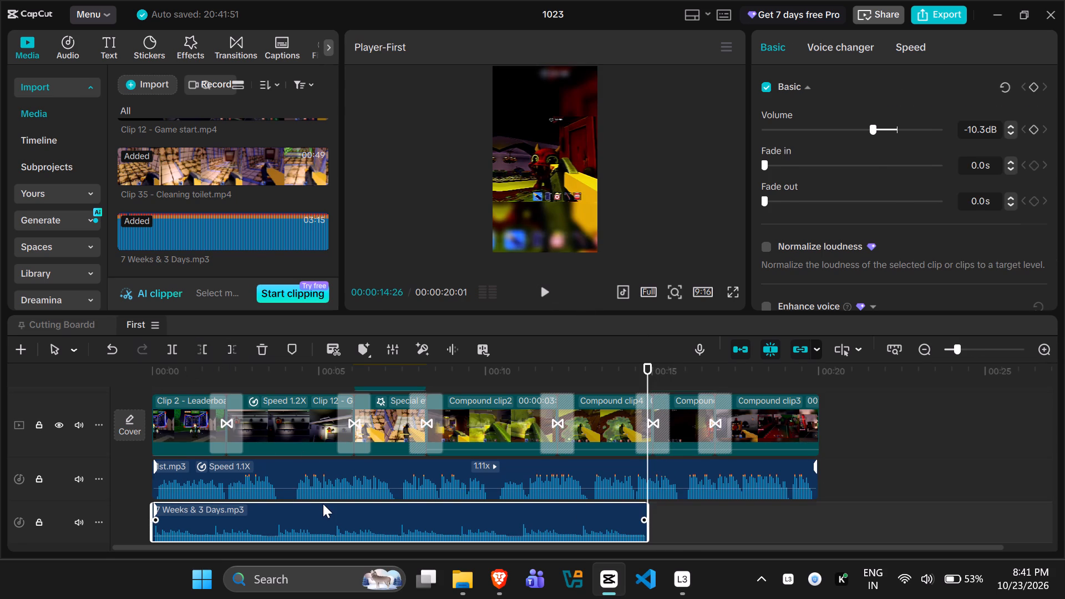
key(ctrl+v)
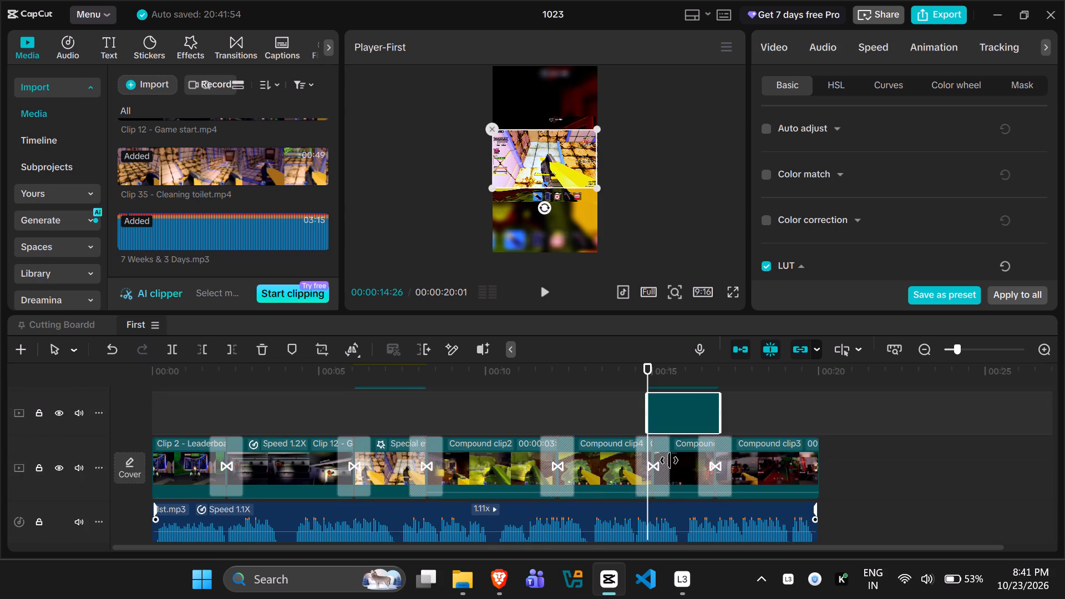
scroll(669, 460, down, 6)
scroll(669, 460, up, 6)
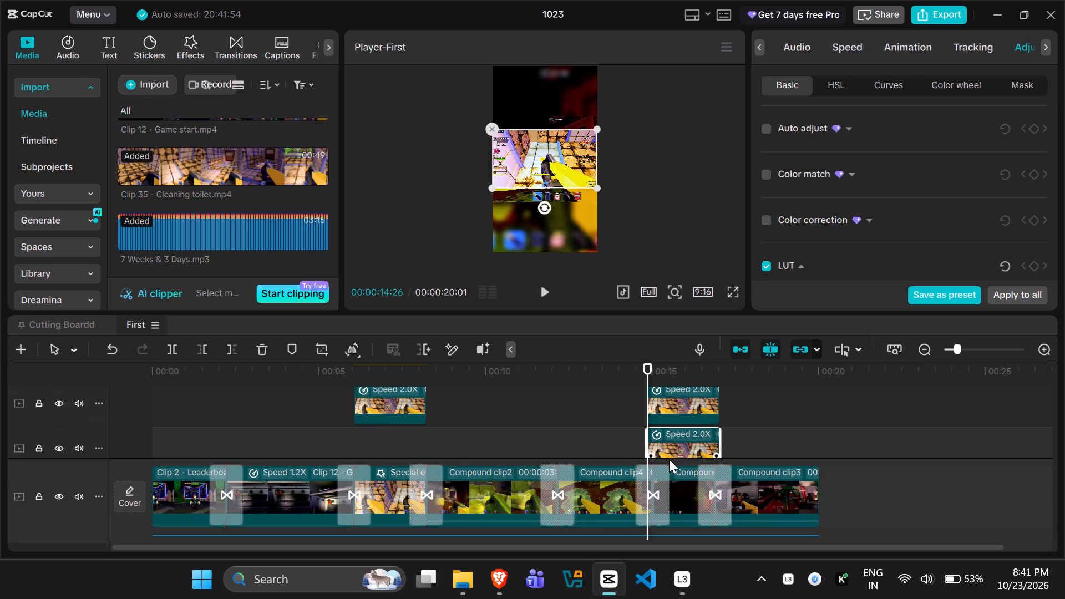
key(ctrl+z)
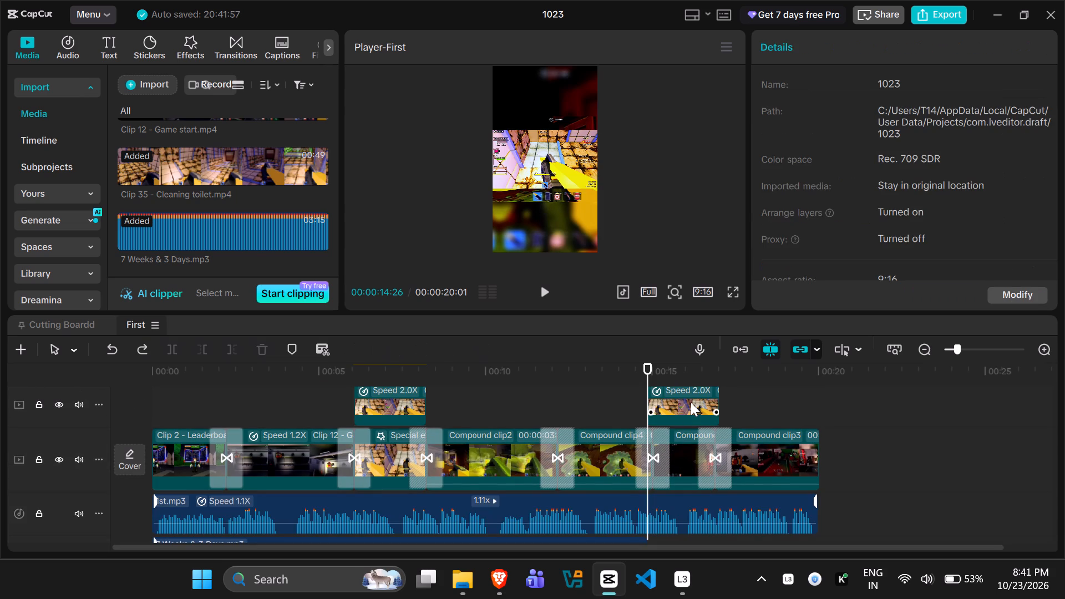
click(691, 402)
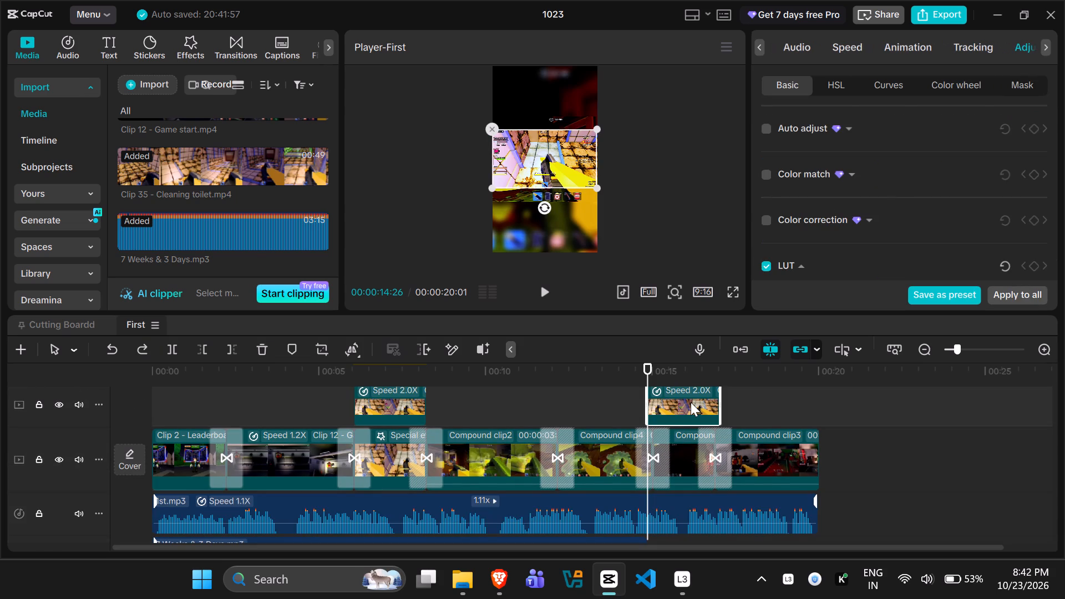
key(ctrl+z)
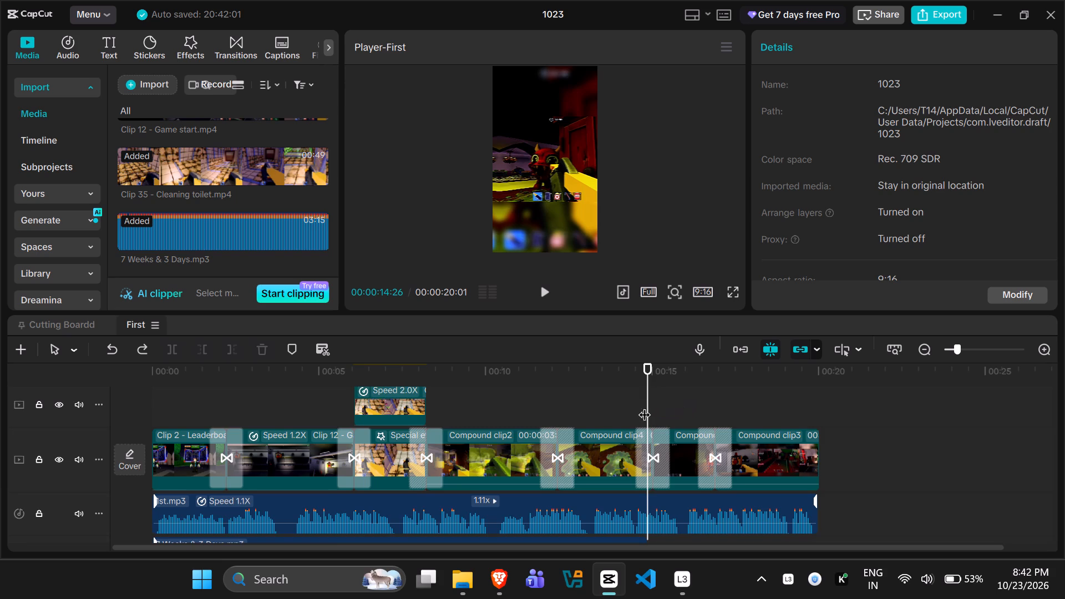
Duplicate the trimmed 7 Weeks & 3 Days.mp3 clip directly after itself on the same track, starting at 00:00:14:26.
scroll(643, 410, down, 3)
click(534, 503)
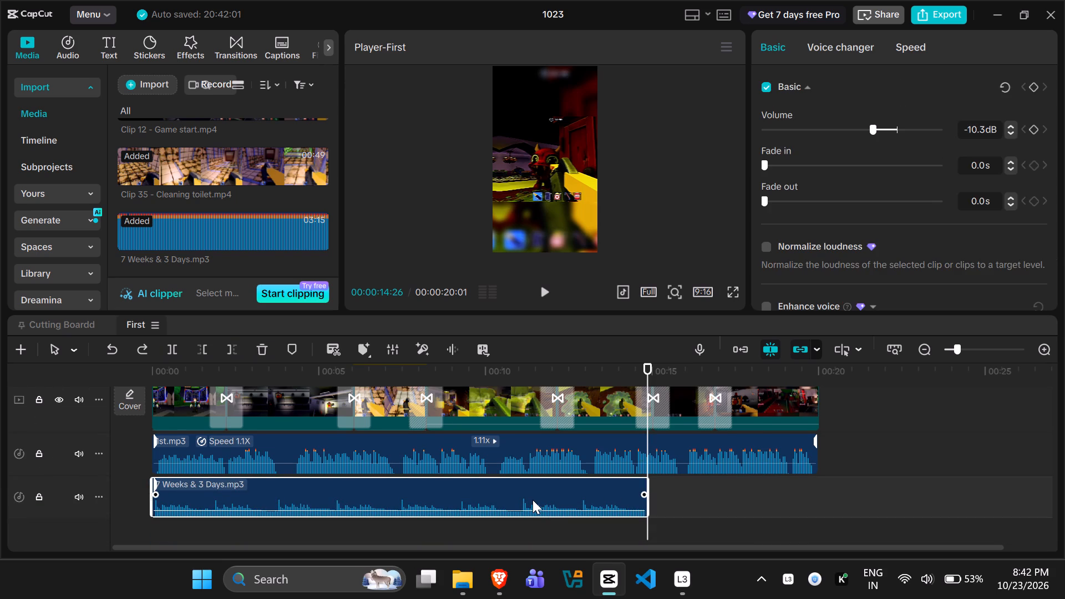
key(ctrl+c)
key(ctrl+v)
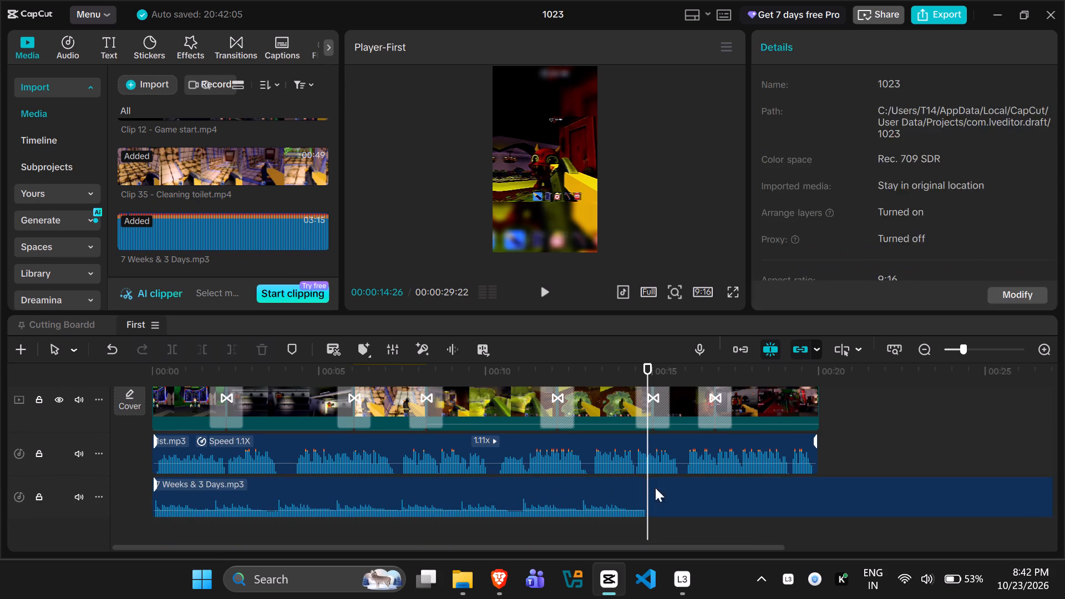
Trim the second 7 Weeks & 3 Days.mp3 clip at 00:00:20:00, deleting the part that extends past the video.
drag(647, 365, 793, 368)
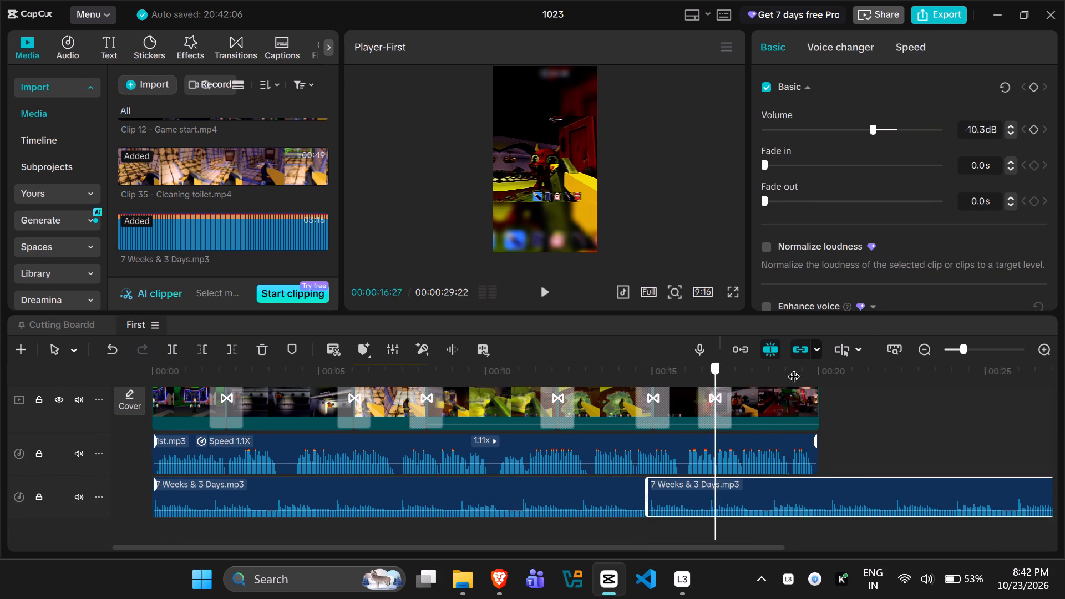
drag(793, 368, 814, 370)
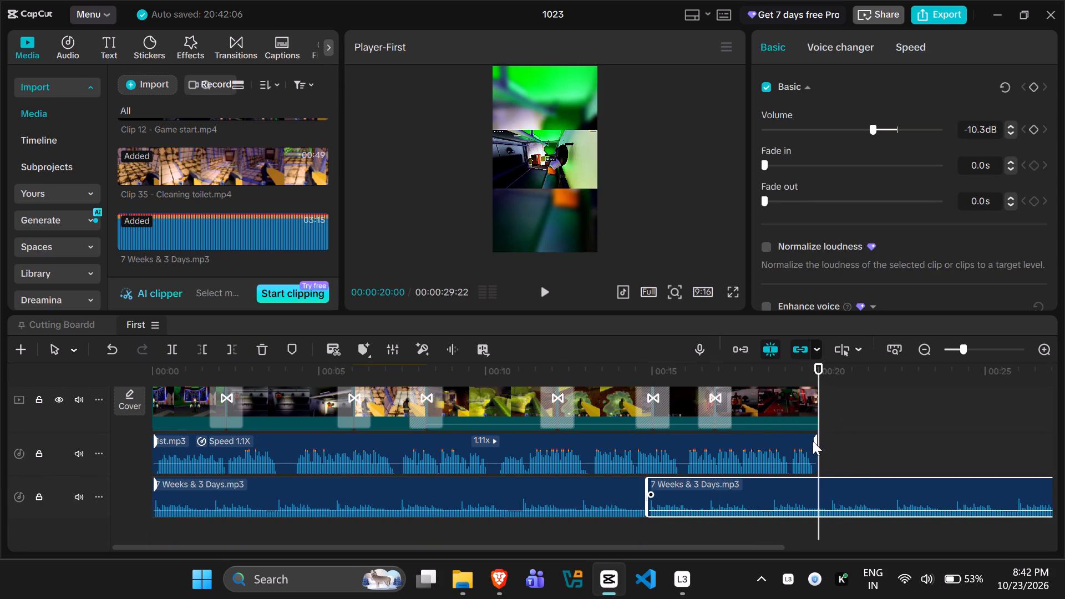
click(227, 349)
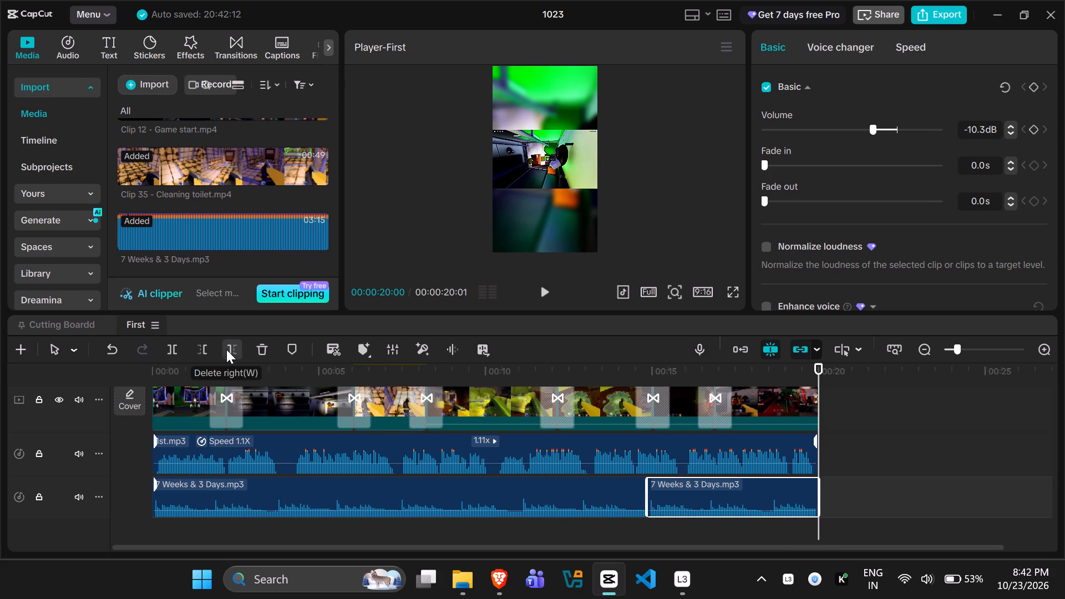
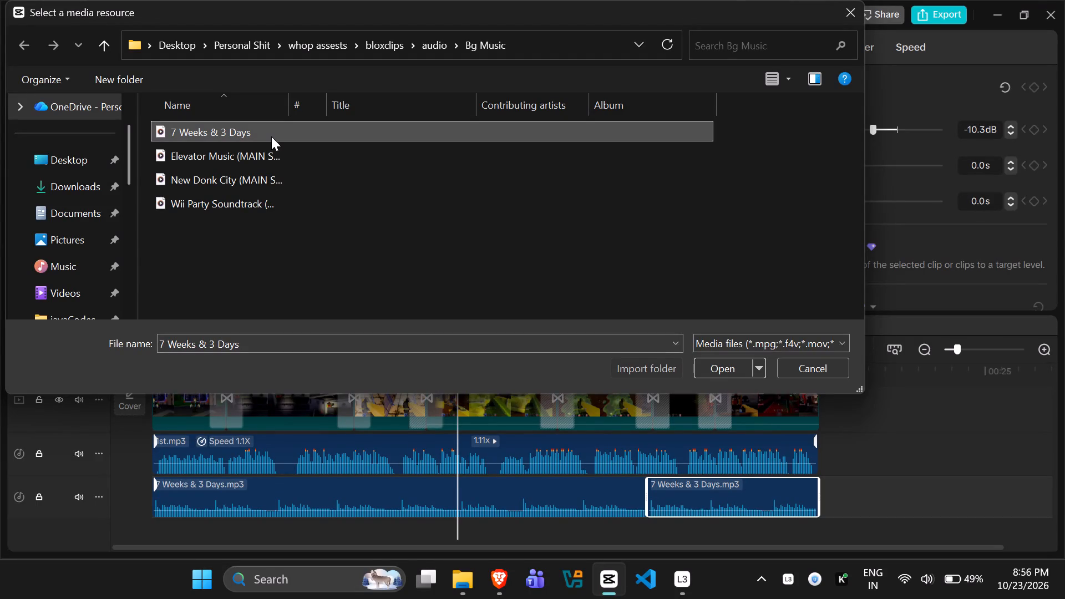
Import all sound effects from the audio folder's meme sfx > New Editing assets > I used them subfolder.
click(282, 179)
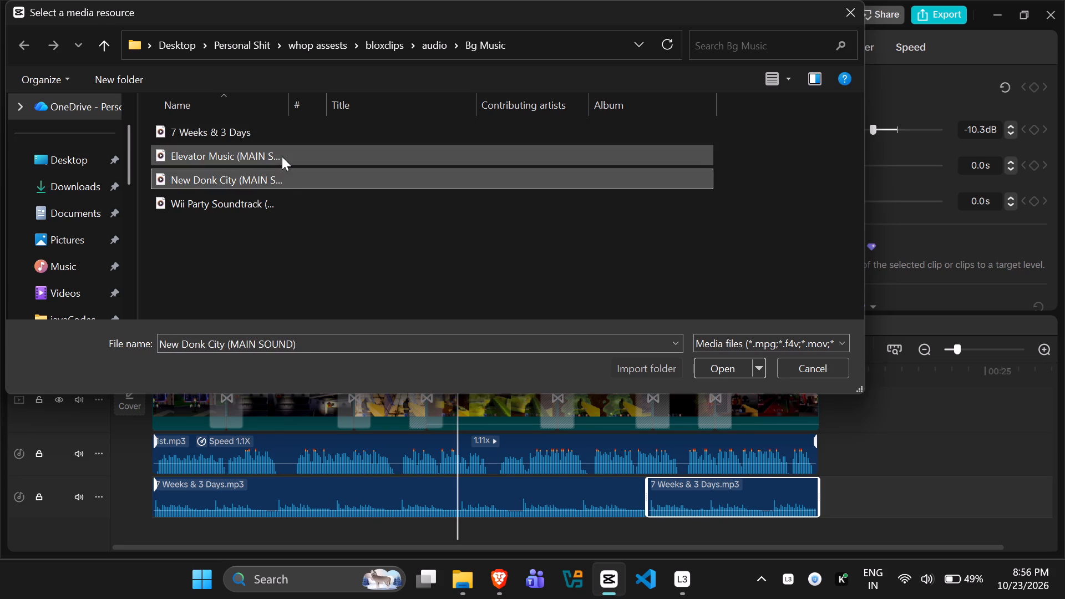
click(282, 156)
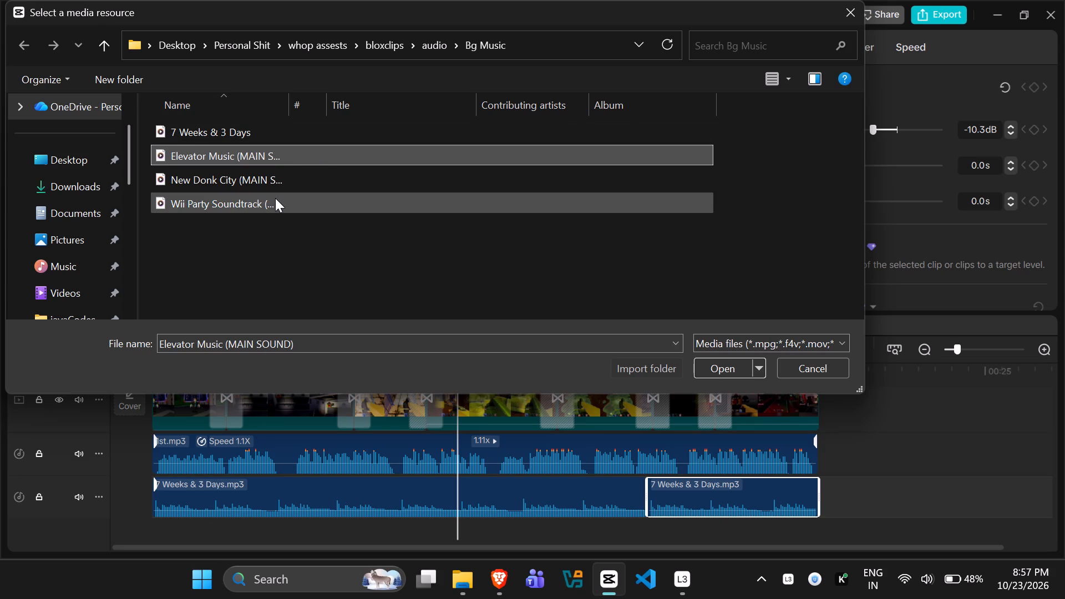
click(439, 42)
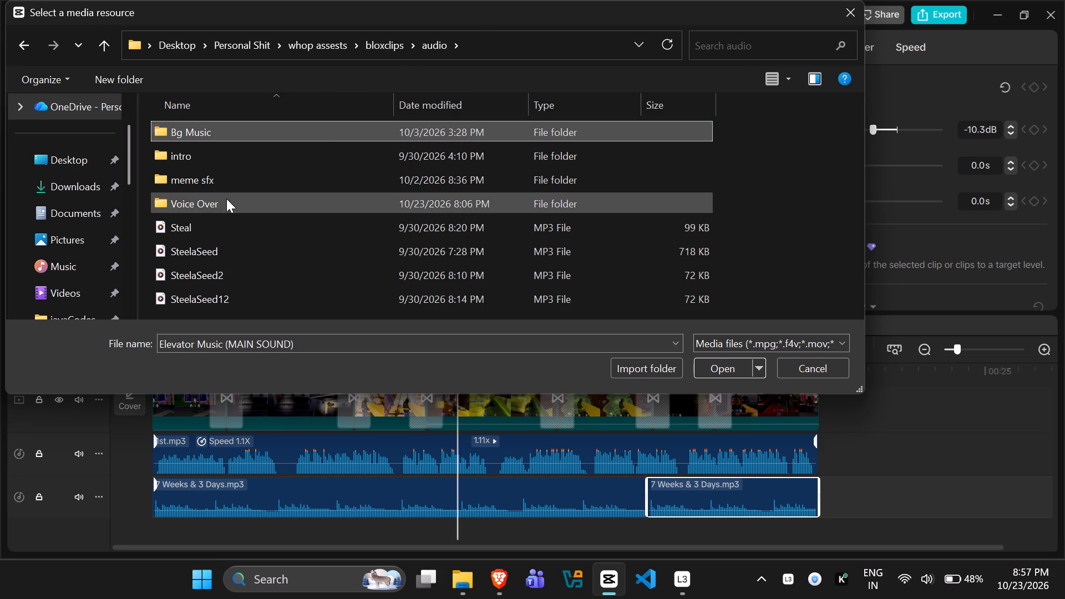
click(226, 199)
double_click(227, 179)
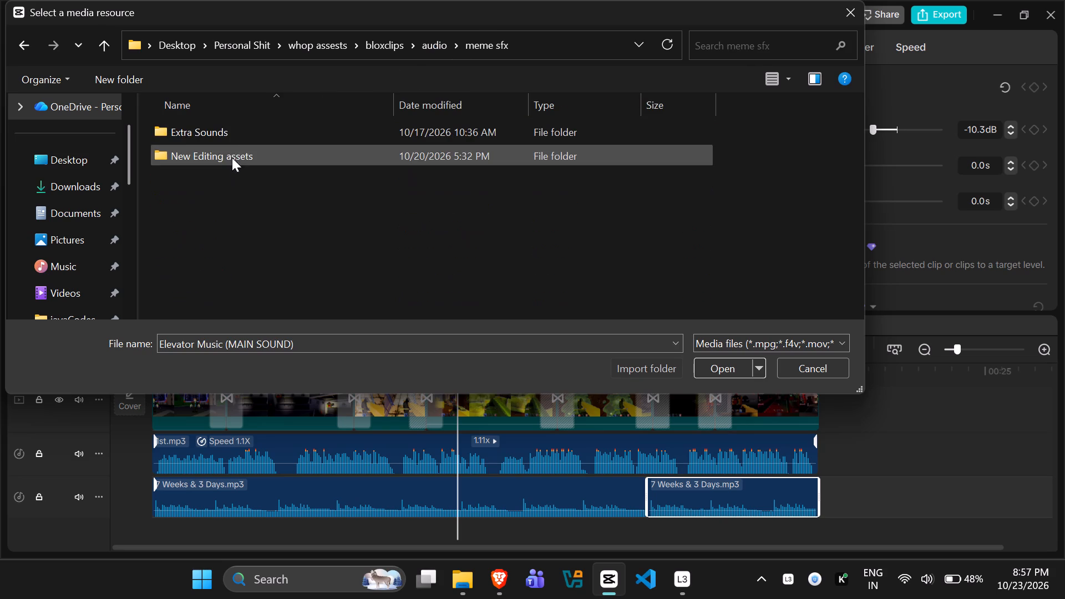
double_click(242, 153)
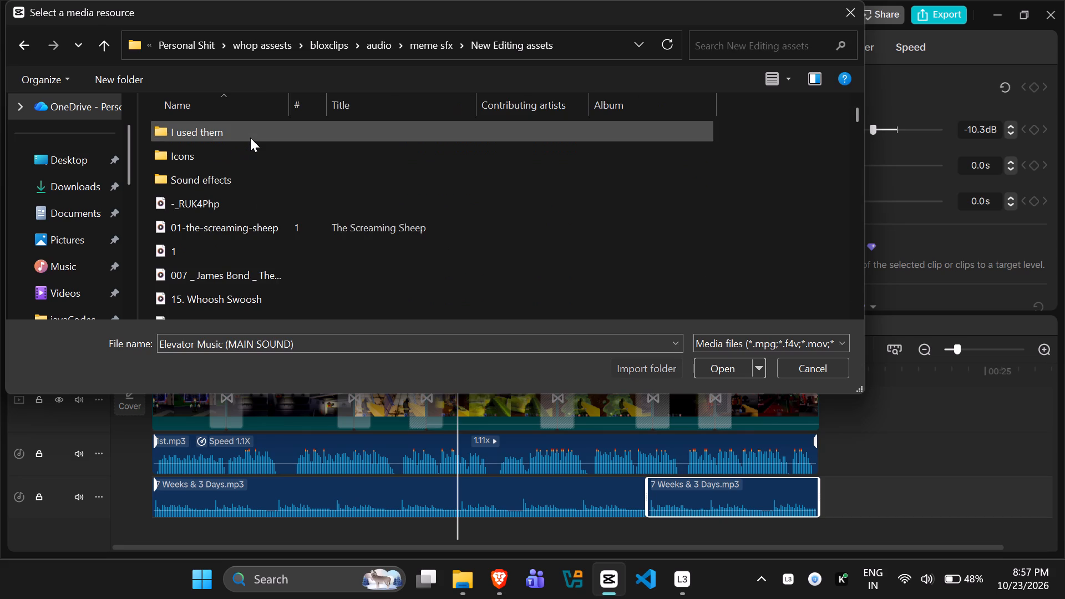
double_click(250, 138)
scroll(258, 160, down, 6)
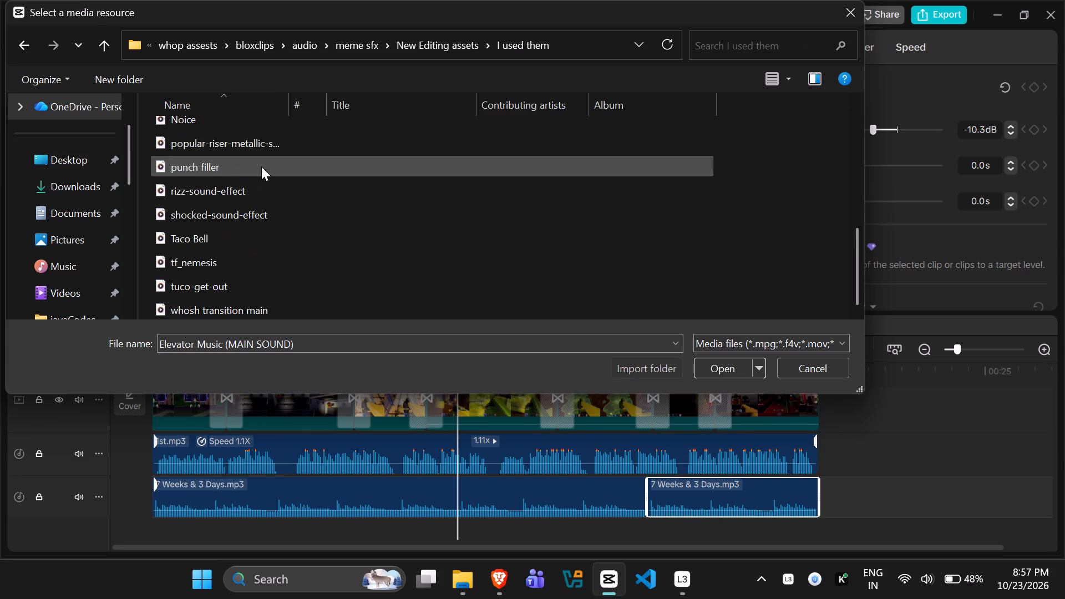
scroll(261, 171, down, 10)
key(ctrl+a)
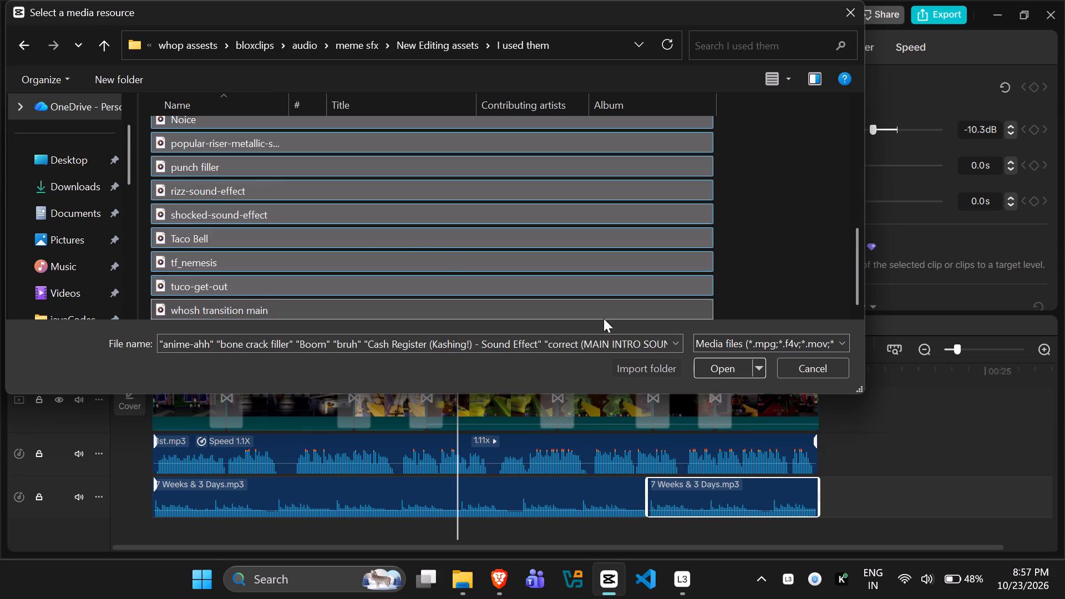
click(734, 365)
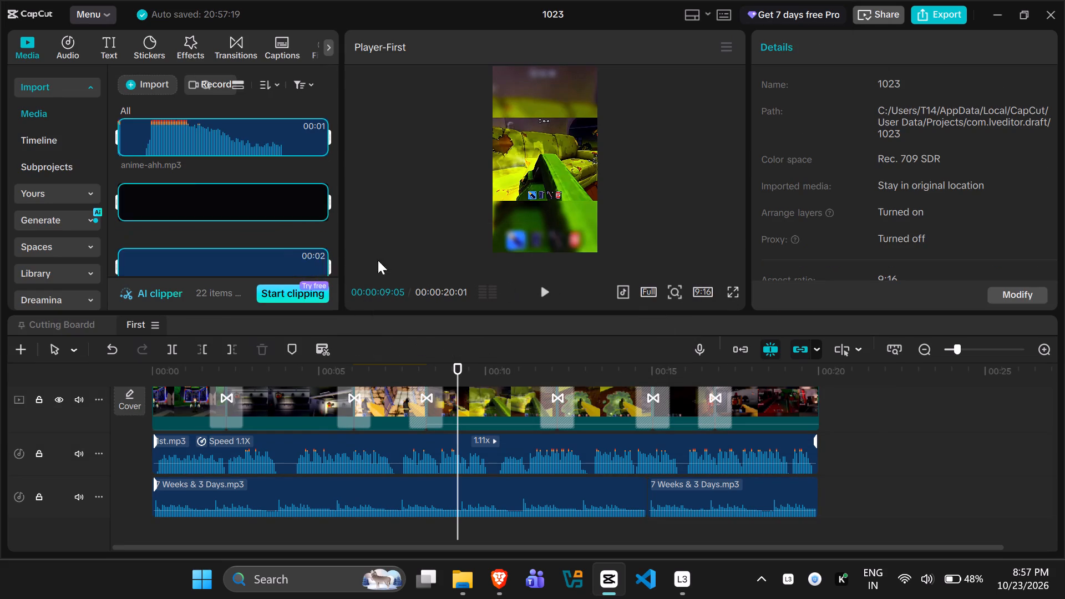
Add popular-riser-metallic-sound-effect.mp3 on a new audio track below the background music, starting at the beginning of the timeline.
scroll(248, 233, down, 14)
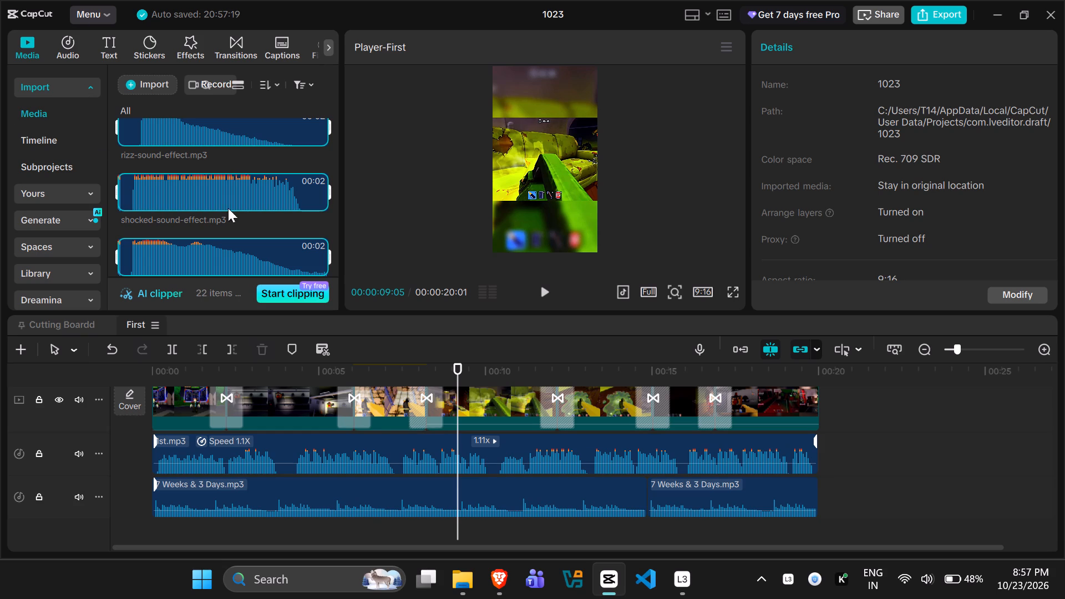
scroll(234, 212, down, 6)
scroll(231, 218, up, 1)
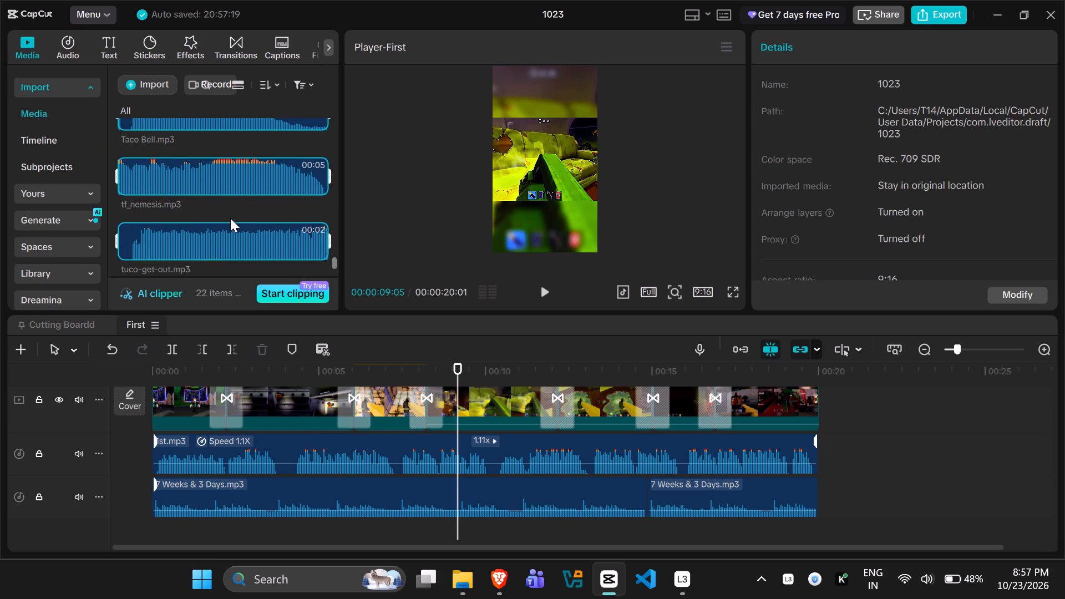
scroll(230, 218, up, 5)
drag(229, 220, 158, 191)
scroll(186, 473, down, 3)
click(179, 201)
drag(185, 222, 193, 244)
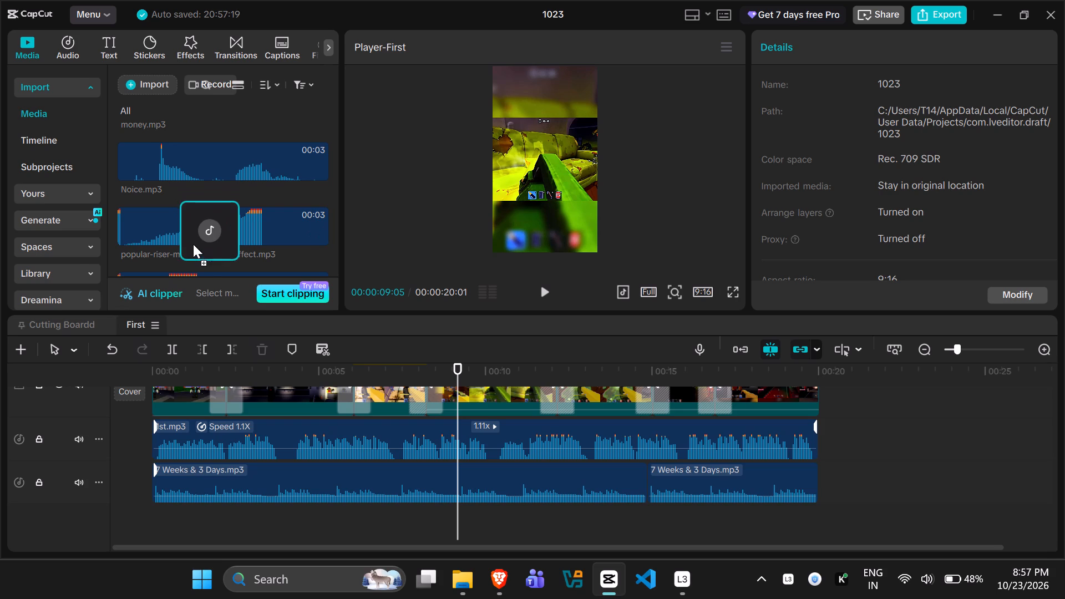
drag(193, 244, 155, 522)
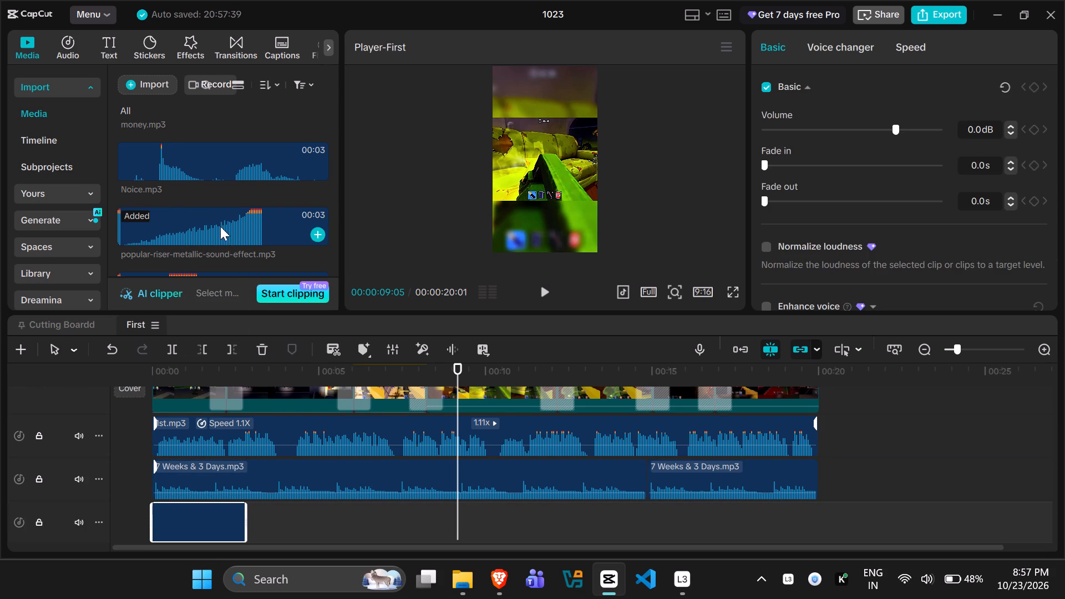
Delete the Joyful Avatar with Magical Pet Crowd.png image from the imported media.
scroll(220, 226, up, 5)
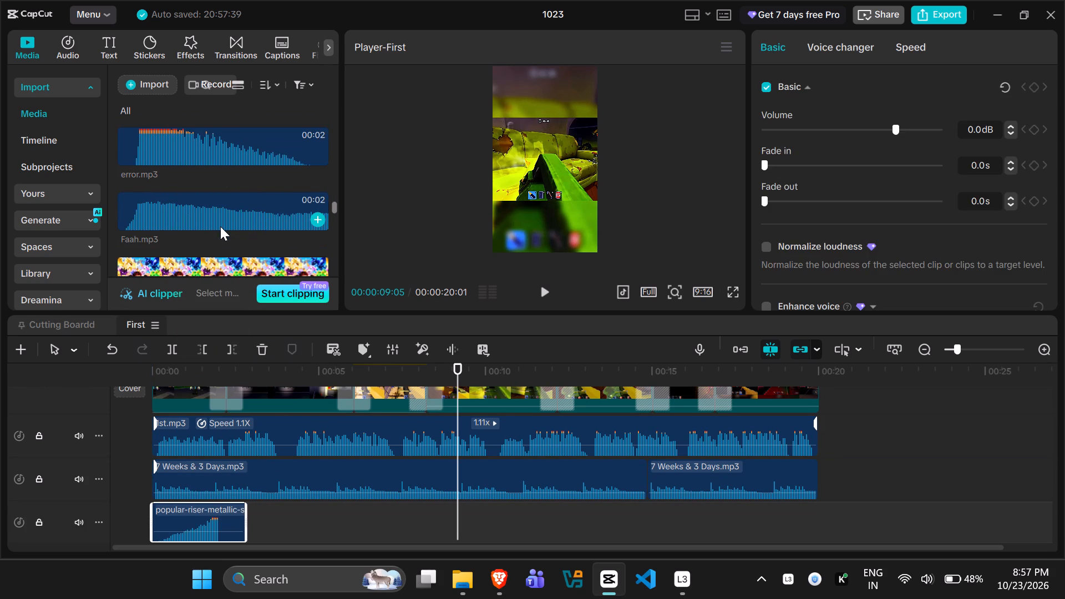
scroll(220, 226, down, 1)
click(225, 202)
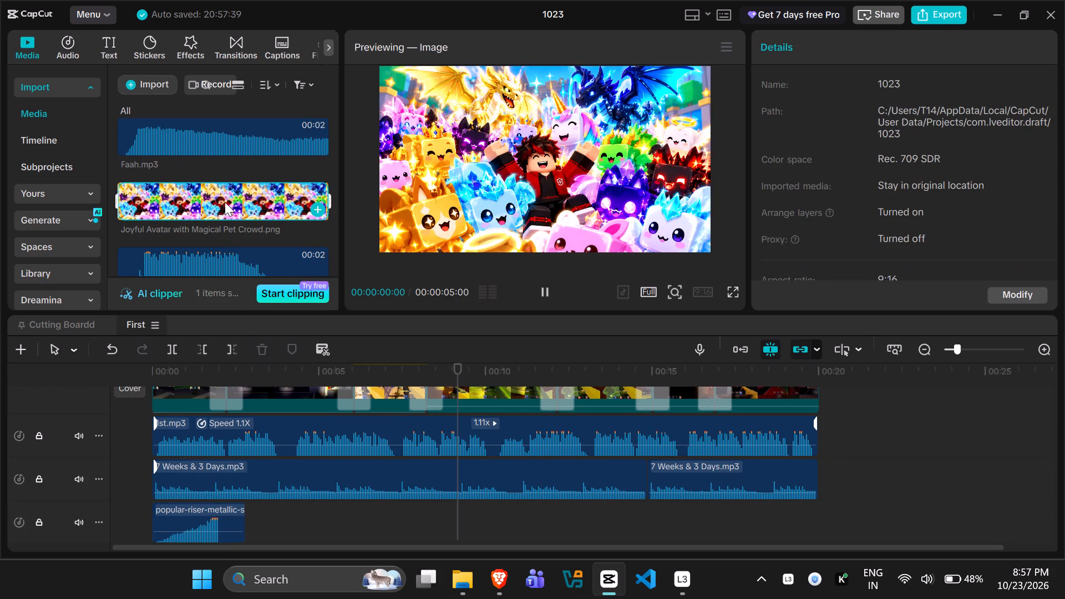
key(Delete)
Add correct (MAIN INTRO SOUND).mp3 on a new audio track below the riser, starting at the beginning of the timeline.
scroll(225, 202, up, 4)
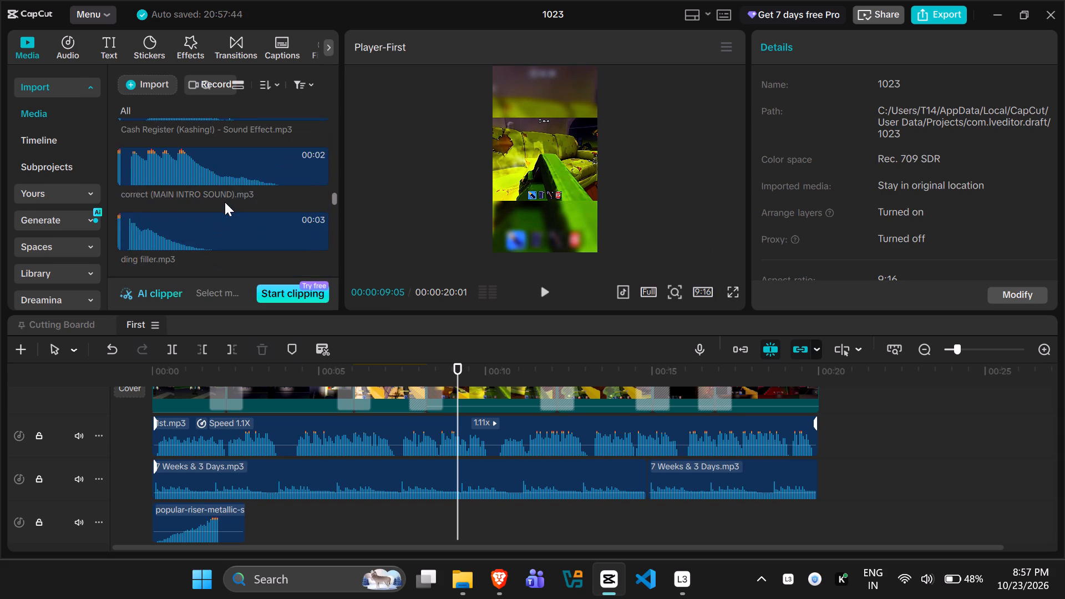
scroll(225, 202, up, 5)
scroll(225, 202, down, 1)
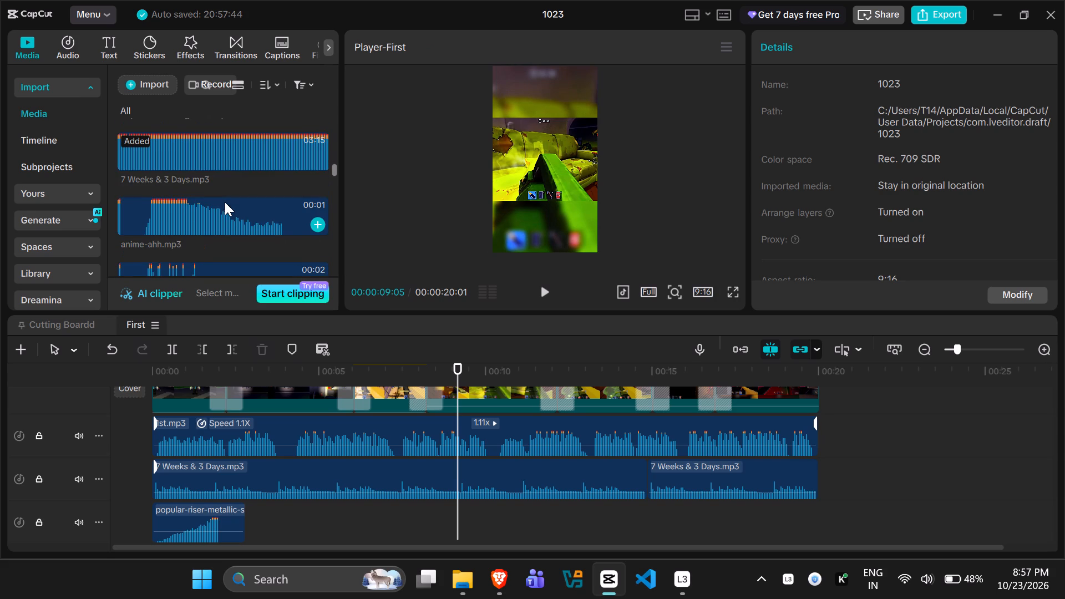
scroll(225, 202, down, 6)
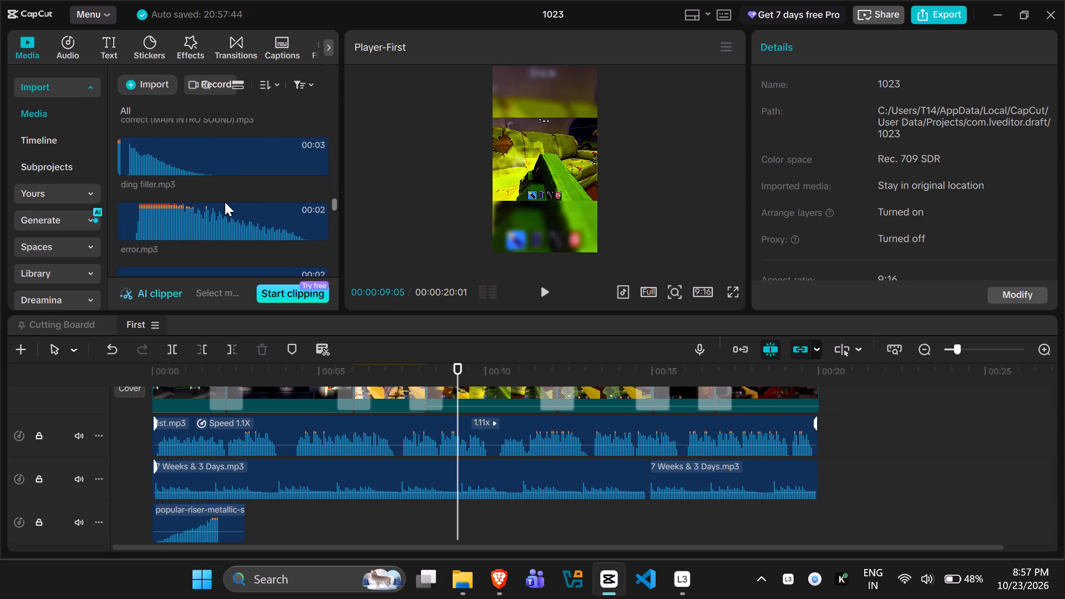
scroll(225, 202, up, 2)
scroll(225, 202, down, 1)
drag(203, 170, 266, 566)
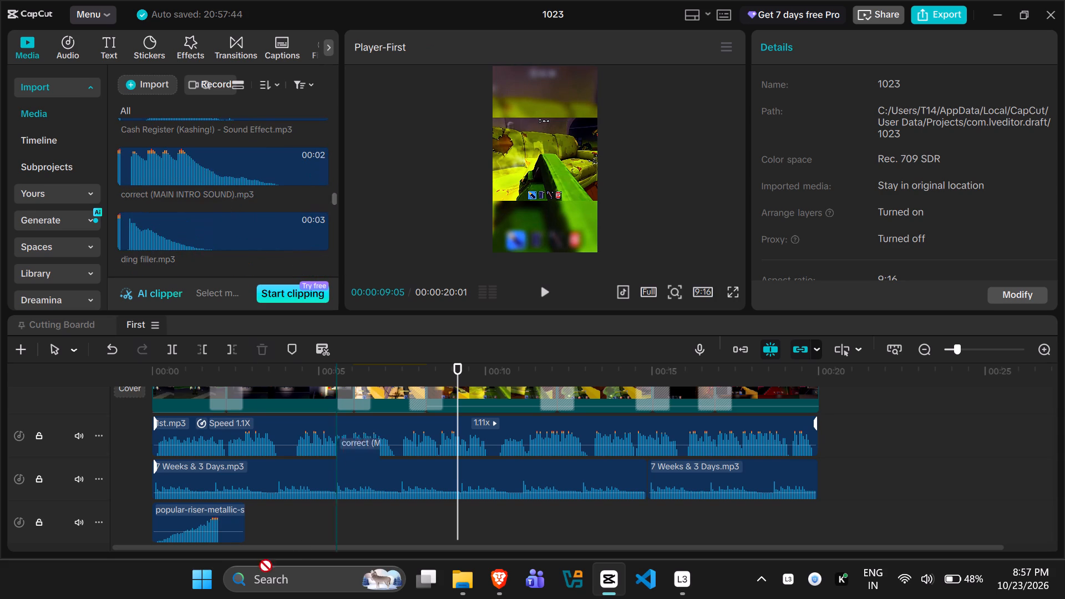
drag(266, 566, 151, 529)
Add Boom.mp3 at about 4 seconds on the same track as the correct (MAIN INTRO SOUND).mp3 clip.
scroll(204, 506, down, 10)
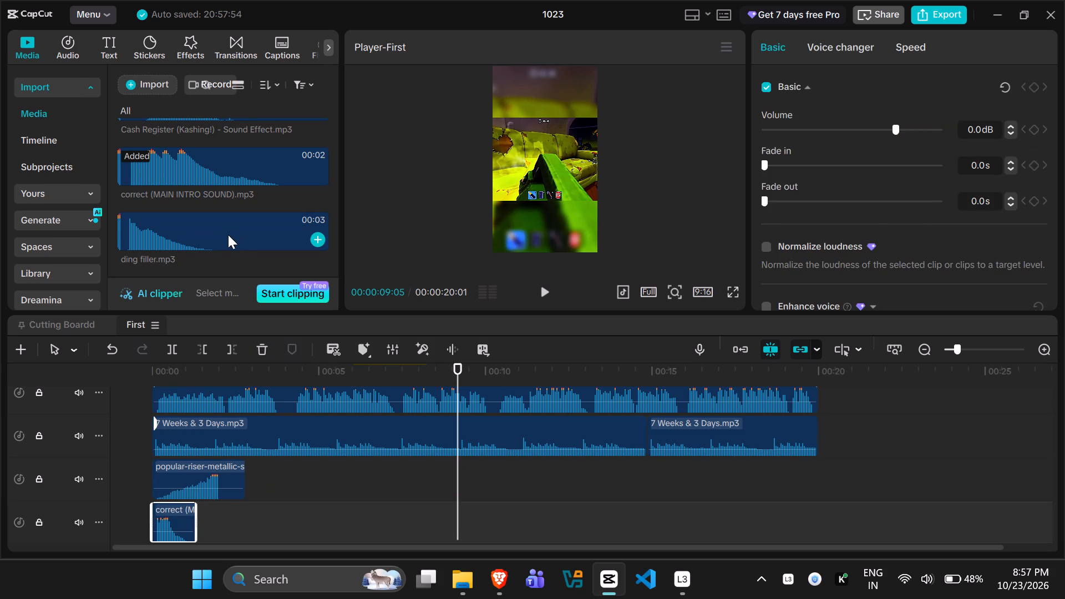
scroll(228, 235, up, 2)
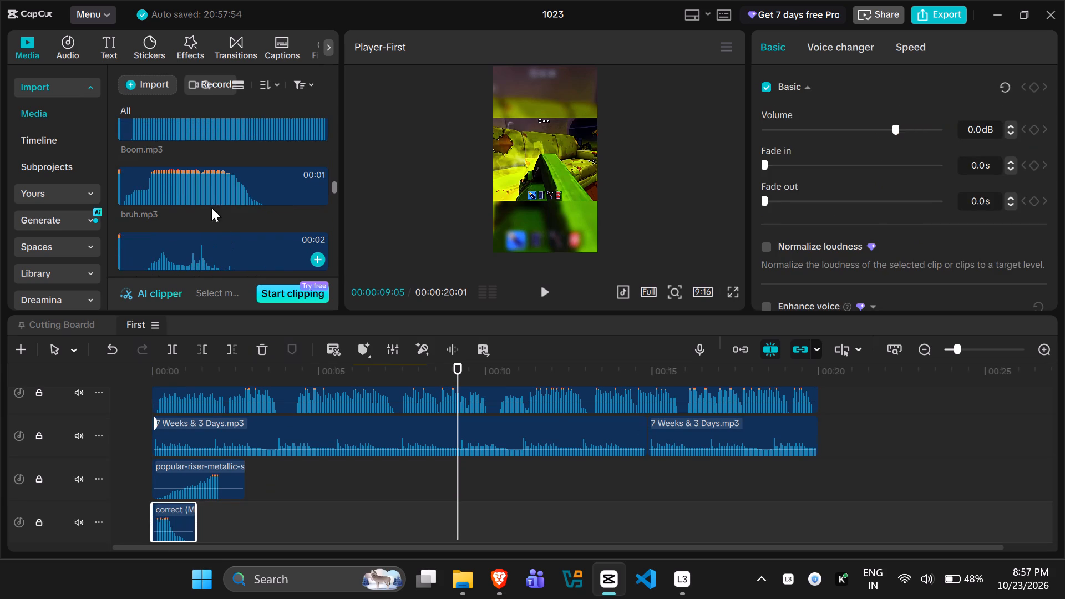
scroll(196, 189, up, 1)
drag(179, 189, 292, 479)
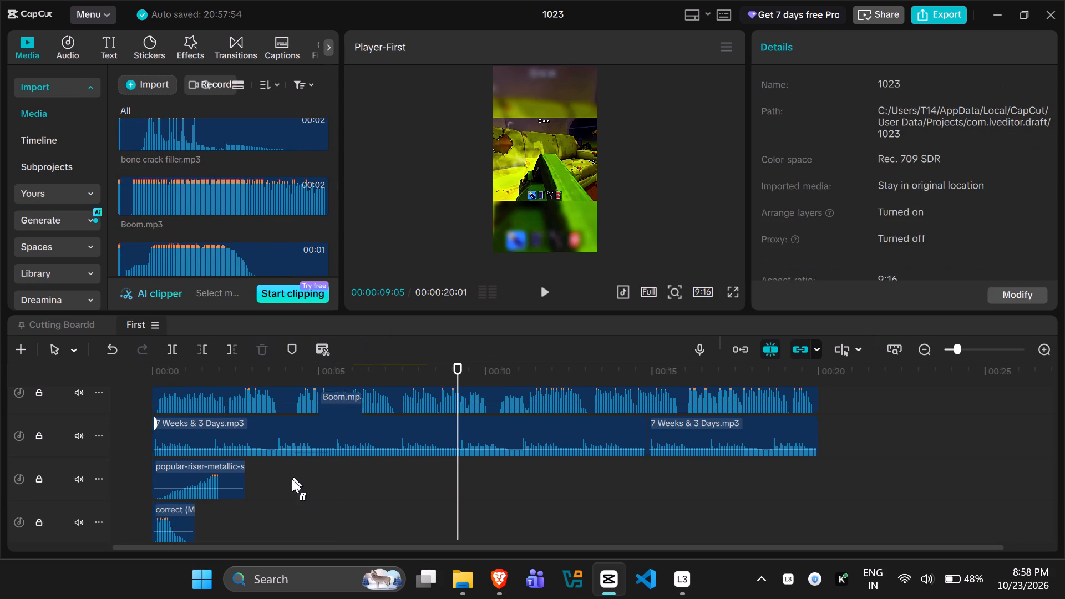
drag(292, 479, 279, 520)
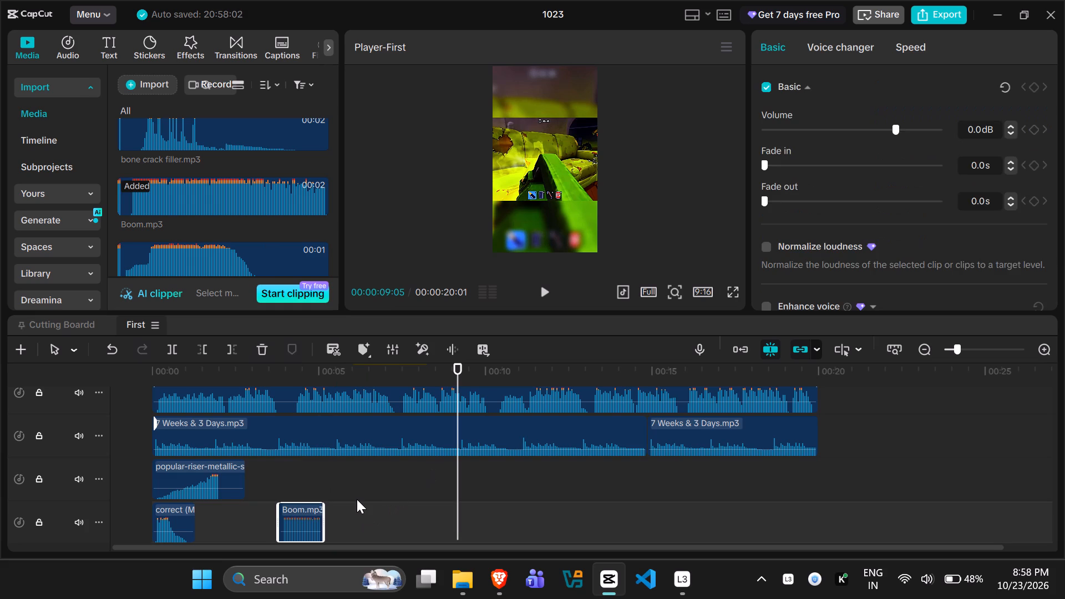
Copy the Boom.mp3 clip and paste six copies at 00:00:09:05, stacked on separate tracks.
key(ctrl+c)
key(ctrl+v)
key(ctrl+v)
key(ctrl+v)
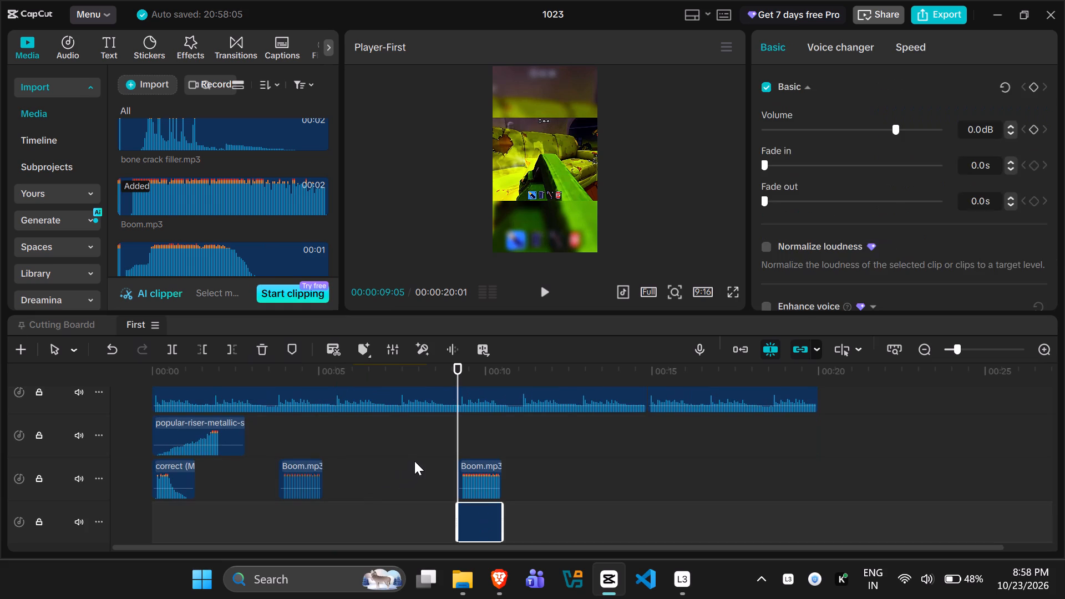
key(ctrl+v)
key(ctrl+v)
key(ctrl+v)
Give one stacked Boom.mp3 copy a 1.2 s fade-out and move it to about 6 seconds.
scroll(448, 468, down, 5)
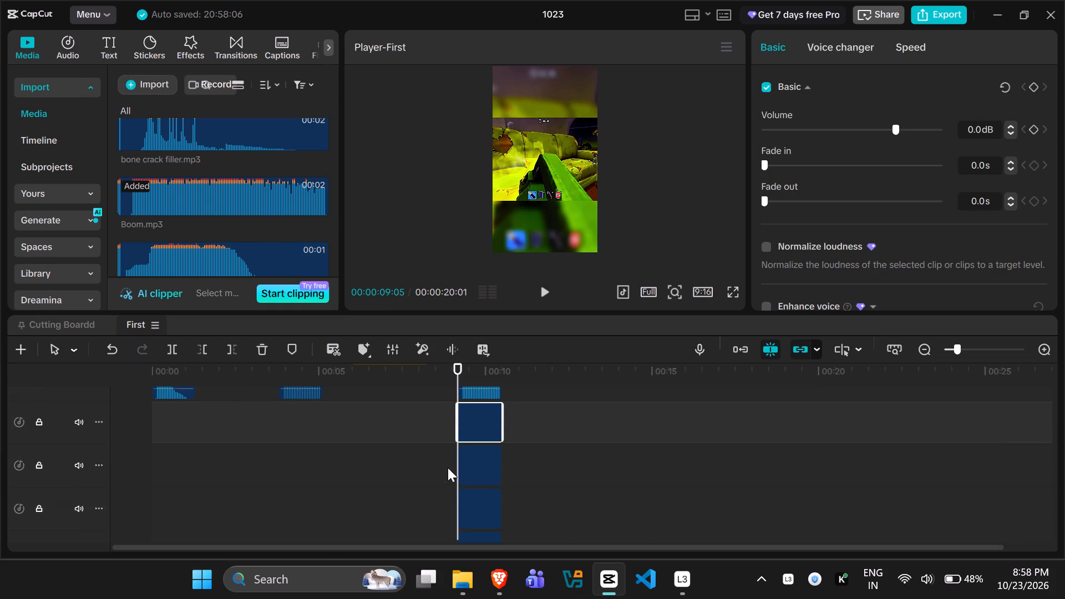
ctrl+scroll(448, 468, down, 7)
drag(388, 465, 302, 420)
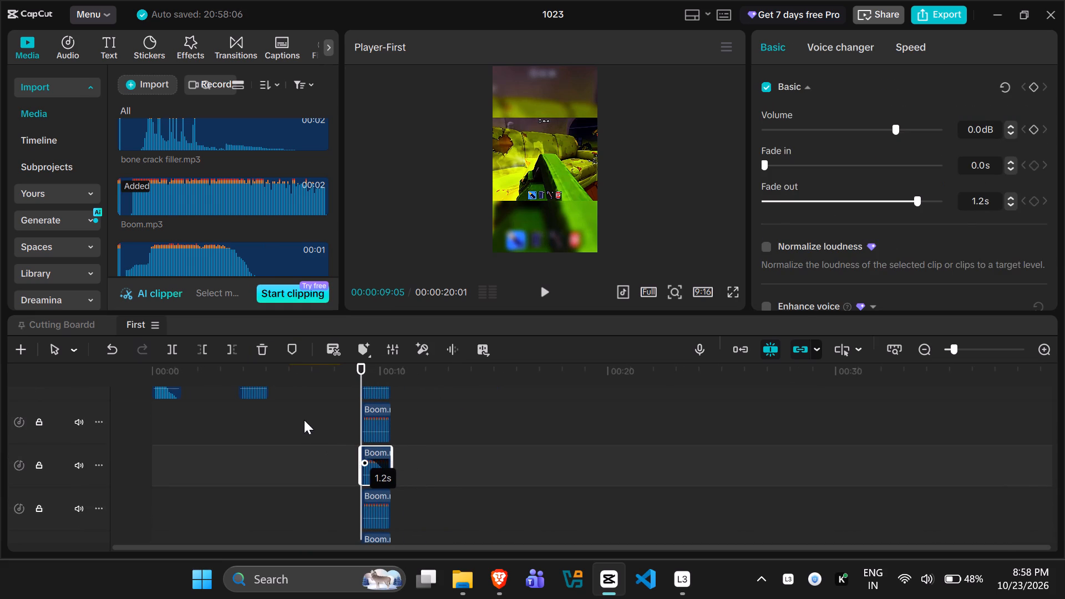
drag(374, 465, 300, 431)
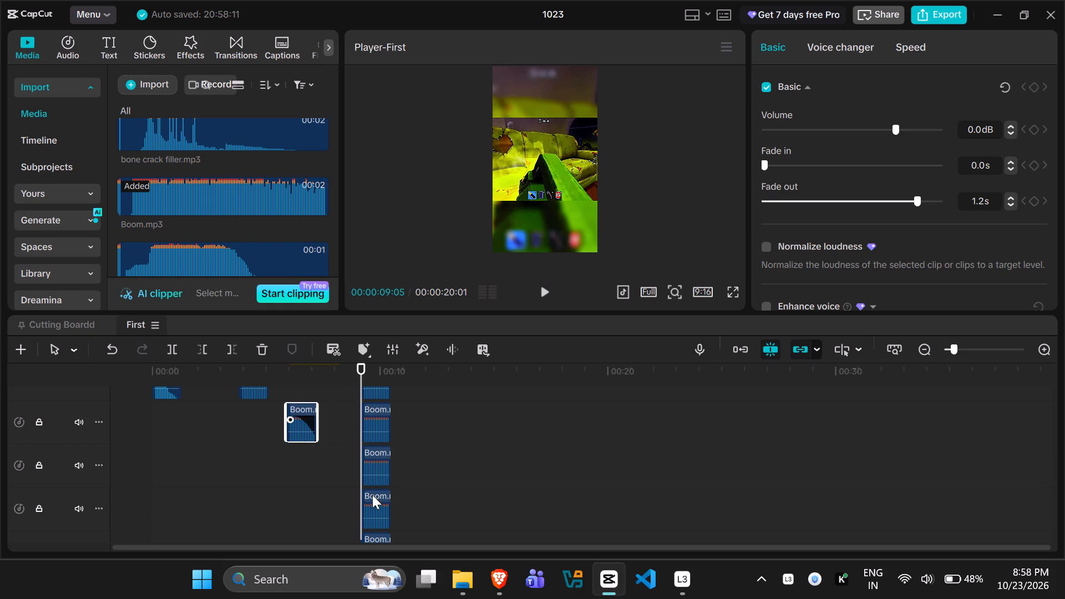
Spread three more of the stacked Boom.mp3 copies along the upper sound effect tracks to about 12.5, 7.5 and 10.5 seconds.
drag(365, 504, 376, 504)
drag(383, 507, 420, 430)
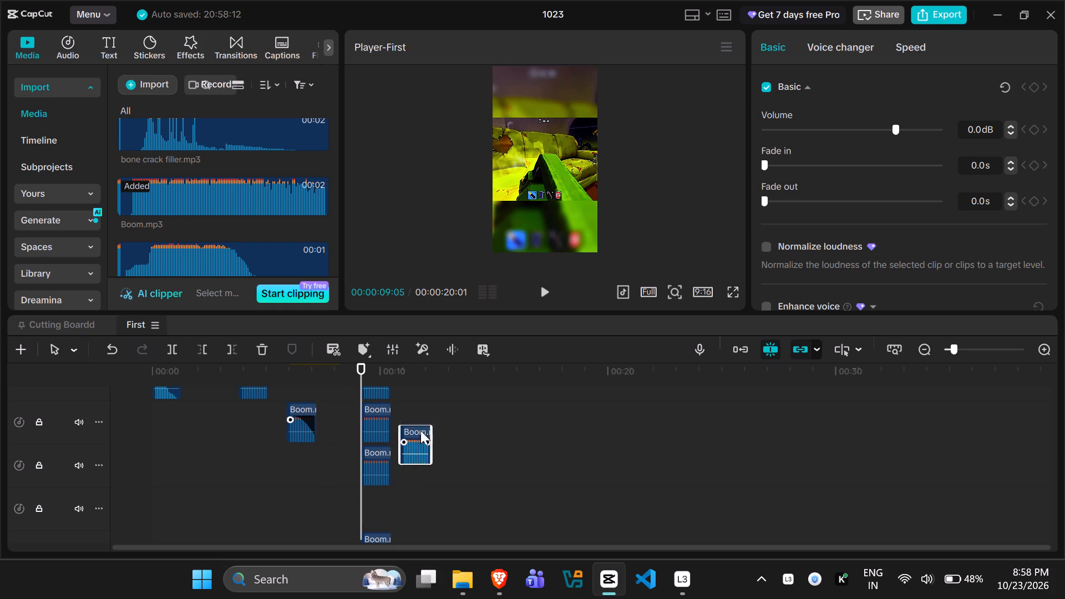
drag(420, 430, 447, 399)
drag(372, 468, 332, 414)
scroll(435, 490, up, 2)
drag(382, 418, 408, 413)
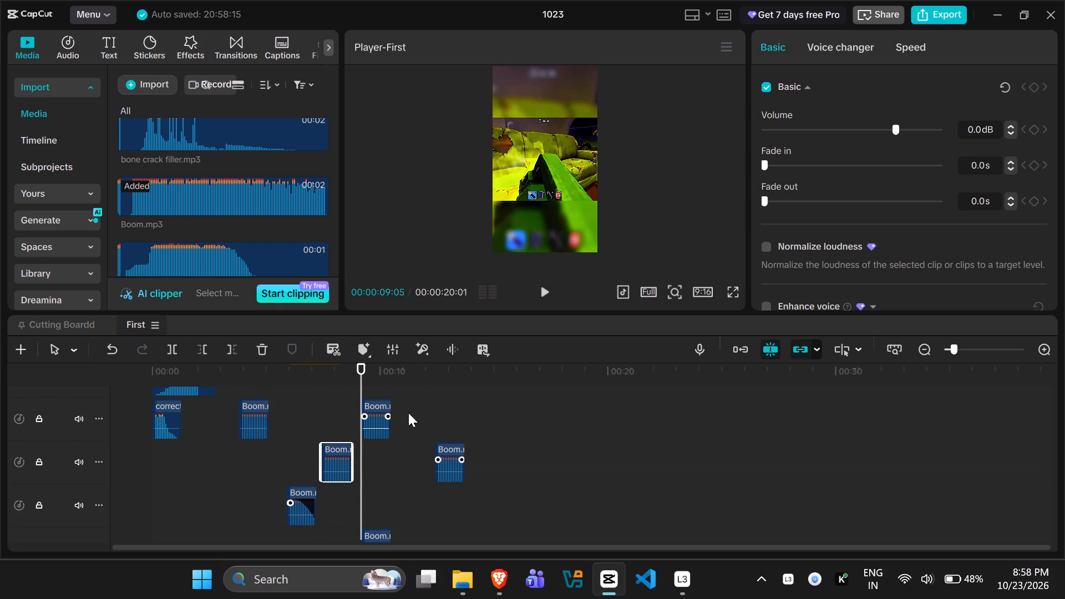
drag(408, 413, 414, 412)
Move the remaining two Boom.mp3 copies to about 16.5 and 2 seconds on the upper sound effect tracks.
scroll(385, 455, down, 2)
drag(371, 510, 531, 395)
scroll(439, 481, down, 3)
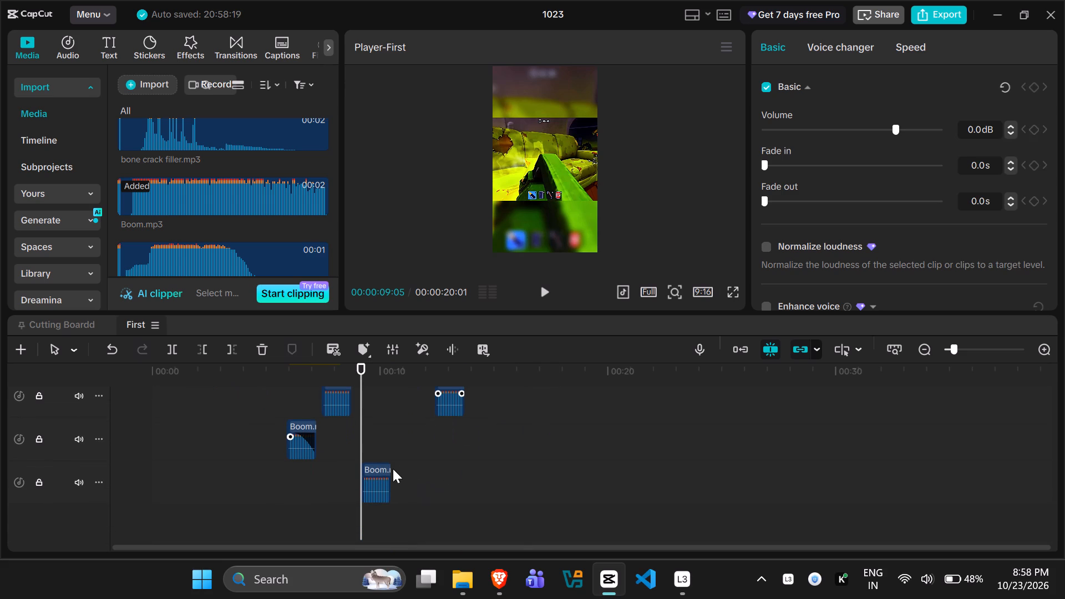
drag(384, 479, 225, 395)
scroll(439, 449, up, 4)
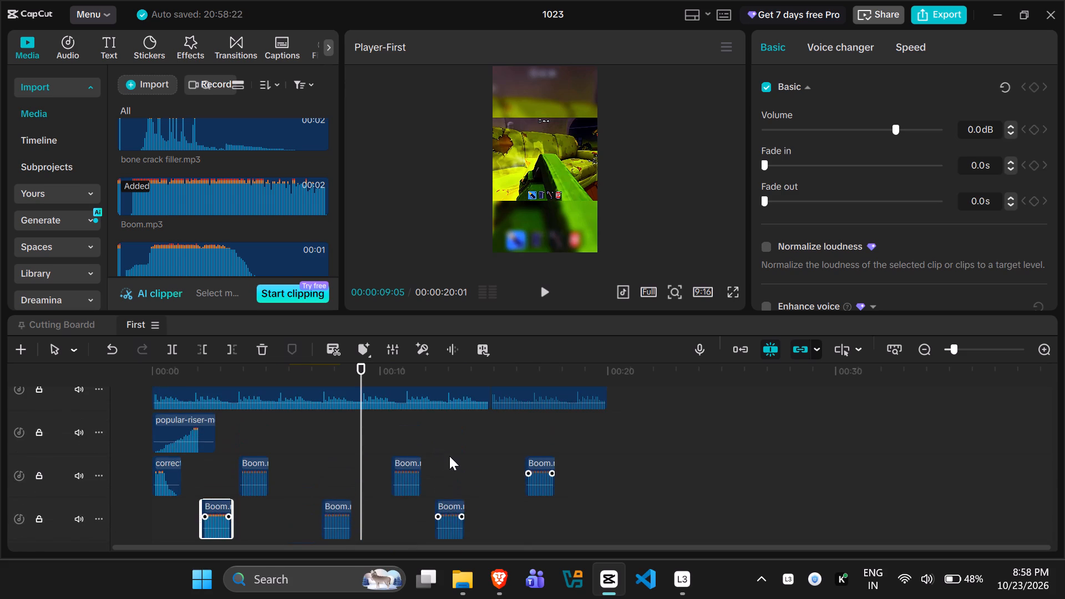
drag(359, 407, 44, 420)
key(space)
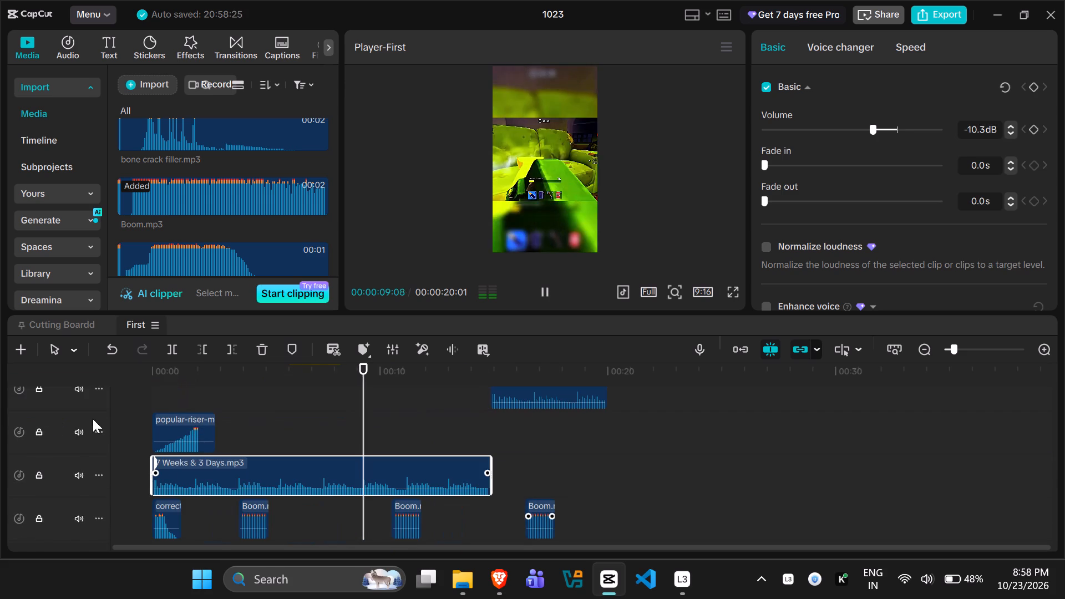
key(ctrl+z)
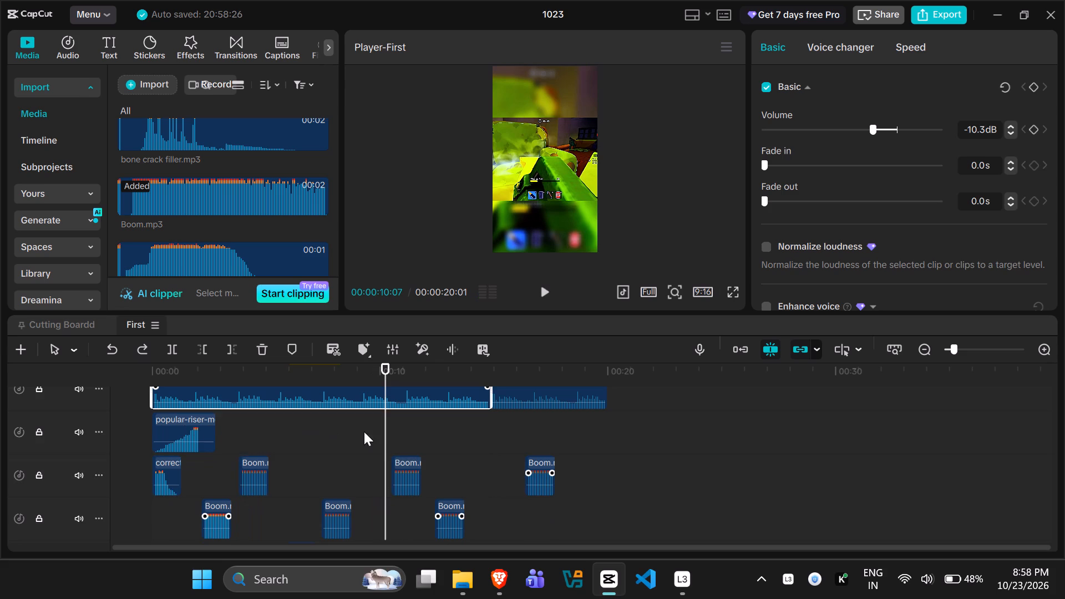
Play the timeline from the start and move the Boom.mp3 clip at about 4 seconds to about 5.5 seconds.
click(153, 509)
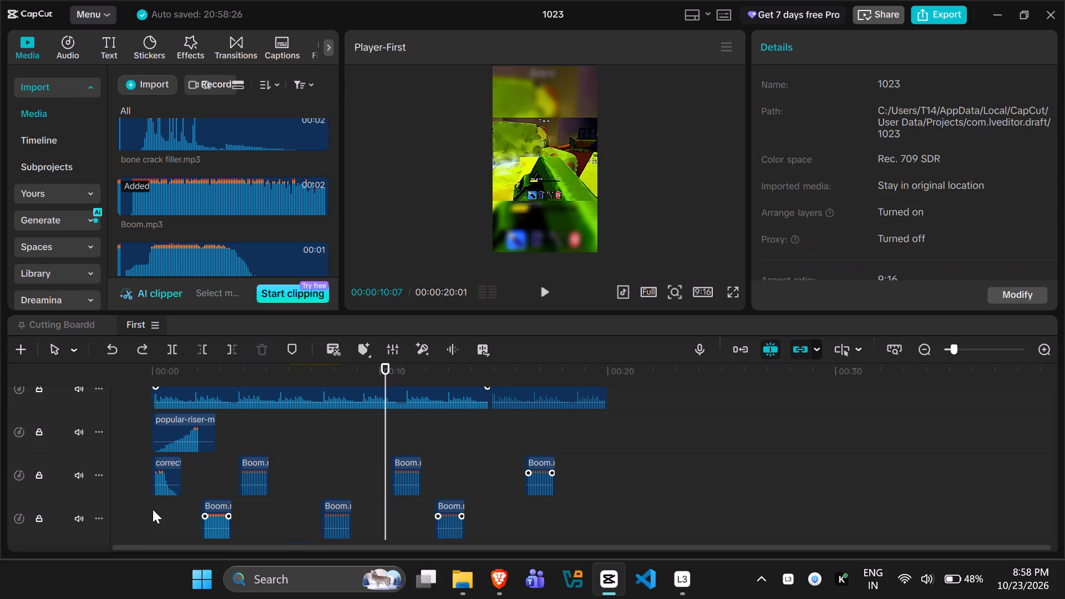
key(space)
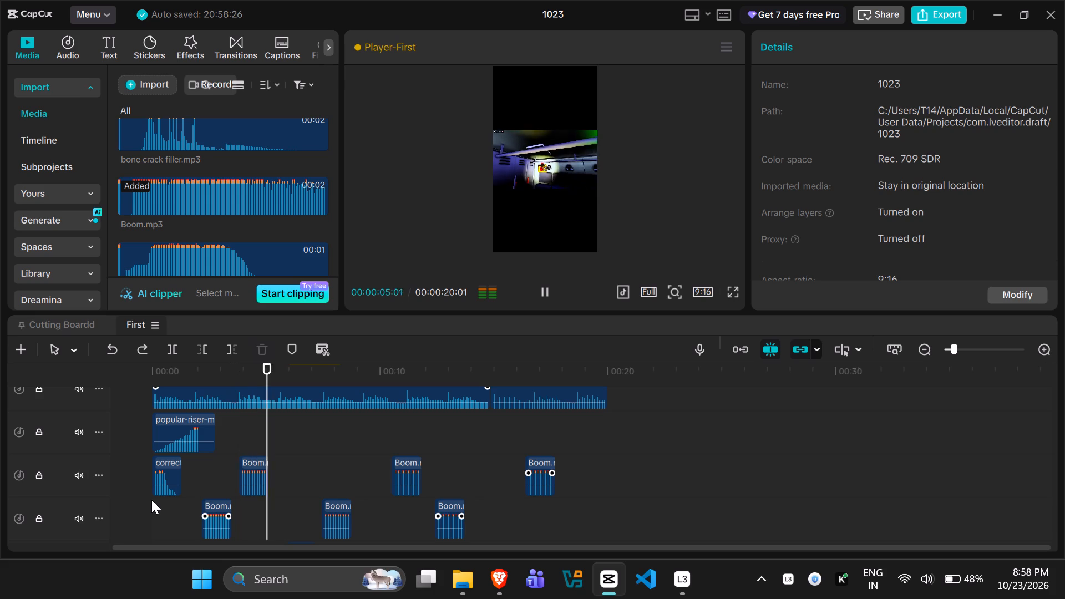
key(space)
drag(256, 468, 294, 460)
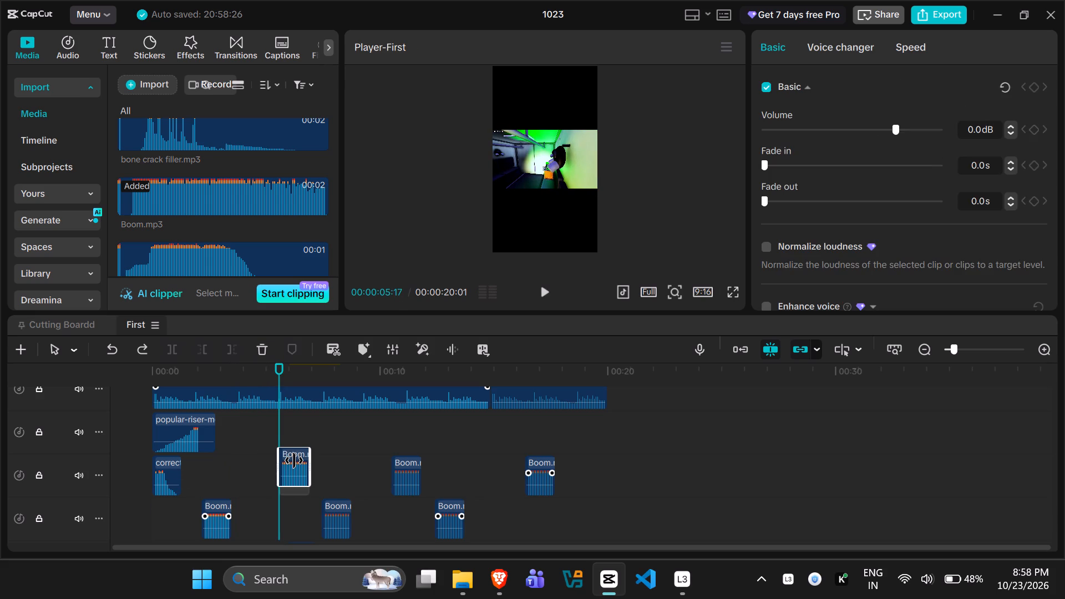
drag(294, 460, 292, 462)
Play on to 00:00:11:23 and move the Boom.mp3 clip at about 10.5 seconds to about 11 seconds.
key(space)
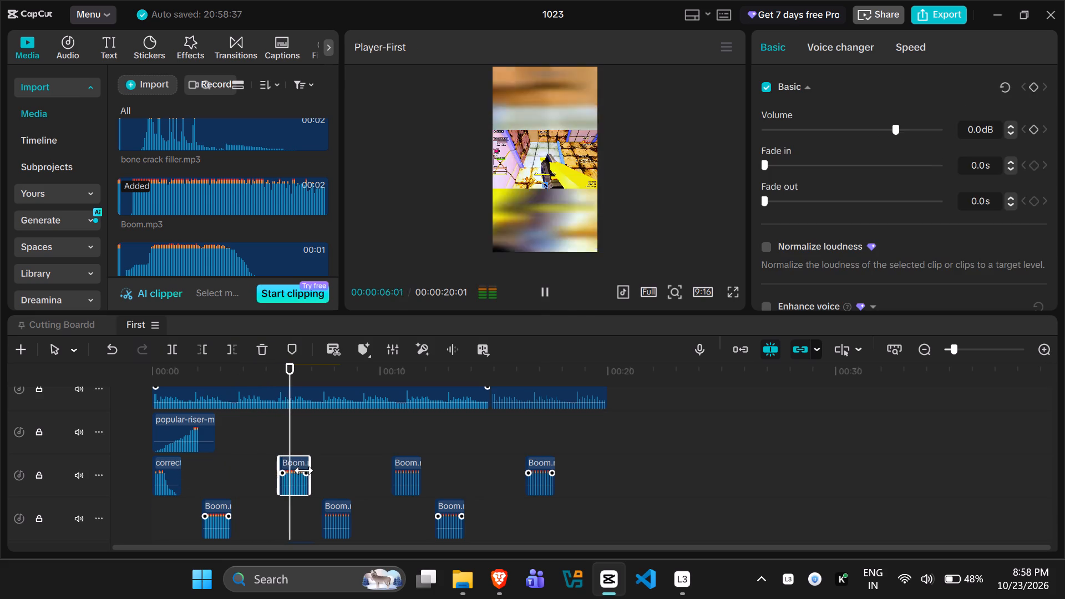
key(space)
key(space)
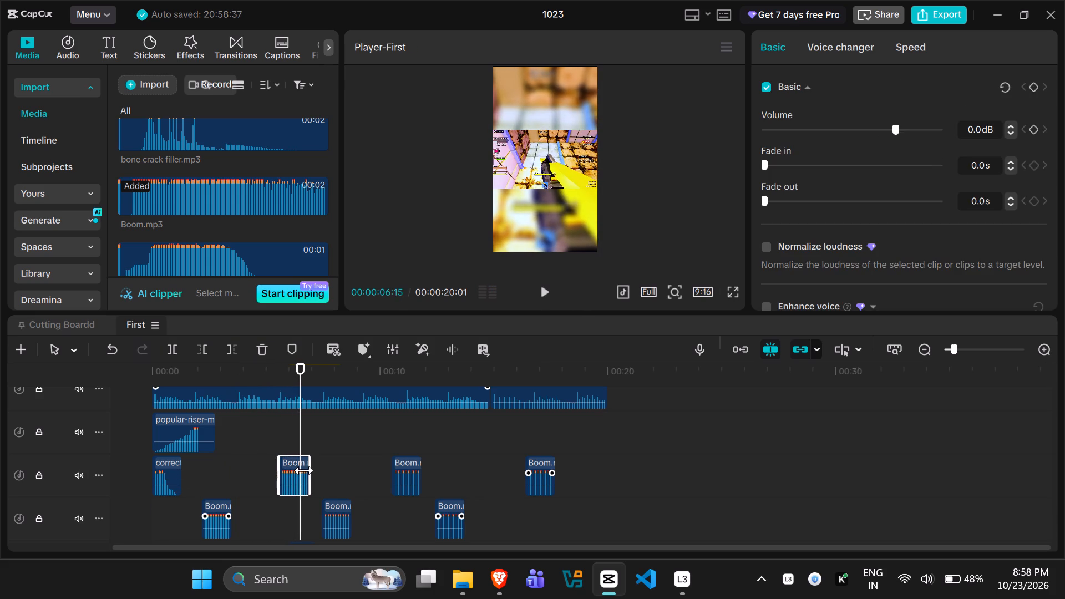
key(space)
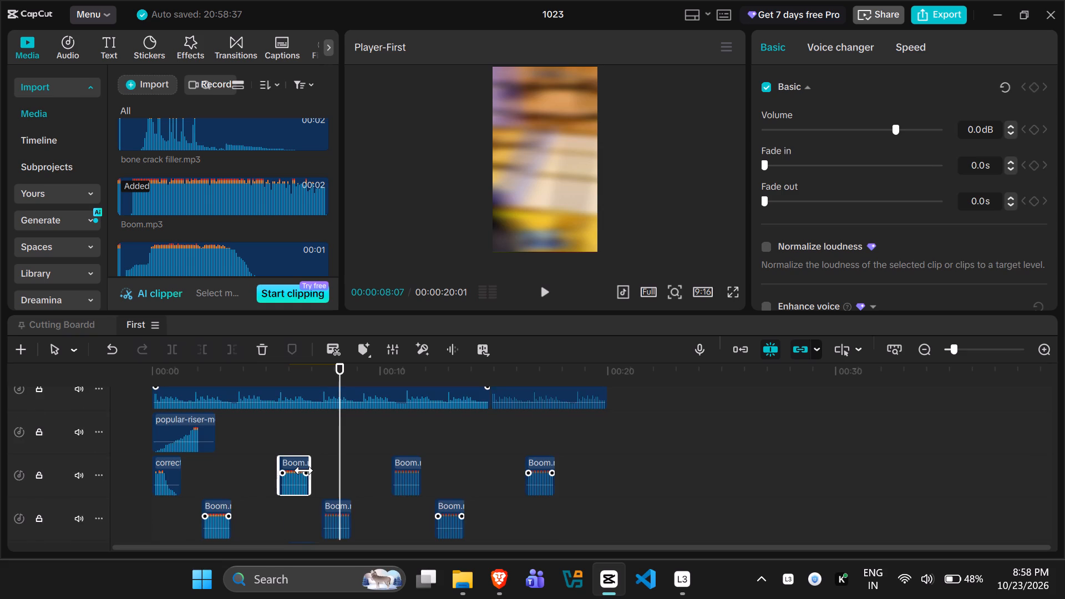
scroll(304, 470, down, 5)
click(300, 475)
key(Delete)
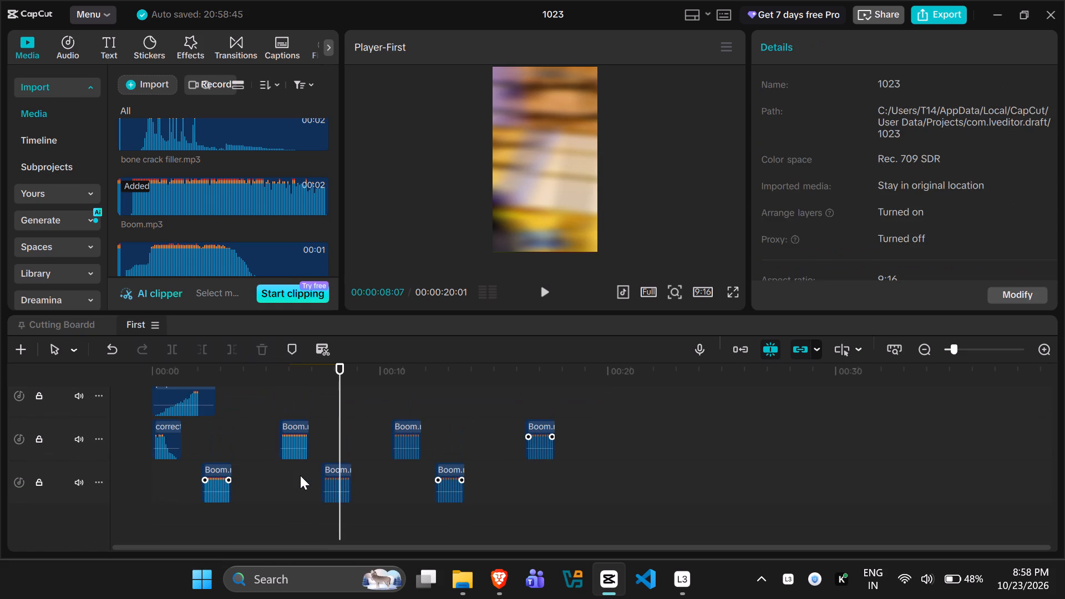
key(space)
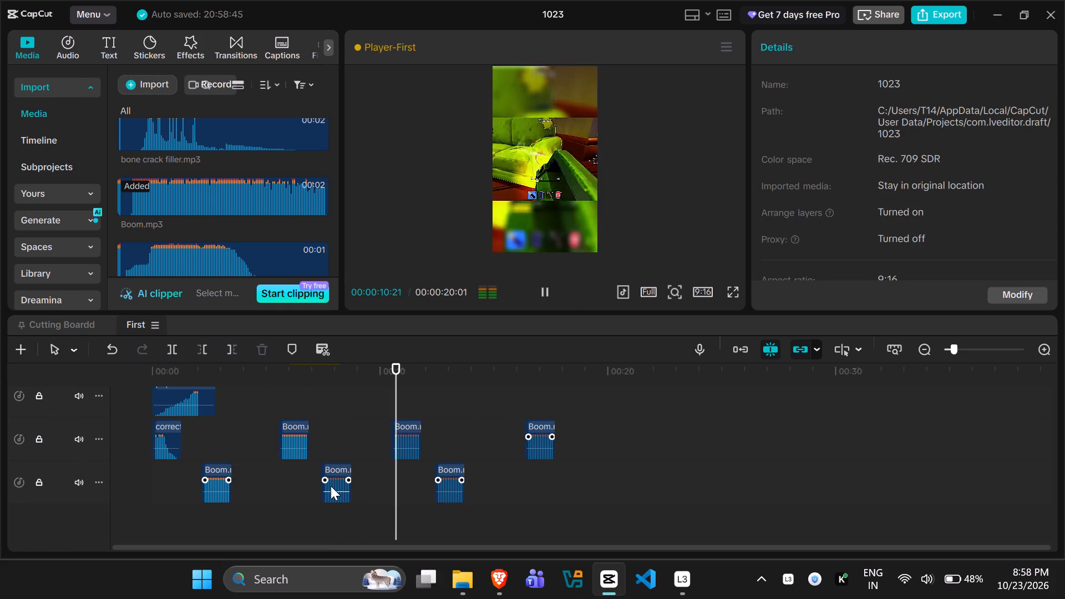
key(space)
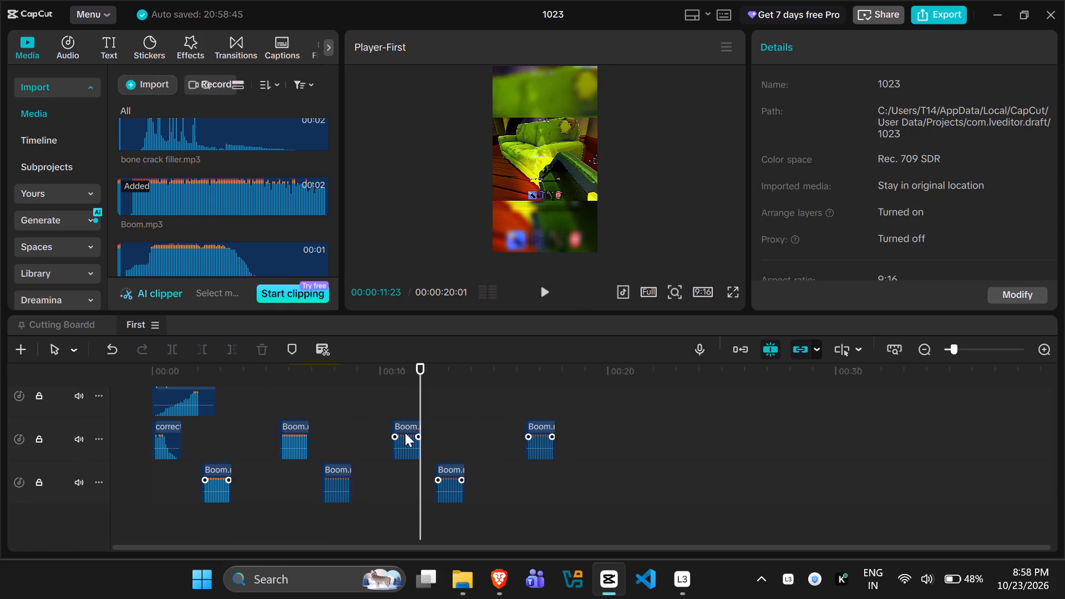
drag(404, 437, 419, 436)
Delete the Boom.mp3 clip at about 7.5 seconds.
click(338, 477)
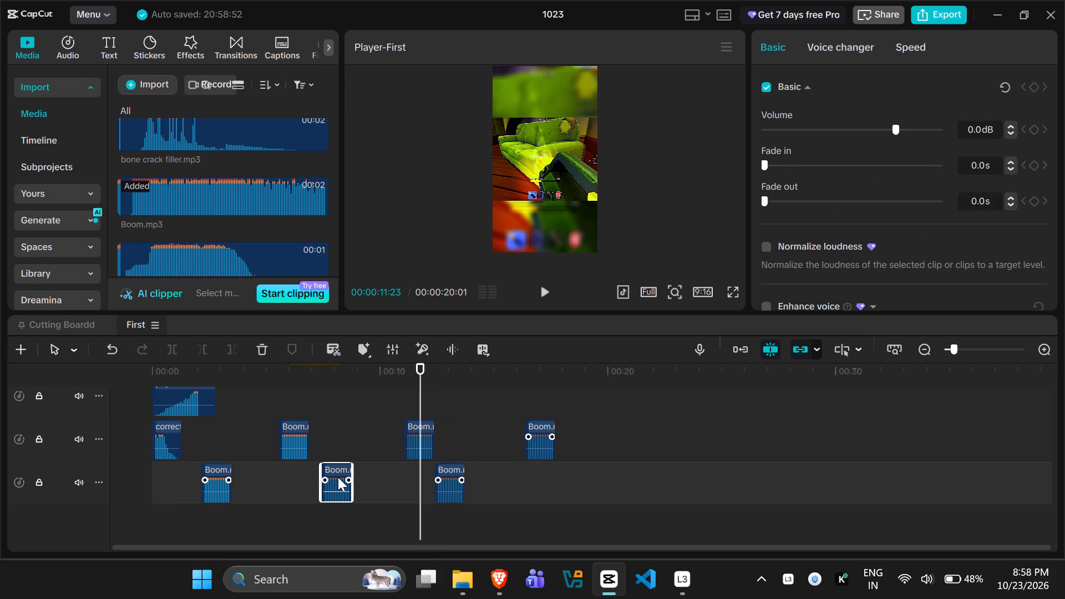
key(Delete)
Play on to 00:00:14:21 and move the Boom.mp3 clip at about 12.5 seconds to about 14.3 seconds.
key(space)
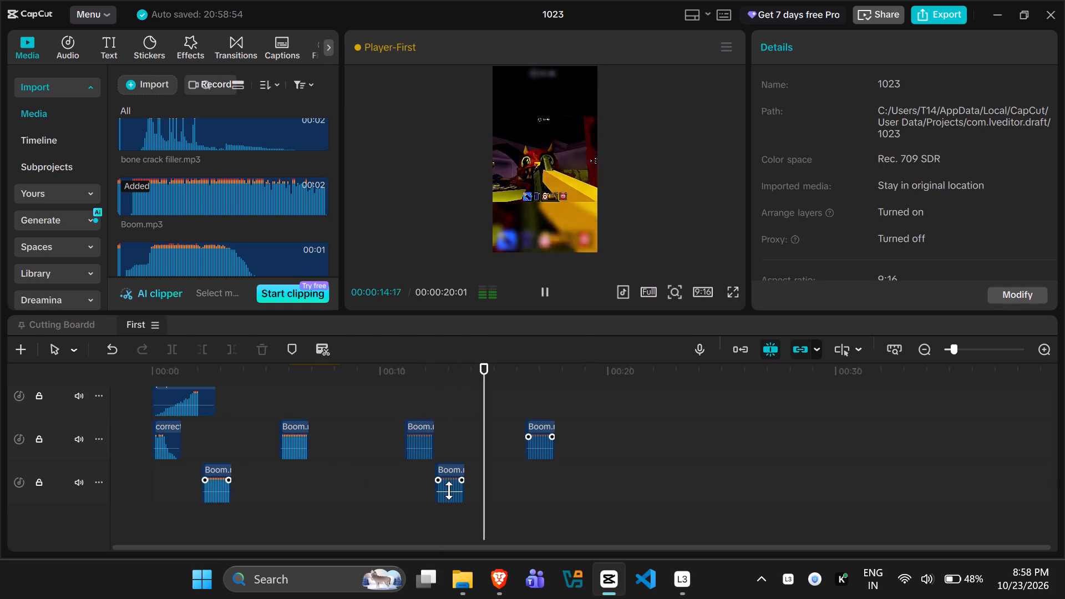
key(space)
drag(448, 480, 486, 476)
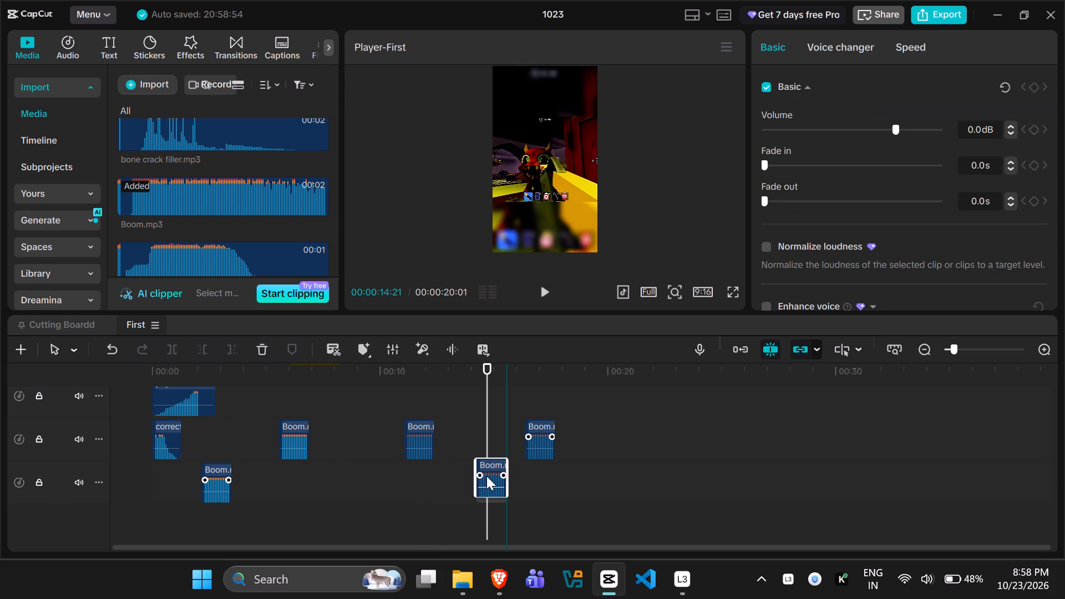
Play on to 00:00:16:19 and delete the Boom.mp3 clip there.
key(space)
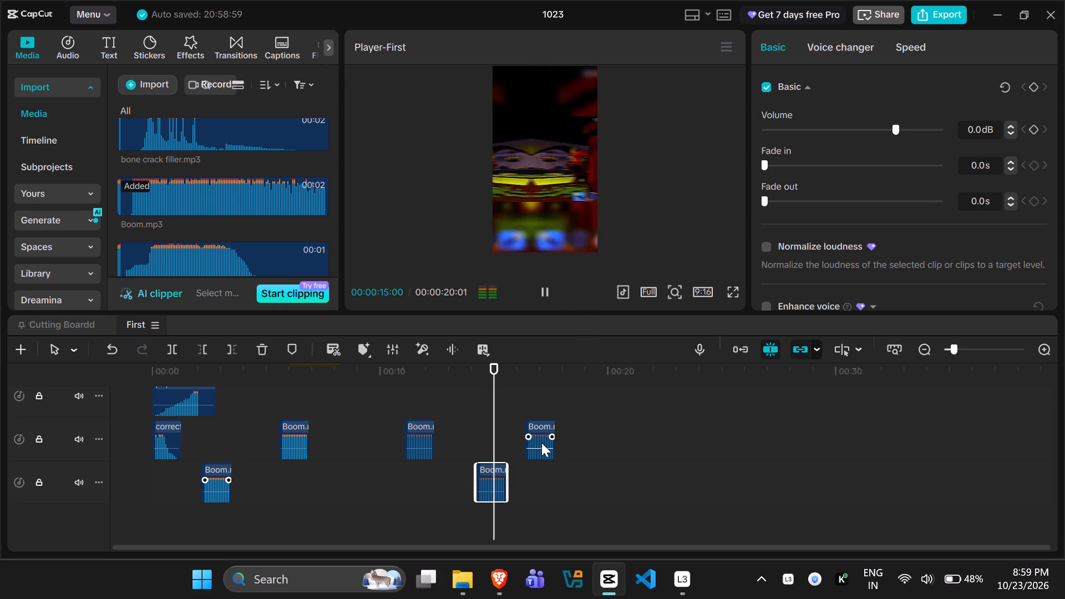
key(space)
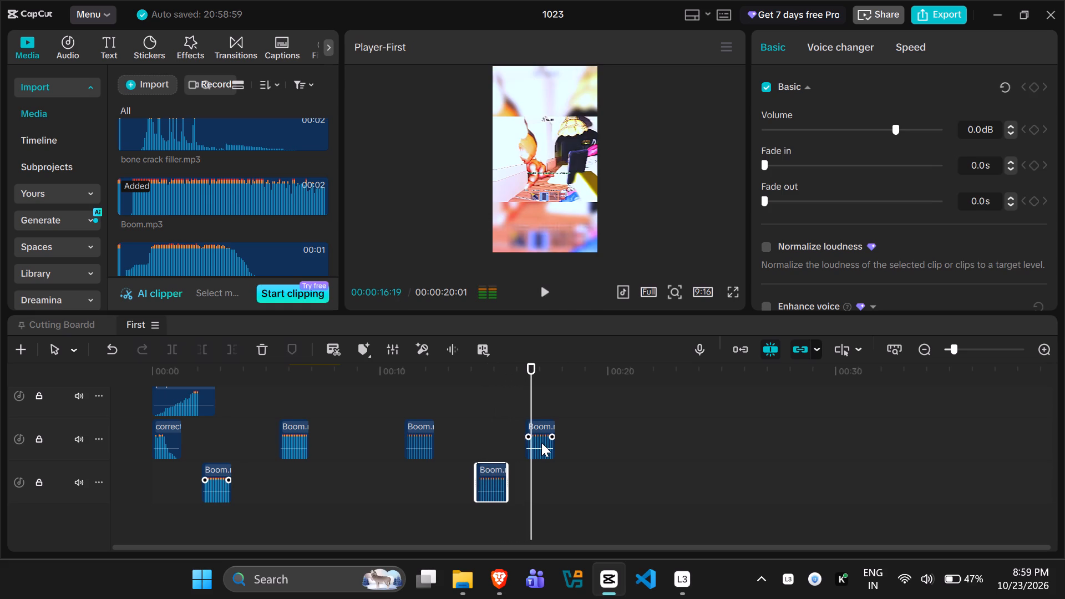
click(542, 443)
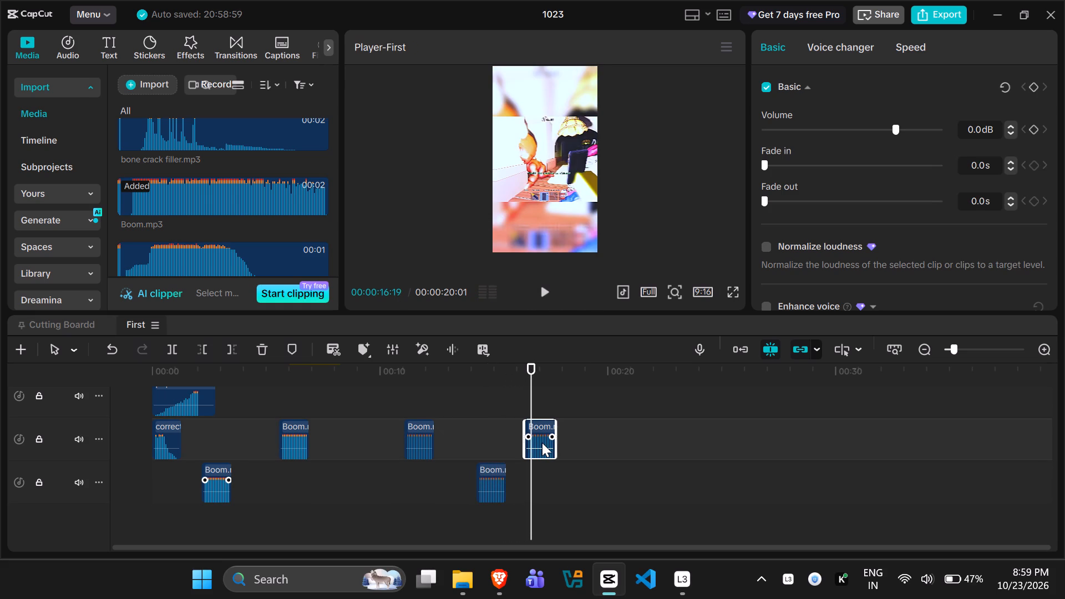
key(Delete)
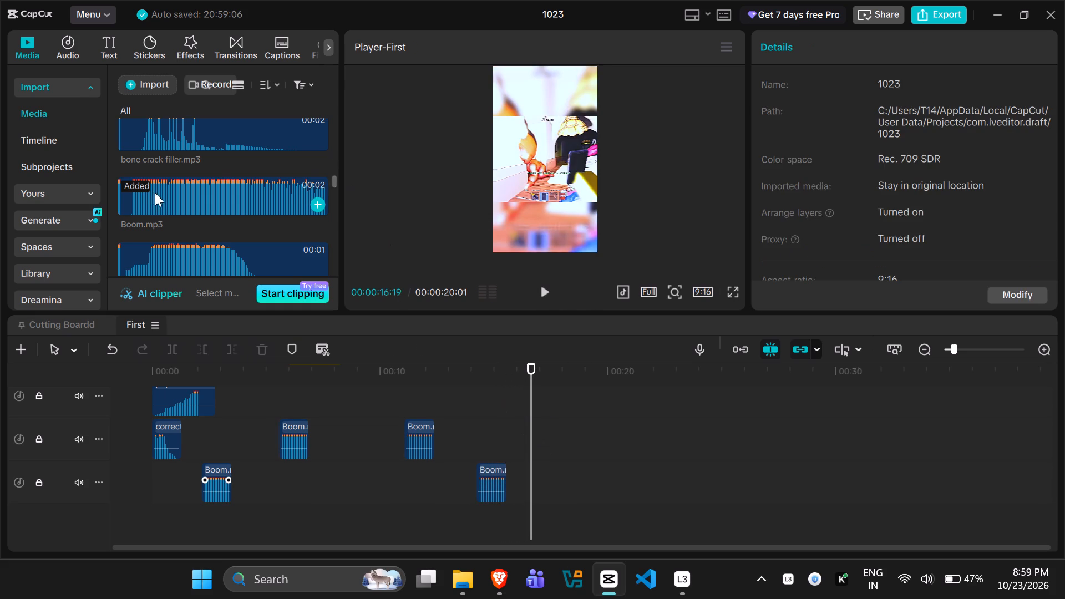
Add bone crack filler.mp3 to the upper Boom.mp3 track at about 8 seconds.
drag(169, 117, 262, 272)
drag(156, 138, 164, 141)
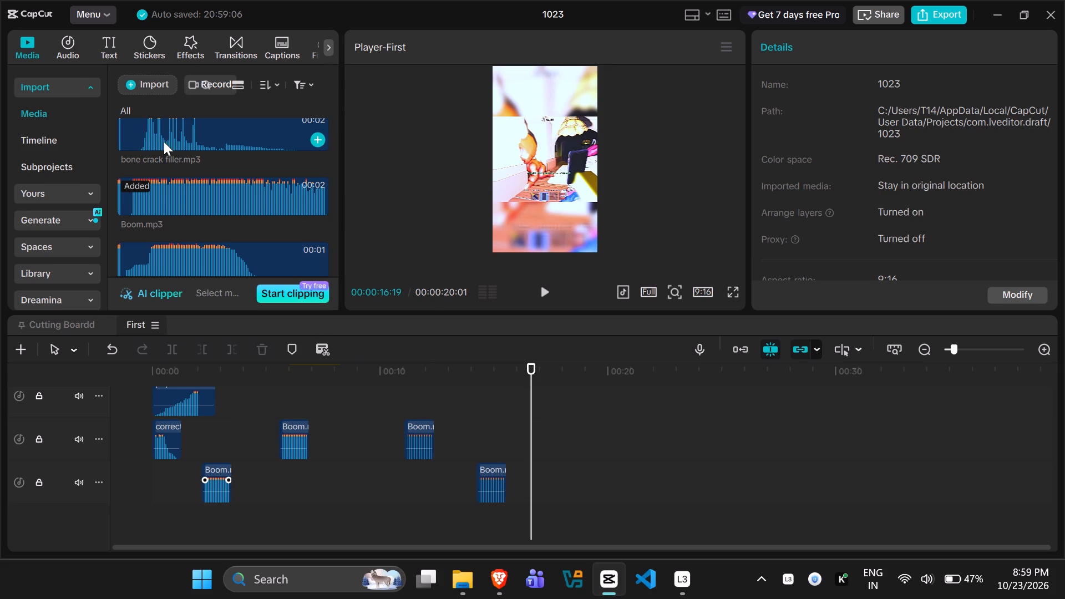
drag(164, 141, 334, 421)
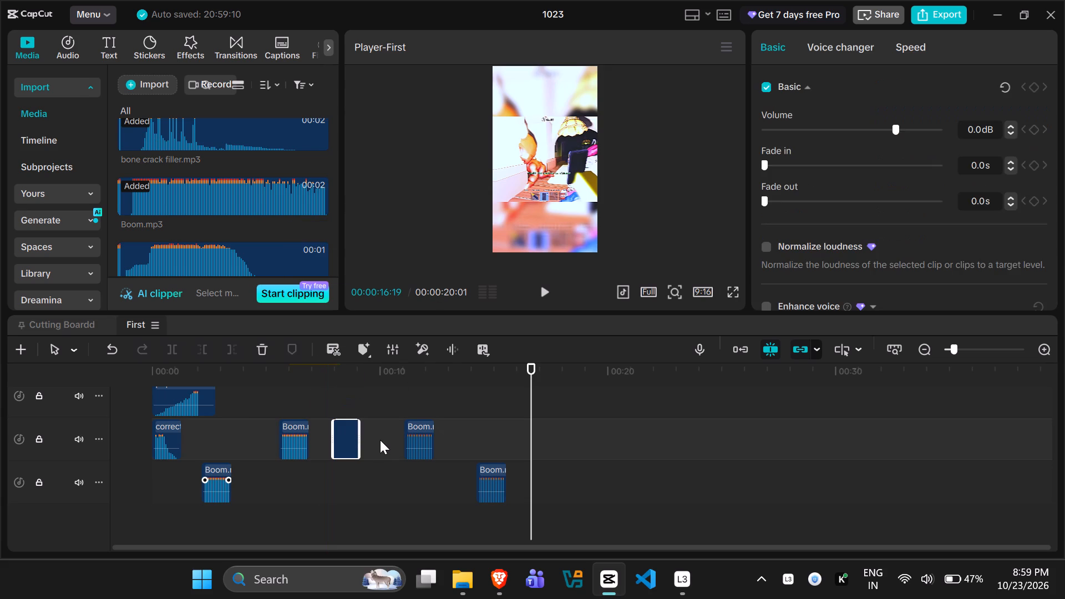
Copy the bone crack filler.mp3 clip and paste copies at 00:00:16:19, 00:00:11:28, about 20 seconds, 00:00:05:29 and 00:00:04:16.
key(ctrl+c)
key(ctrl+v)
click(424, 482)
key(ctrl+v)
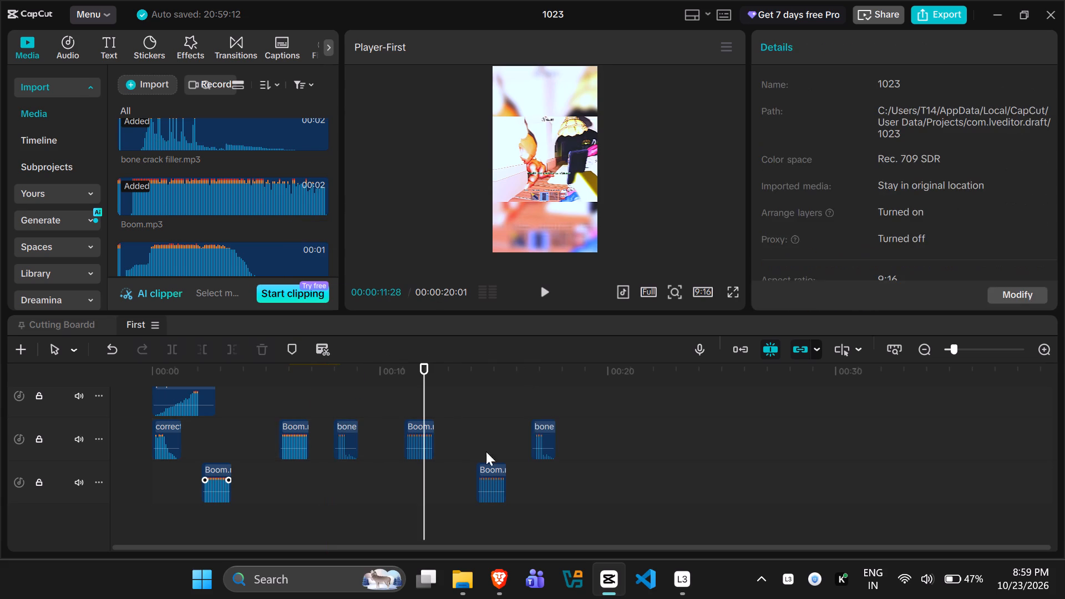
click(654, 419)
key(ctrl+v)
click(292, 393)
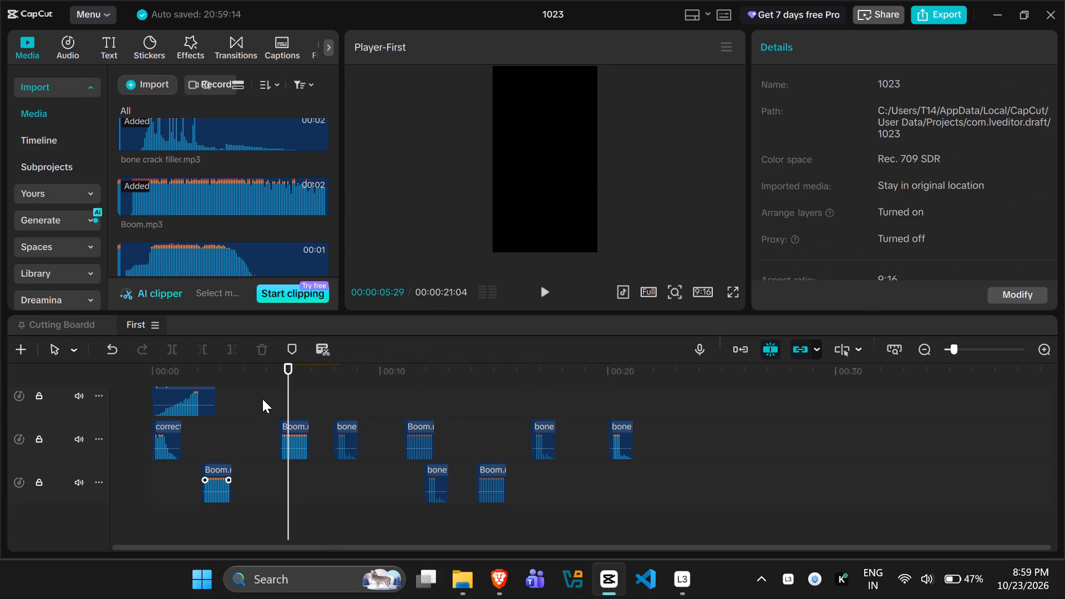
key(ctrl+v)
drag(286, 397, 256, 399)
key(ctrl+v)
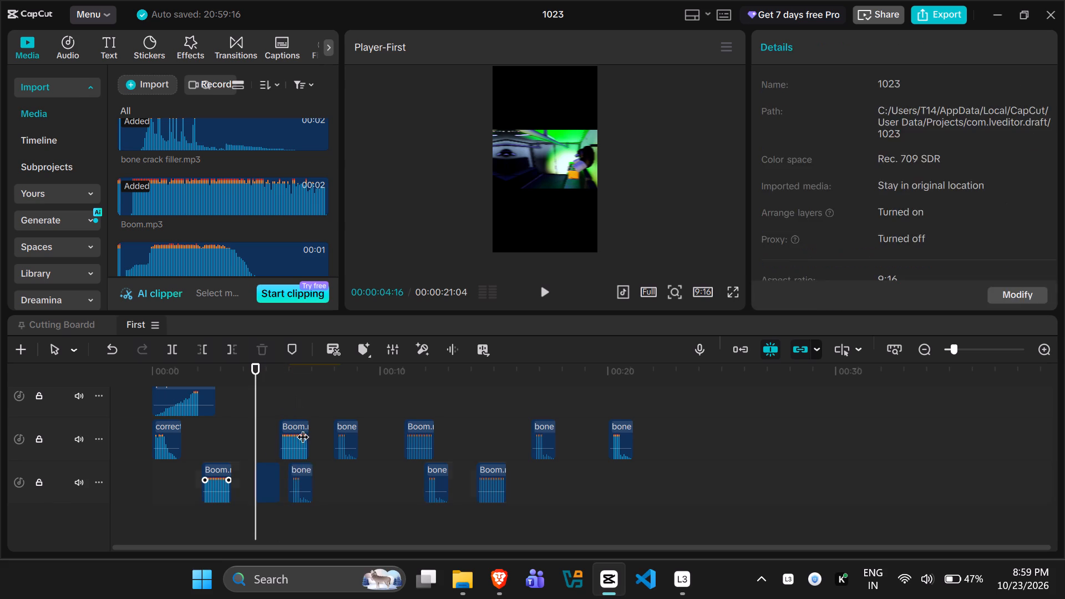
Try the bone crack filler.mp3 copy from about 6 seconds at about 9.5 and 14 seconds on the riser track, and delete it.
drag(302, 478, 383, 406)
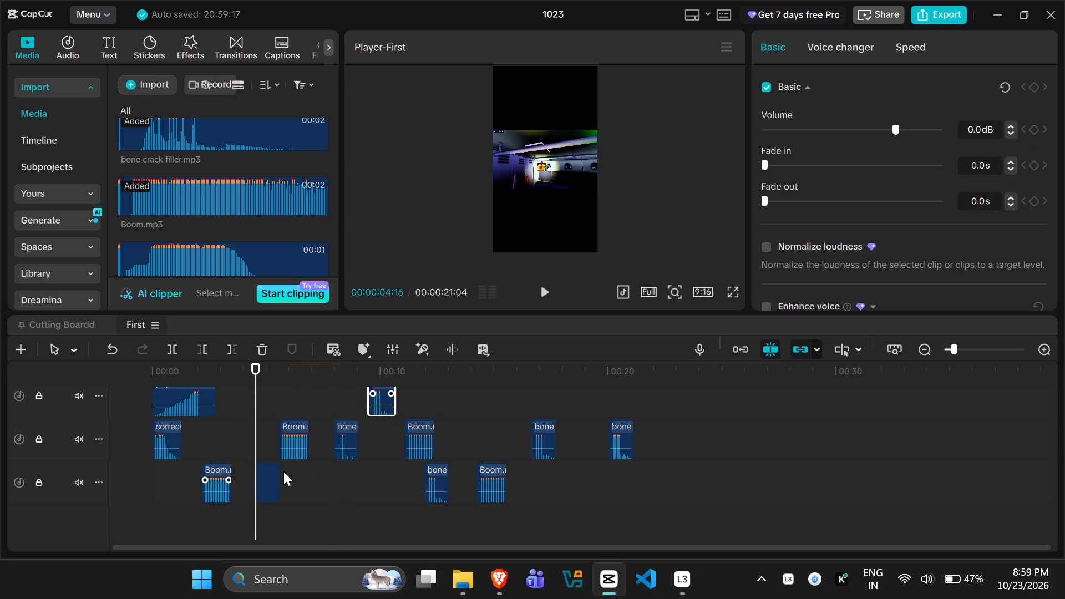
scroll(323, 466, up, 2)
key(space)
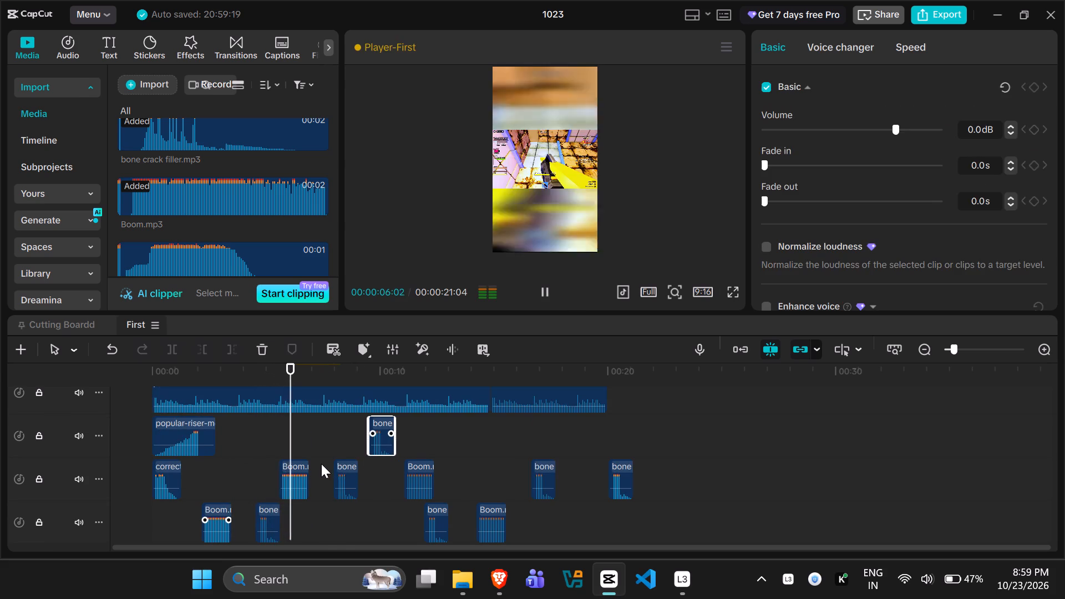
drag(382, 434, 394, 434)
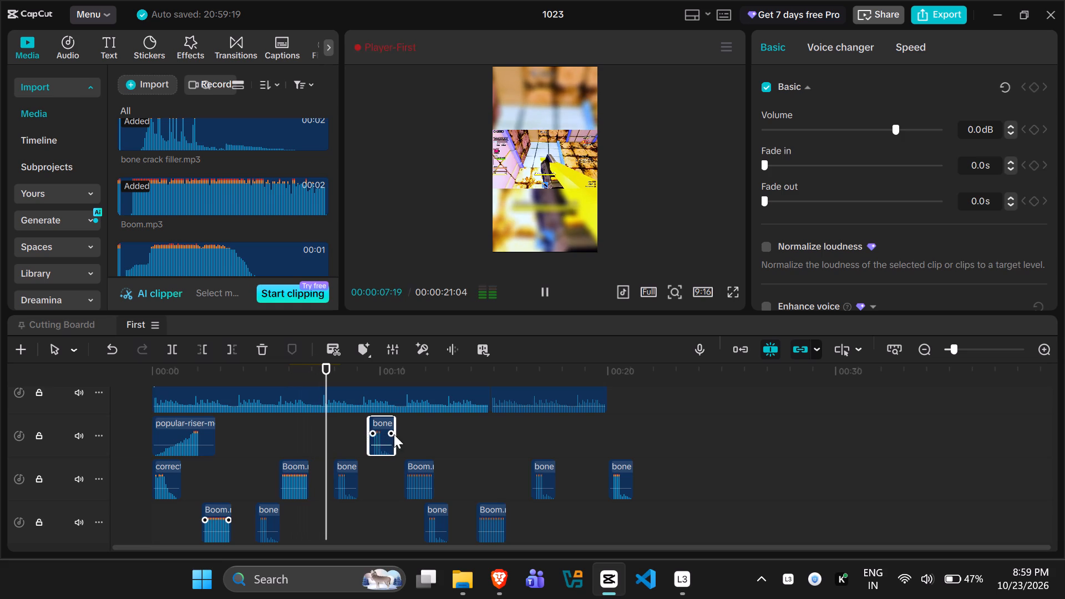
drag(394, 434, 482, 436)
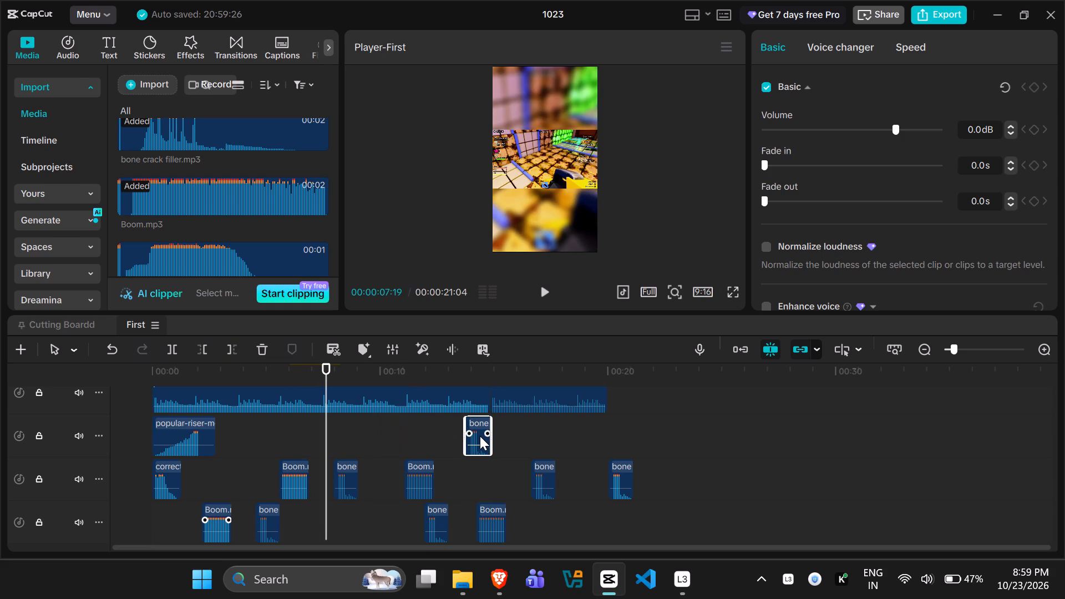
key(Delete)
Delete the bone crack filler.mp3 copy at about 16.5 seconds.
click(552, 478)
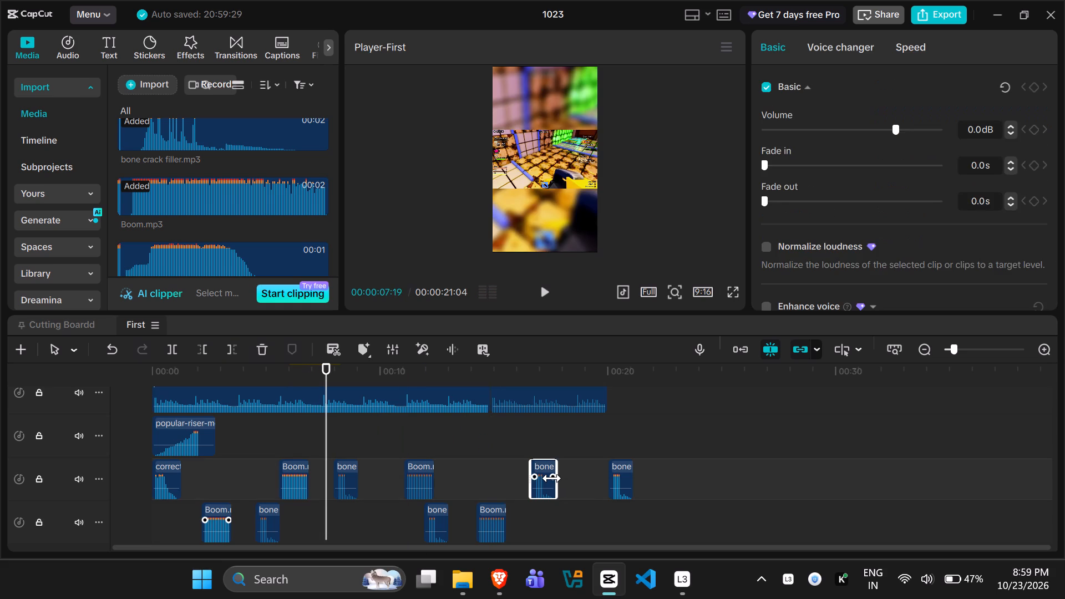
key(Delete)
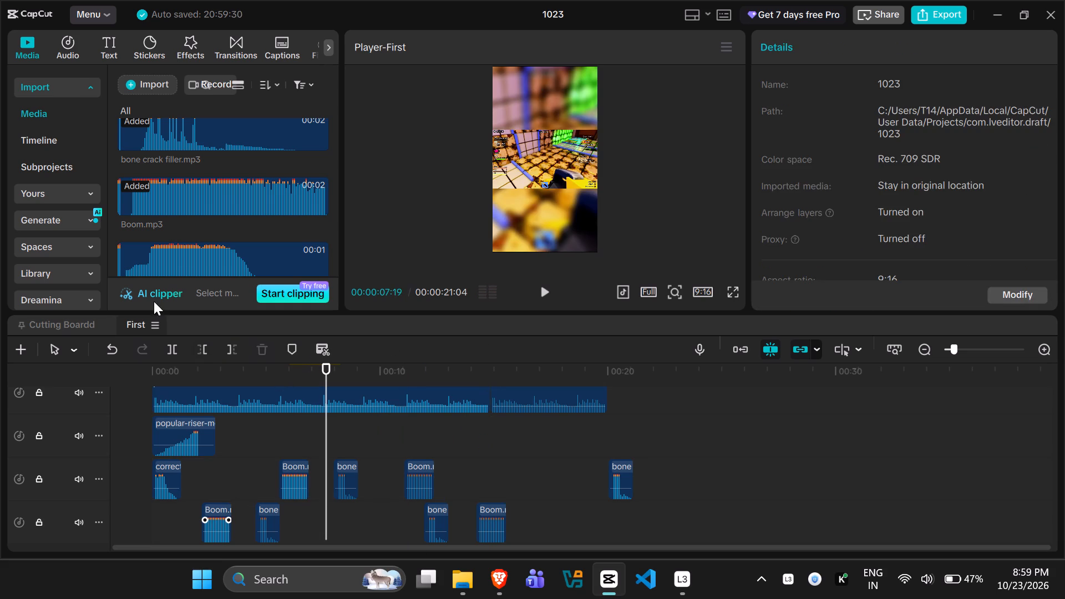
Remove anime-ahh.mp3 from the project's imported media.
scroll(192, 215, up, 1)
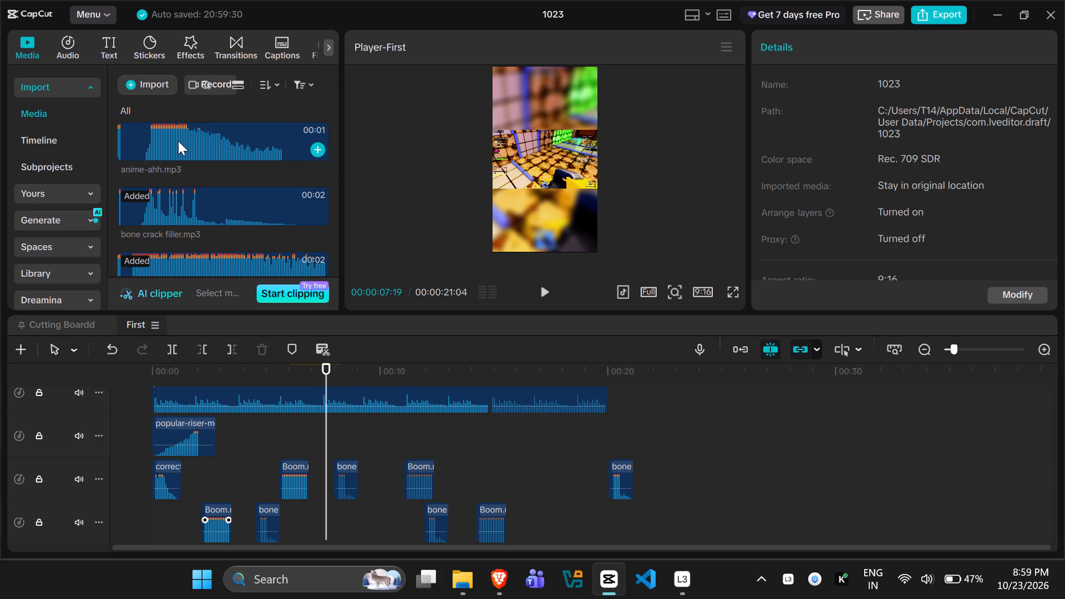
scroll(181, 154, up, 1)
scroll(186, 172, down, 1)
click(186, 149)
key(Delete)
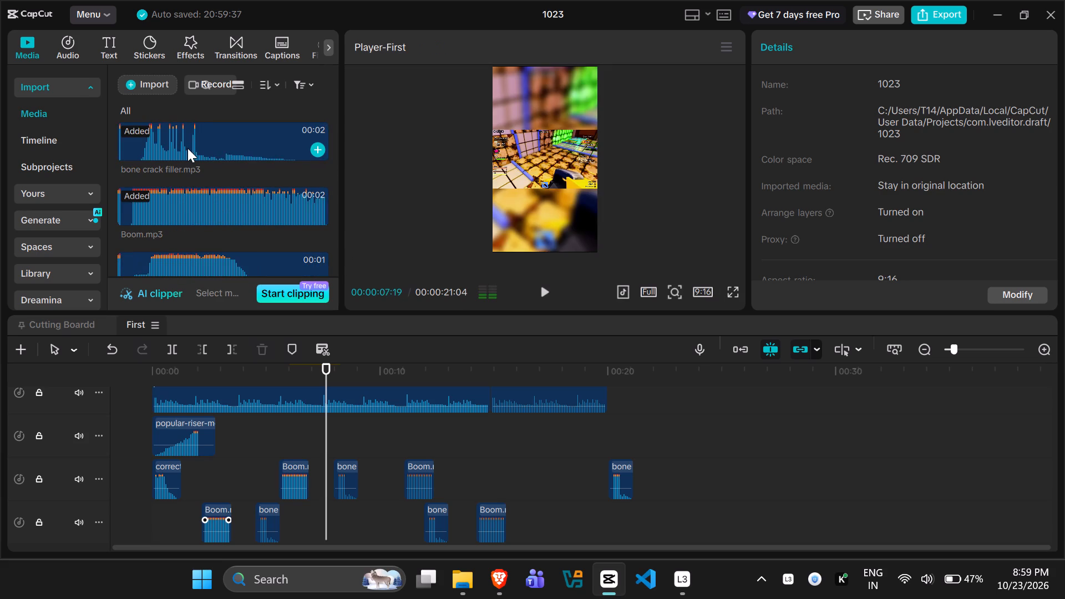
Preview bruh.mp3 and add it to the lowest sound effect track at 00:00:07:19.
scroll(173, 190, down, 1)
click(164, 198)
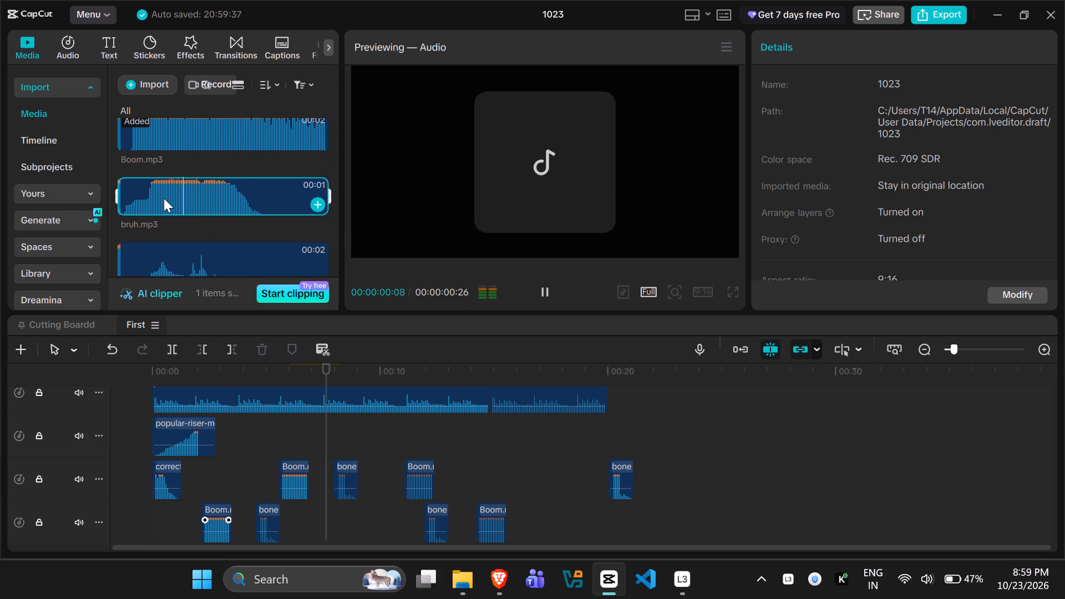
key(space)
drag(163, 194, 266, 373)
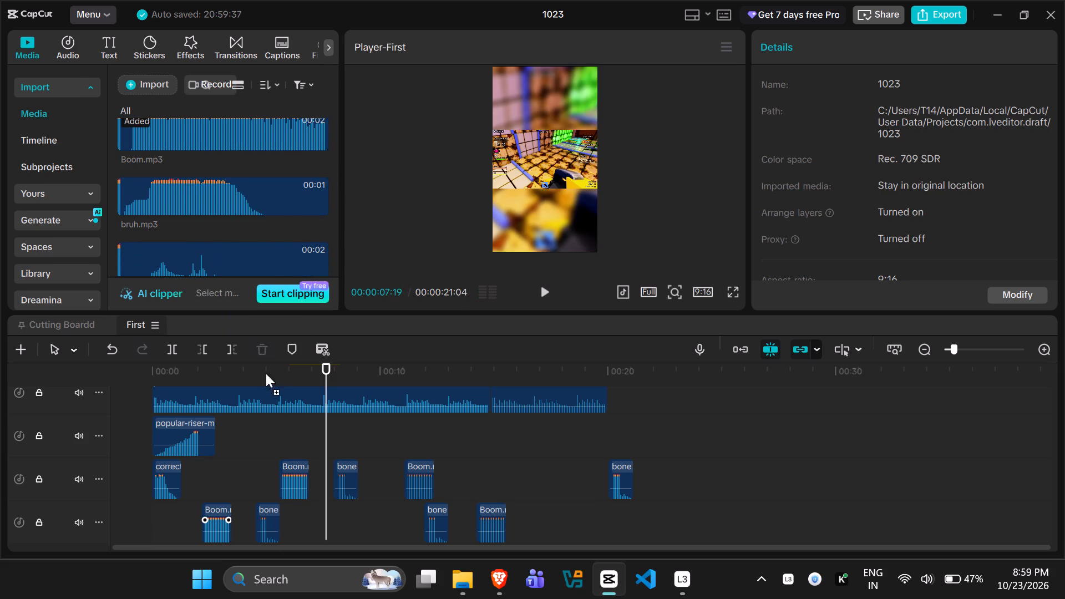
drag(266, 373, 310, 526)
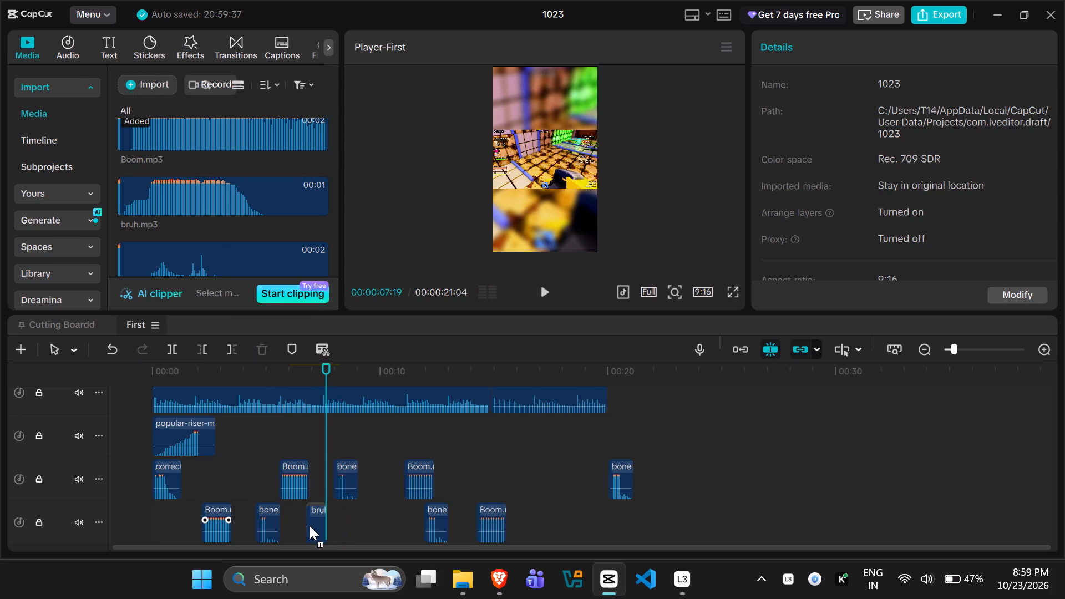
drag(310, 526, 335, 505)
scroll(310, 526, down, 3)
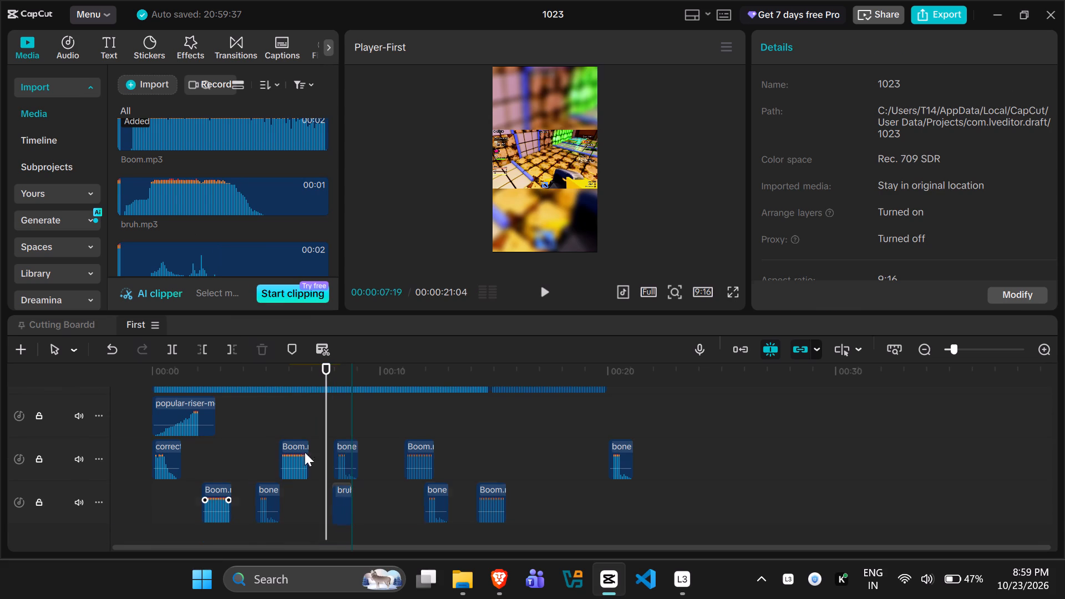
scroll(171, 197, down, 1)
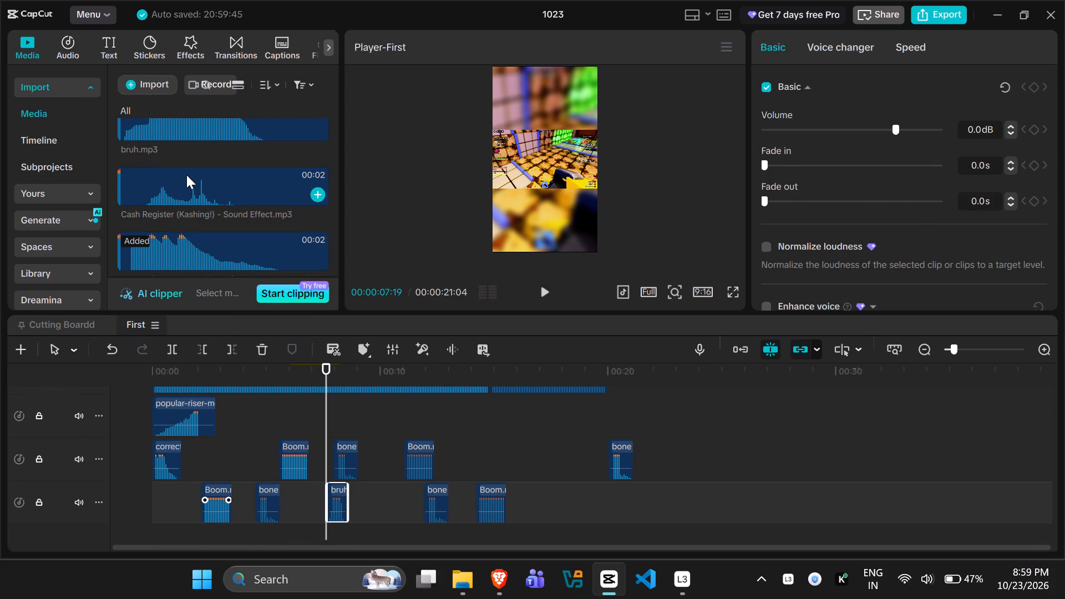
Add Cash Register (Kashing!) - Sound Effect.mp3 to the lowest sound effect track near the timeline start, just before the first Boom clip.
drag(187, 182, 194, 454)
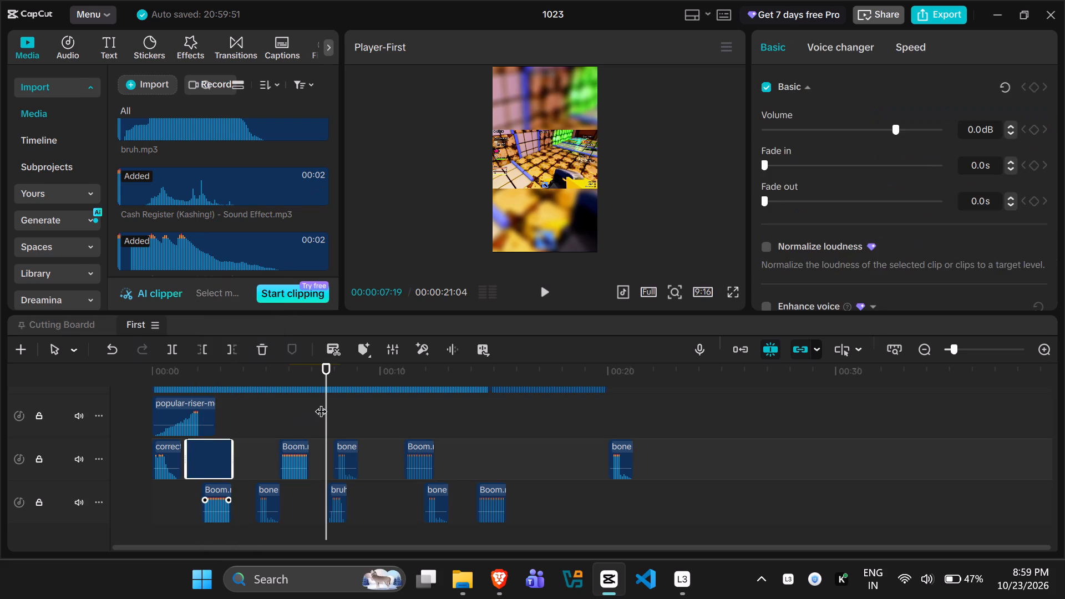
drag(325, 394, 60, 446)
key(space)
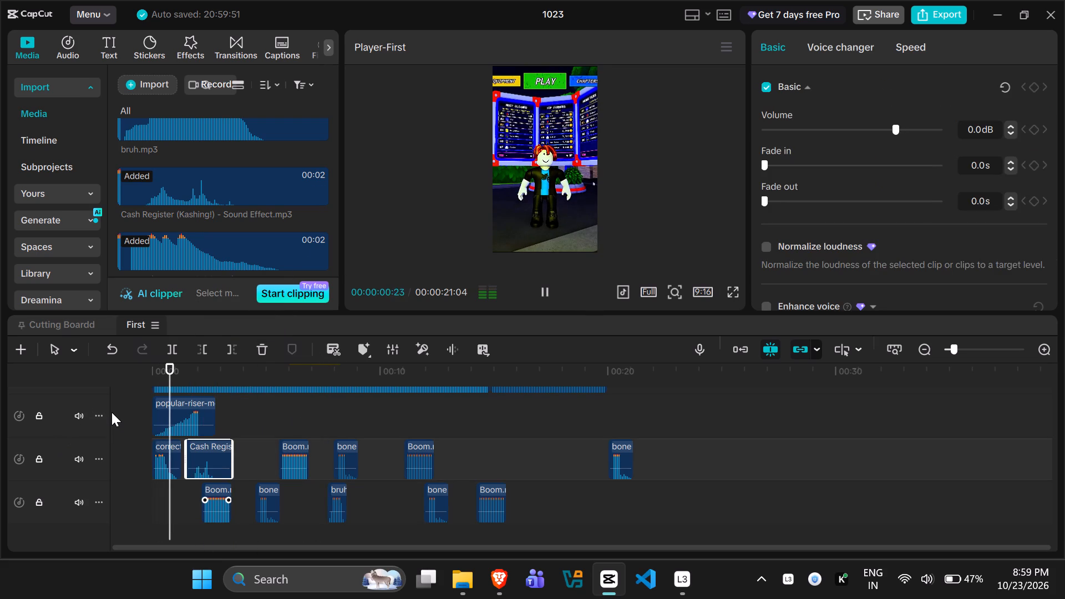
key(space)
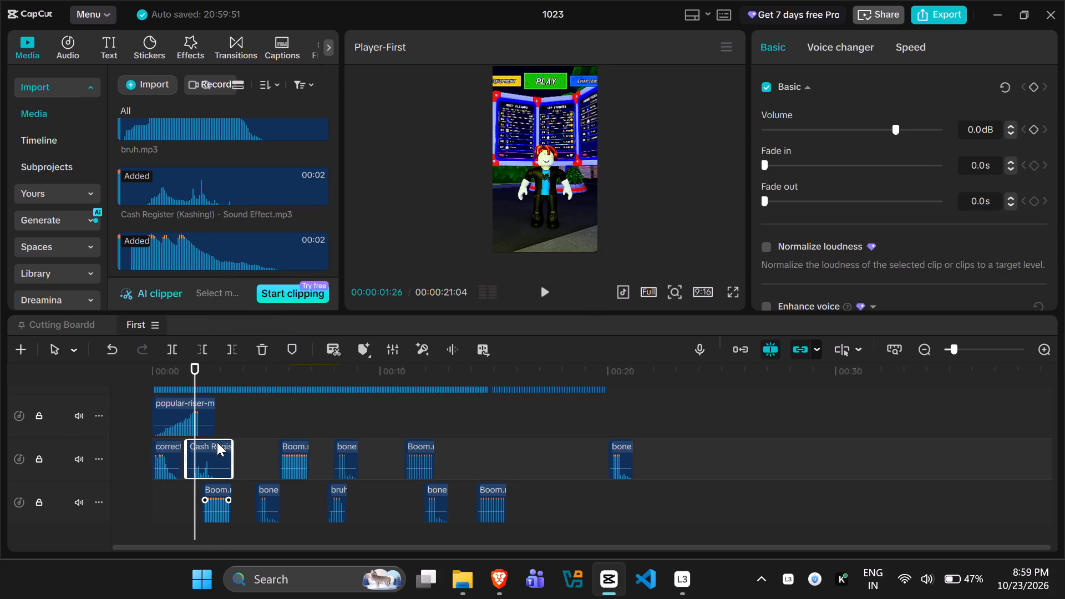
drag(212, 452, 183, 496)
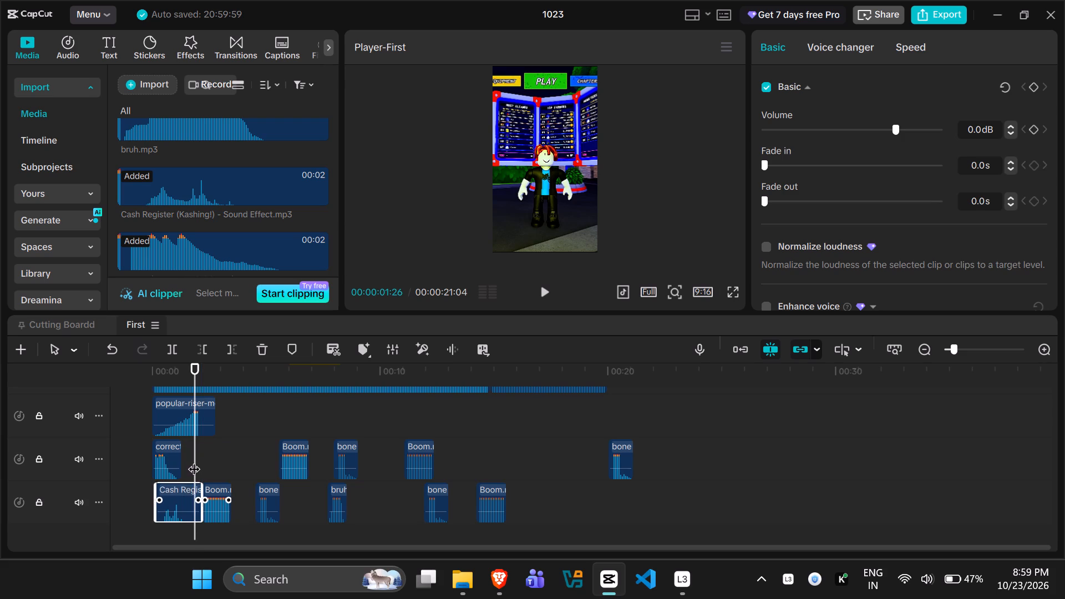
Play back about the first six seconds to check the sound effect timing, leaving the playhead at 00:00:05:27.
drag(194, 455, 126, 454)
key(space)
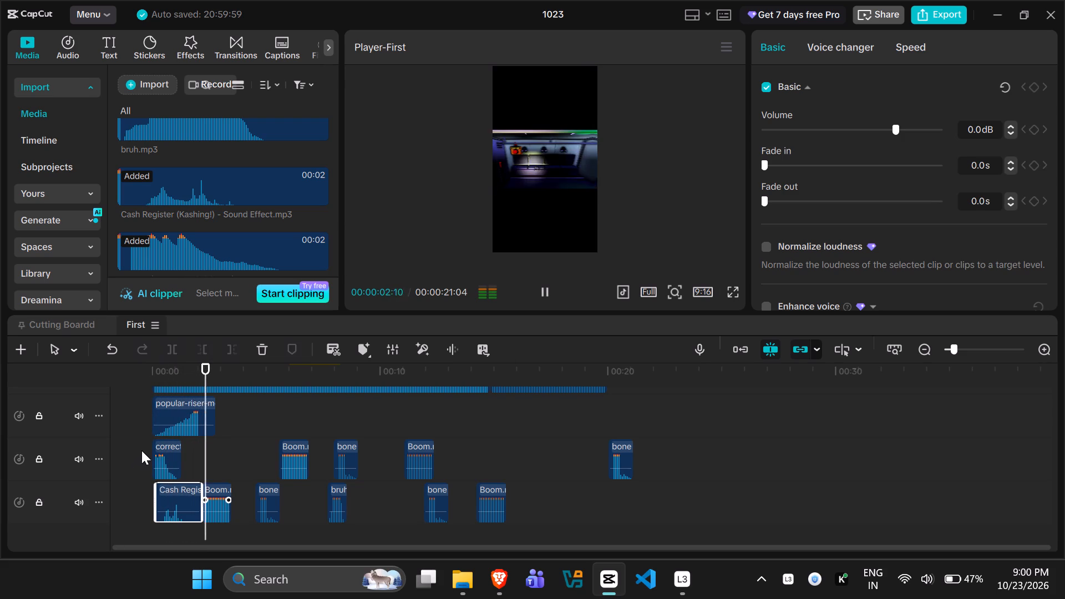
key(space)
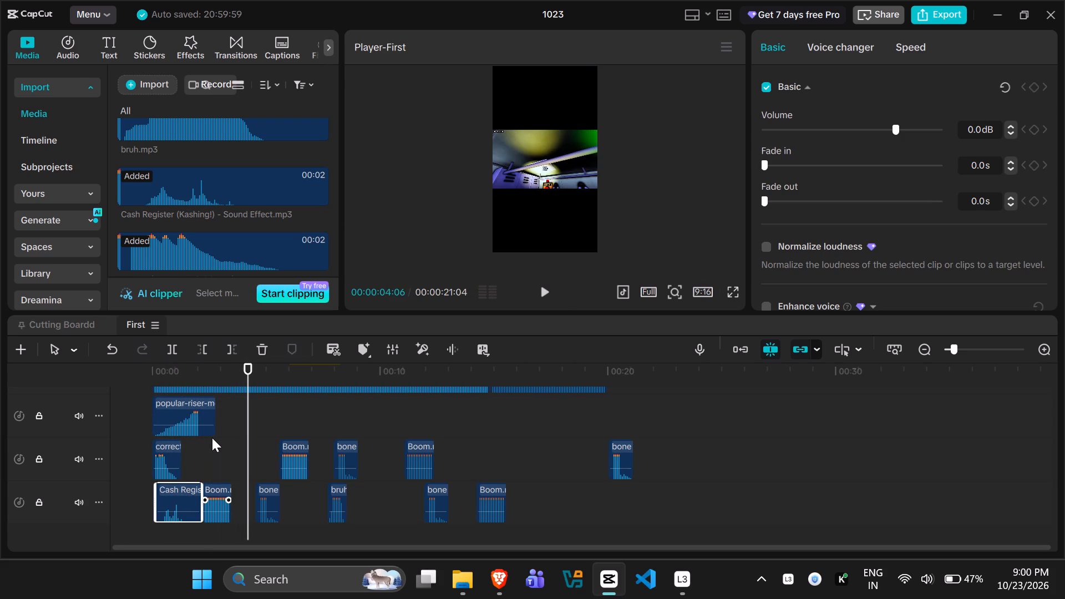
key(space)
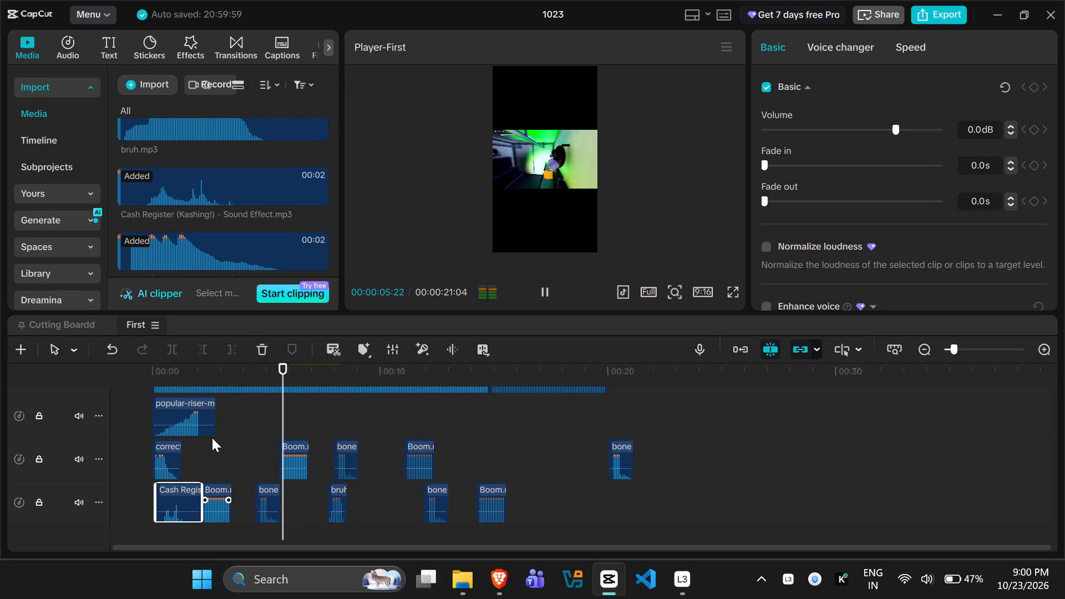
key(space)
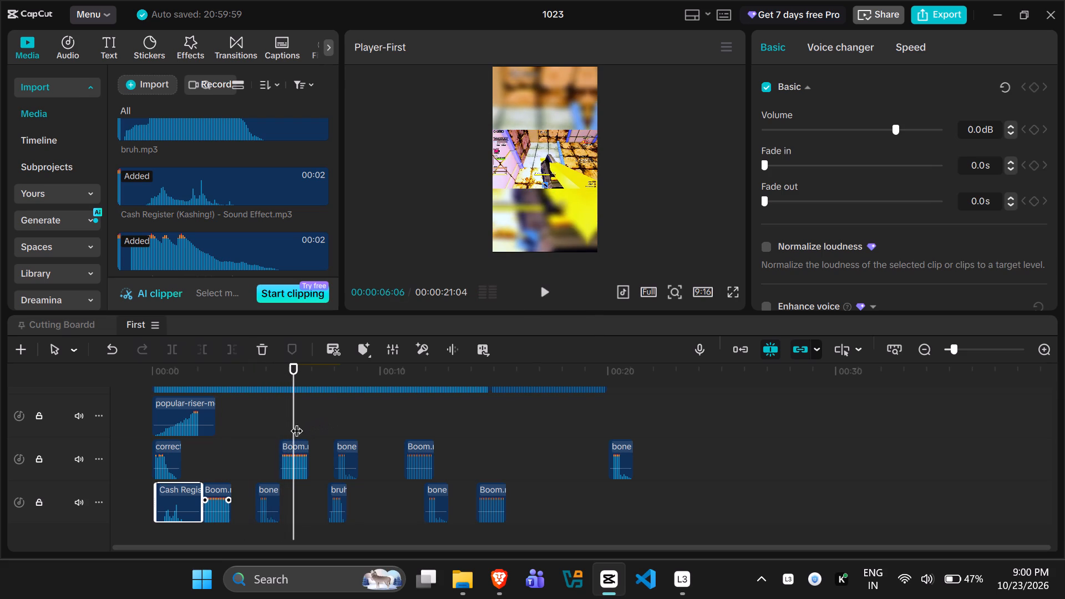
drag(296, 422, 285, 424)
drag(276, 425, 280, 425)
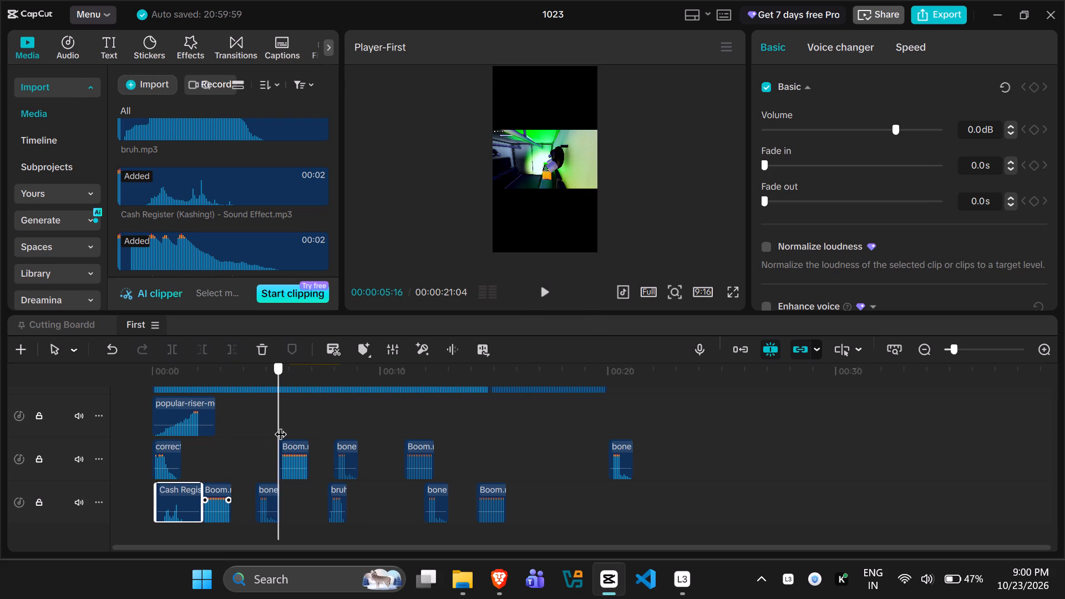
drag(280, 425, 287, 425)
Add ding filler.mp3, trim its end to about 2.2 seconds long, and place it at about 3.3 seconds on the correct-sound track.
scroll(220, 216, down, 2)
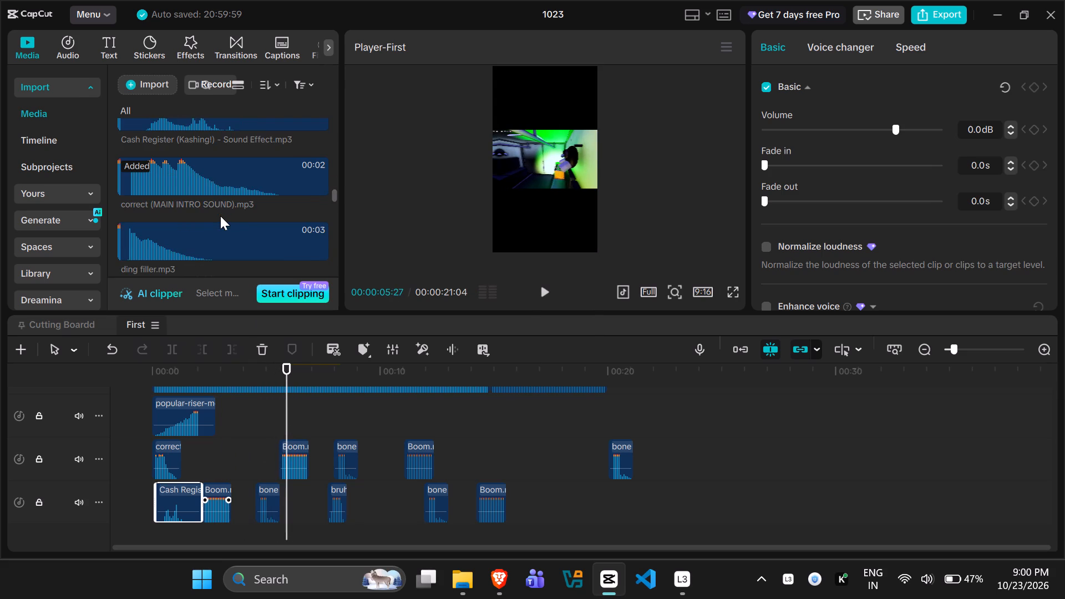
drag(203, 174, 163, 509)
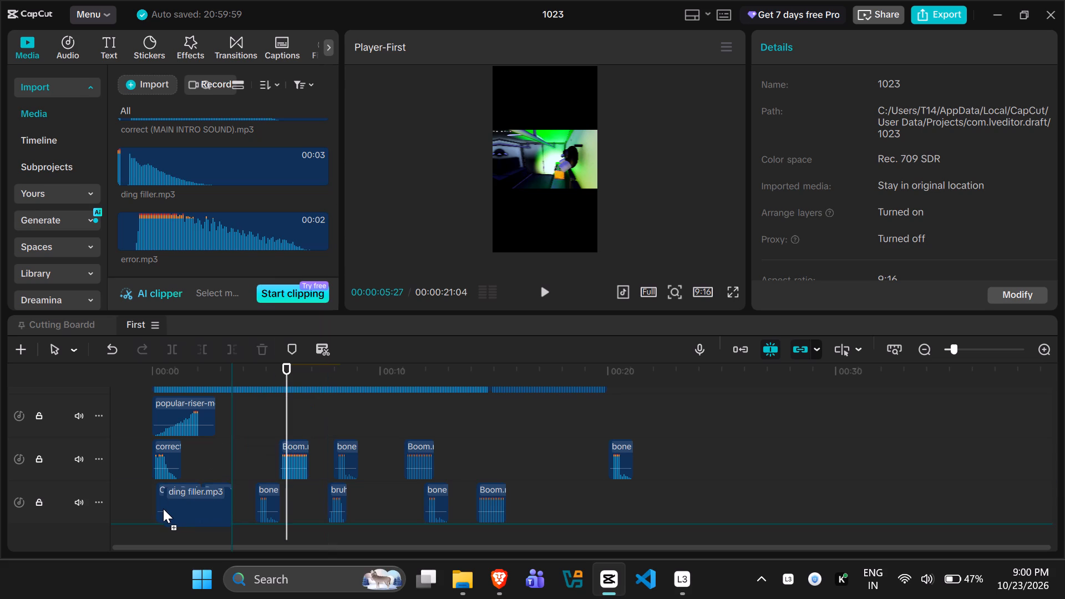
drag(163, 509, 168, 515)
scroll(163, 509, down, 4)
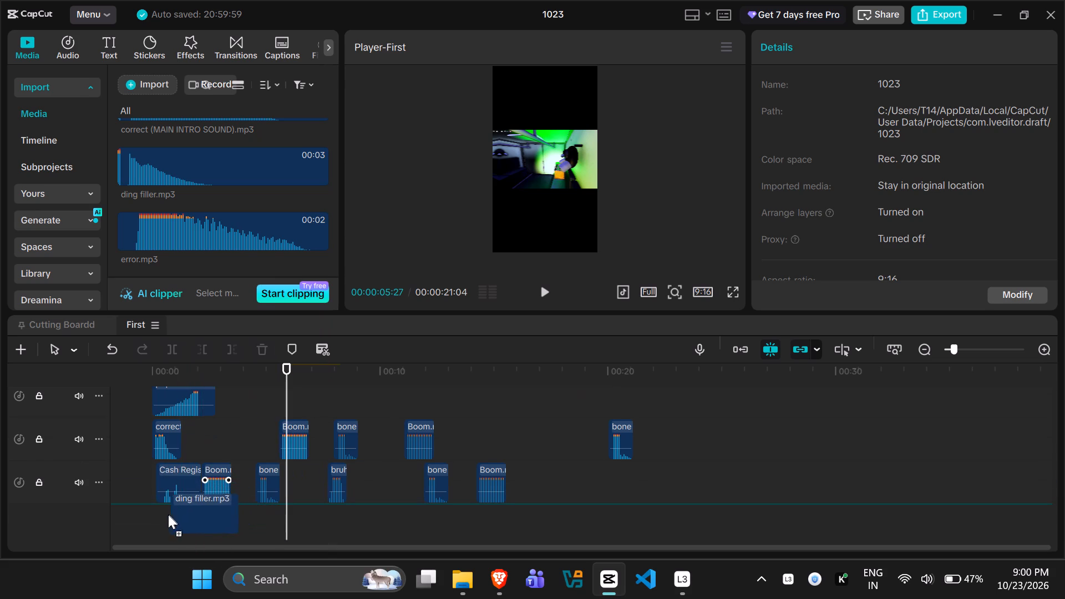
drag(168, 515, 163, 502)
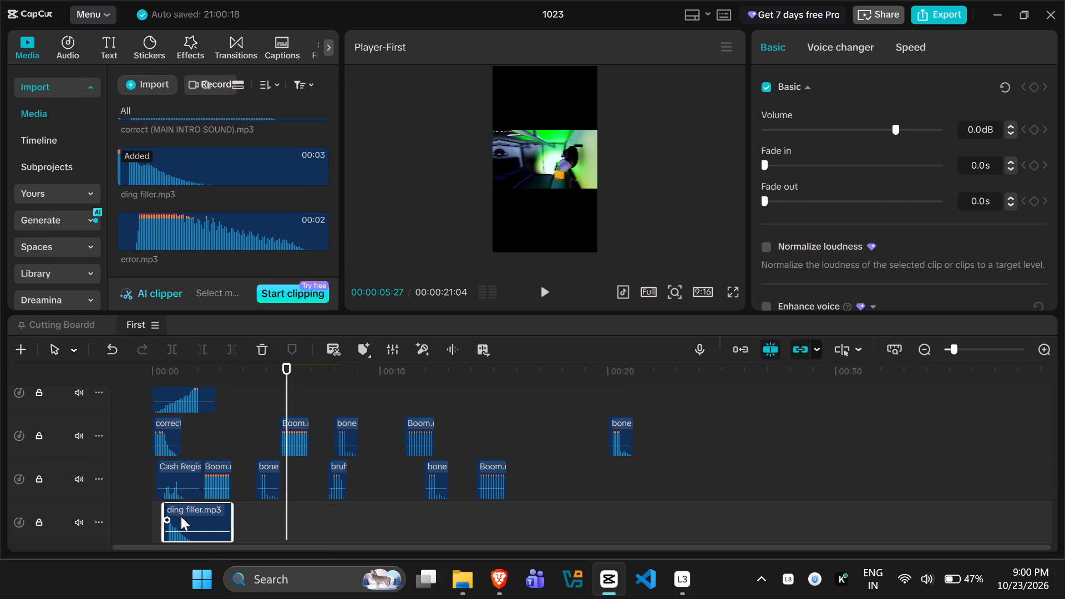
drag(182, 516, 234, 415)
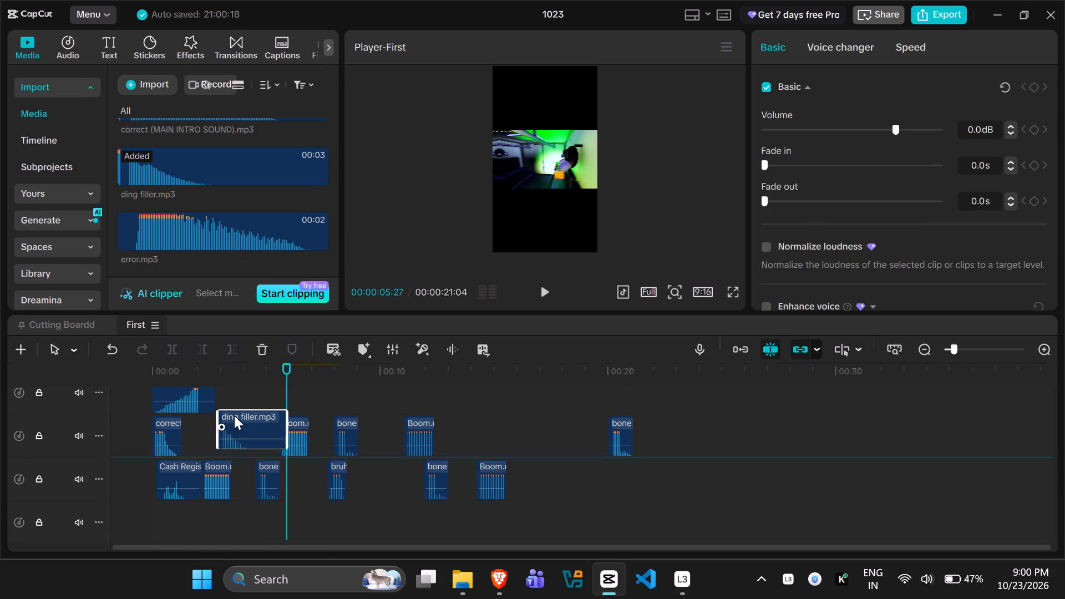
drag(234, 415, 242, 436)
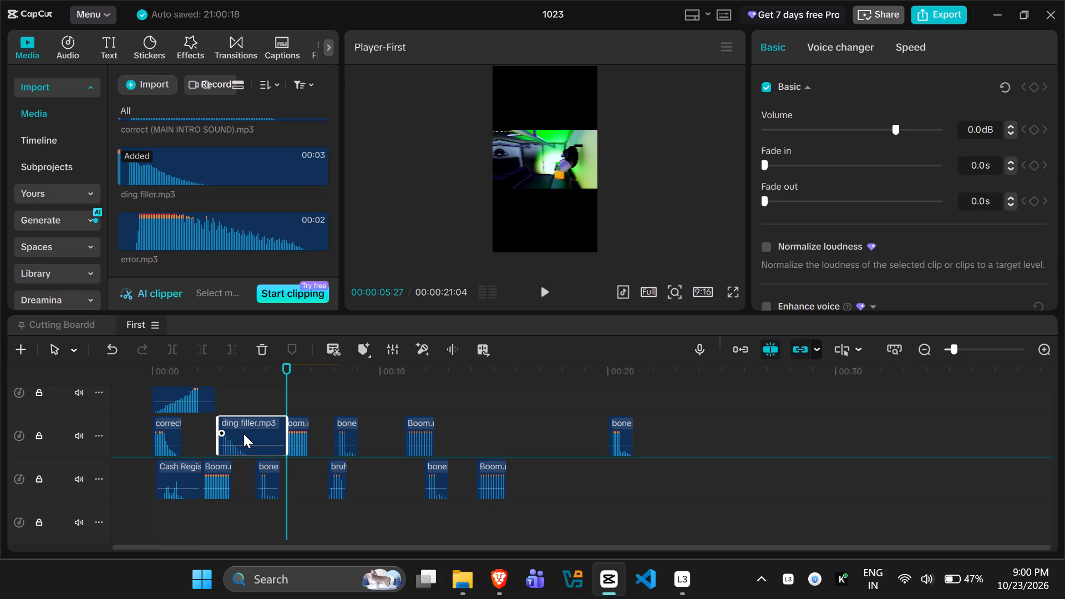
drag(247, 477, 236, 438)
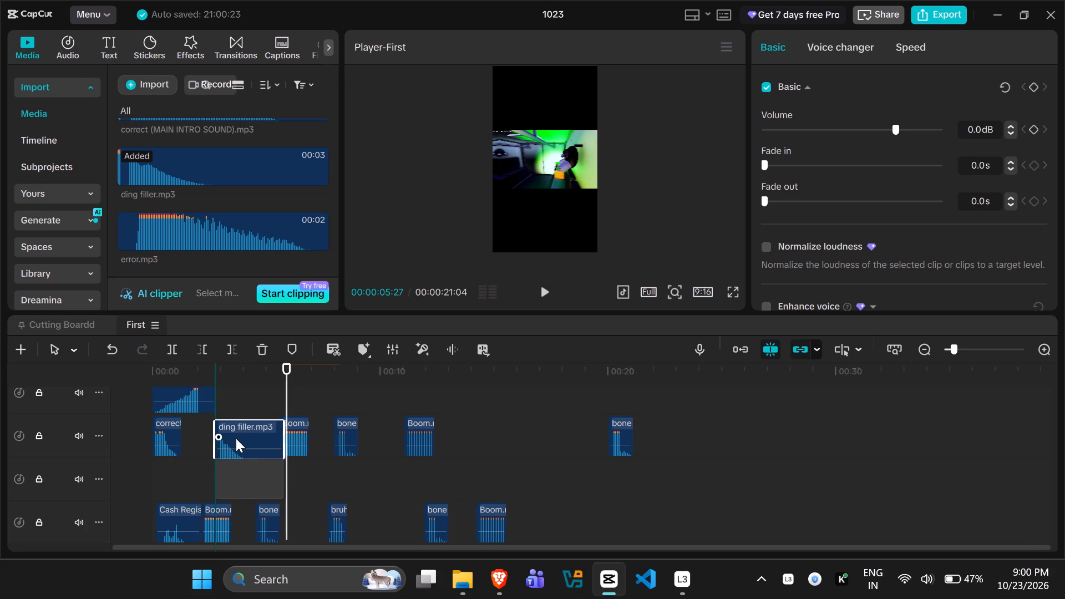
drag(282, 468, 263, 469)
drag(242, 478, 247, 446)
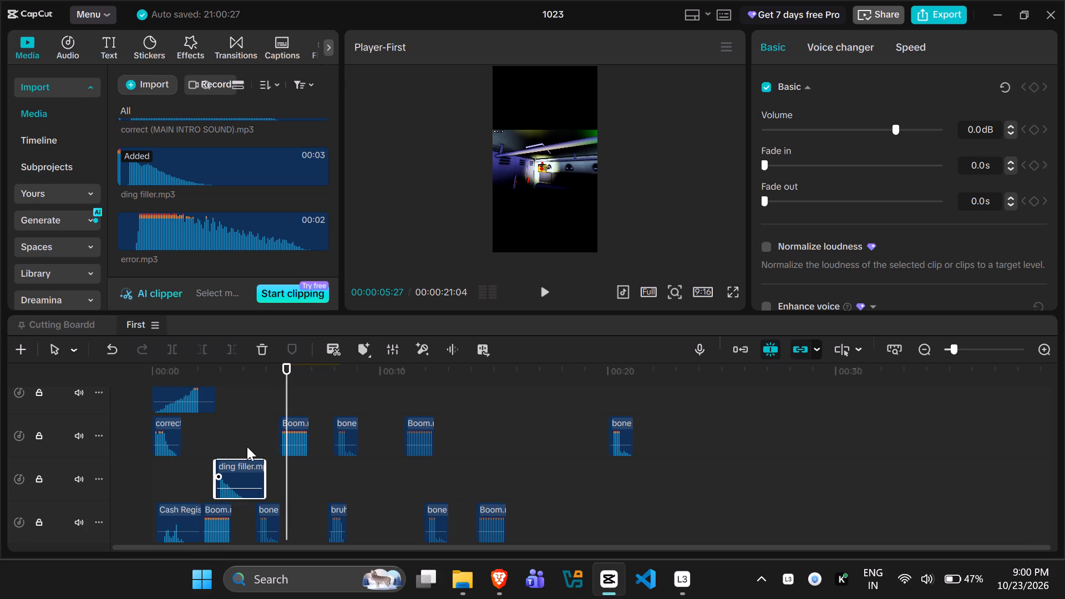
drag(247, 446, 253, 429)
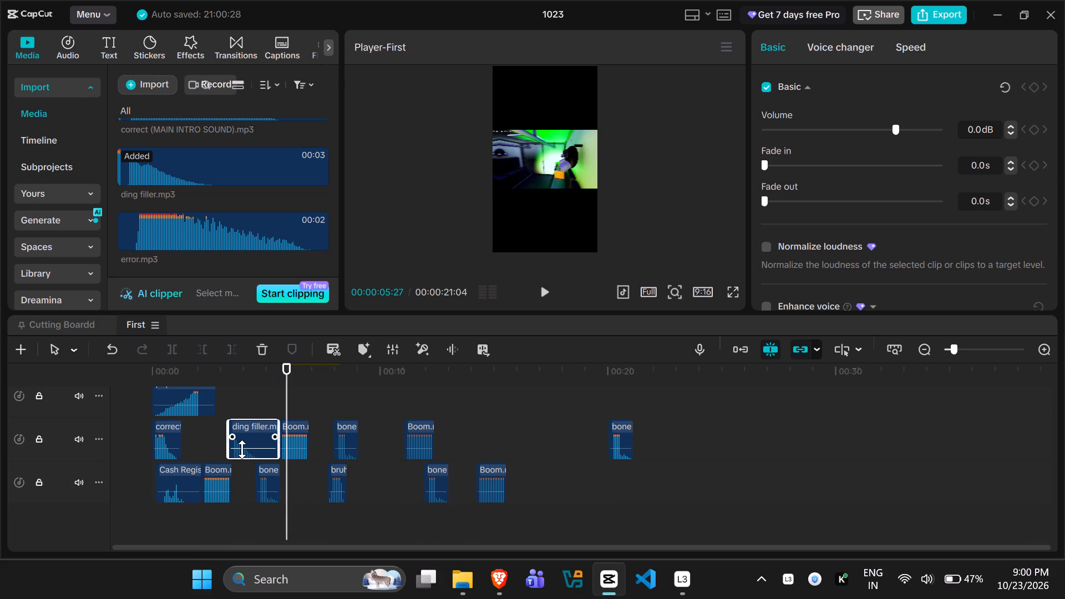
Paste copies of the trimmed ding filler.mp3 clip at 00:00:05:27 and 00:00:13:17.
key(ctrl+c)
key(ctrl+v)
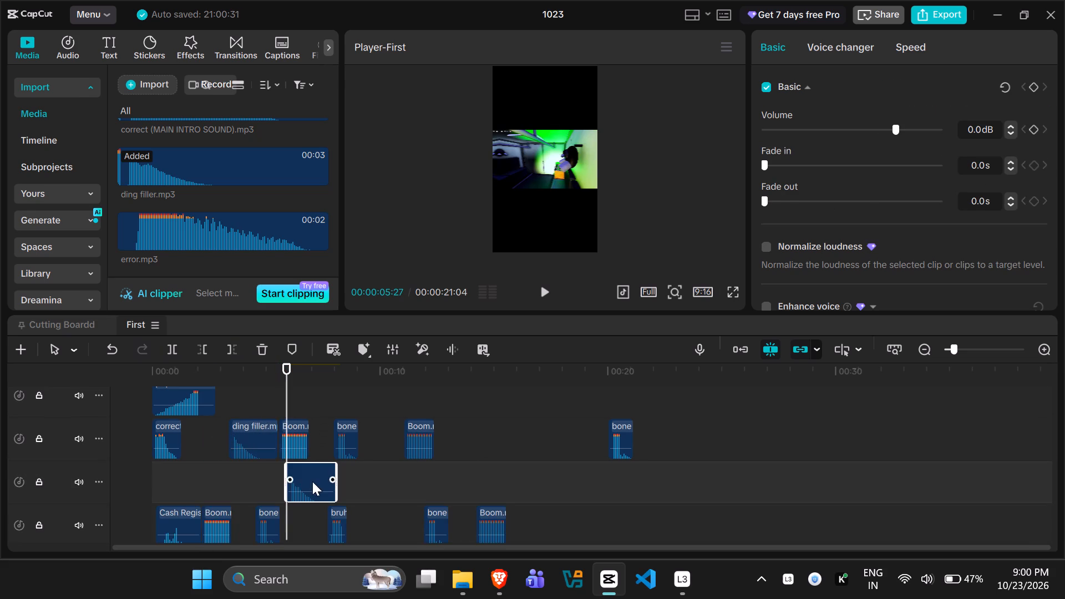
click(461, 395)
key(ctrl+v)
Add error.mp3 to the riser track at about 10 seconds.
ctrl+scroll(489, 450, down, 4)
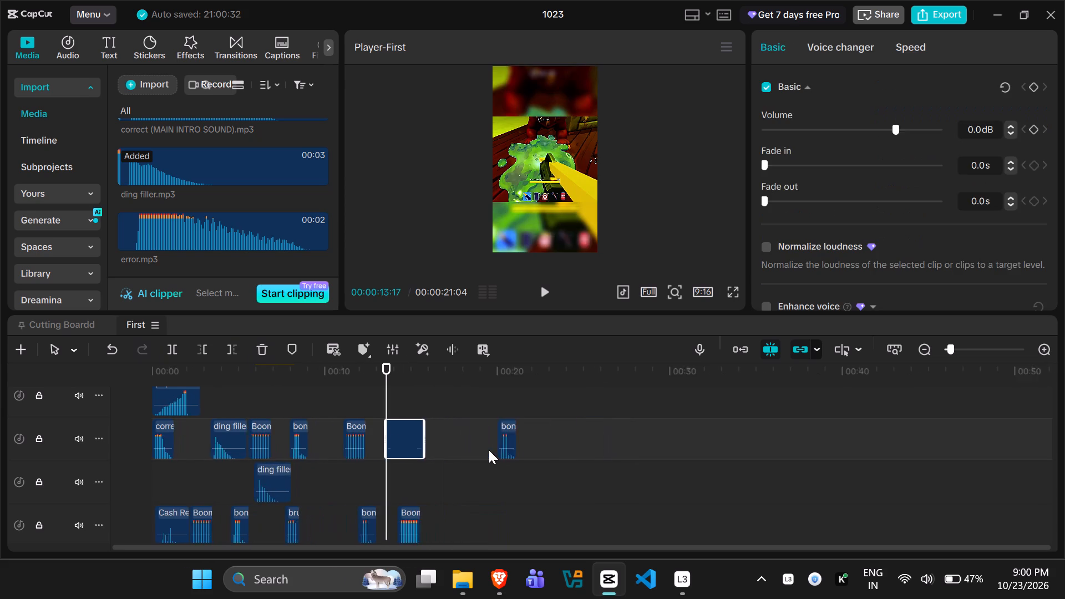
ctrl+scroll(489, 450, down, 1)
scroll(487, 451, up, 2)
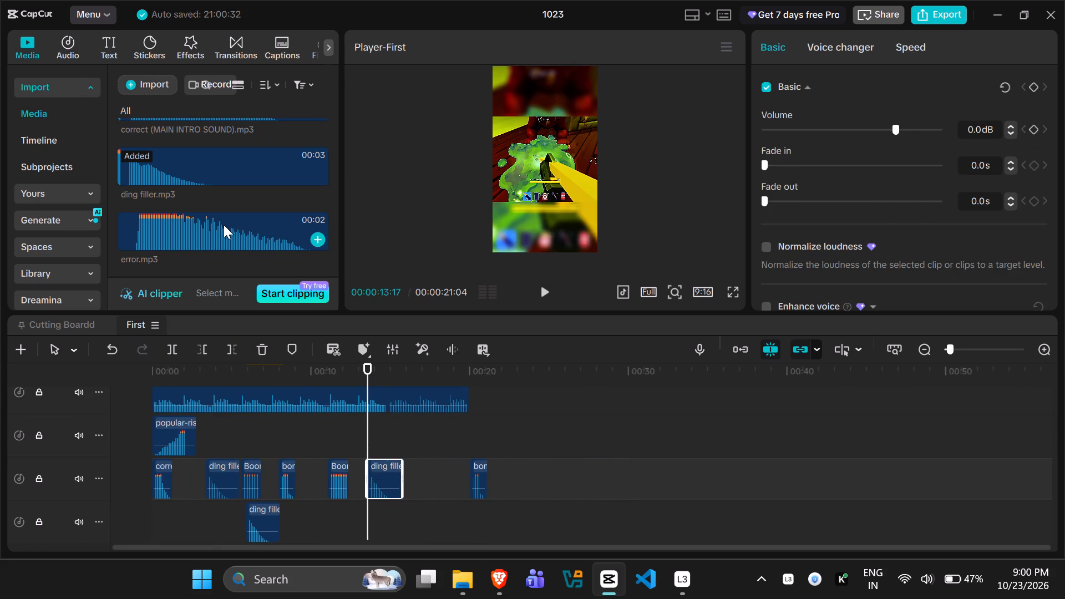
click(223, 223)
drag(223, 223, 280, 319)
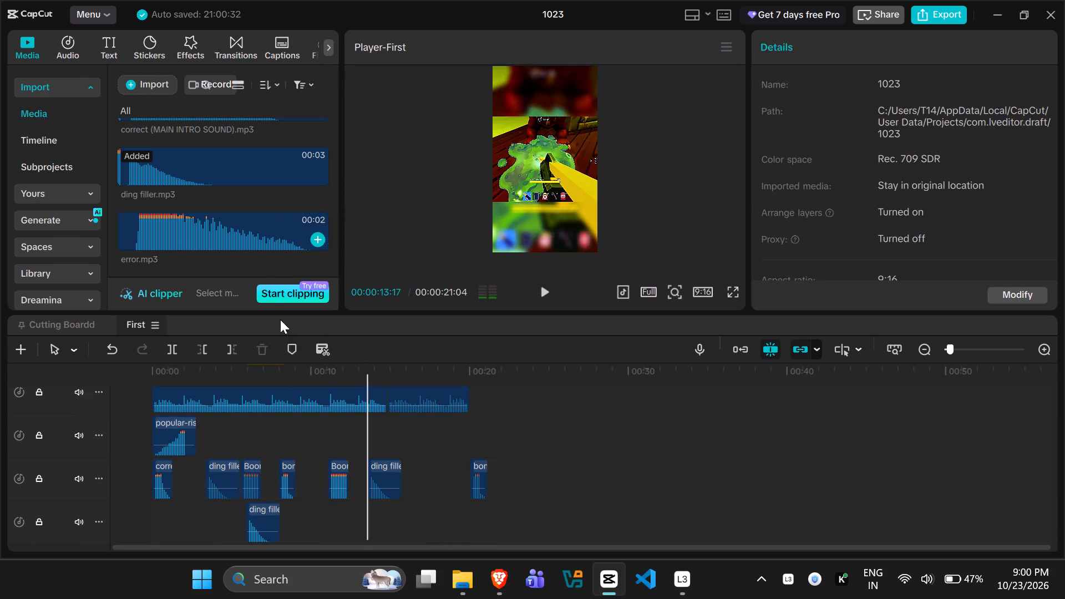
drag(280, 319, 306, 440)
Add Faah.mp3 to the riser track at about 15.5 seconds.
scroll(176, 246, down, 1)
drag(176, 222, 340, 458)
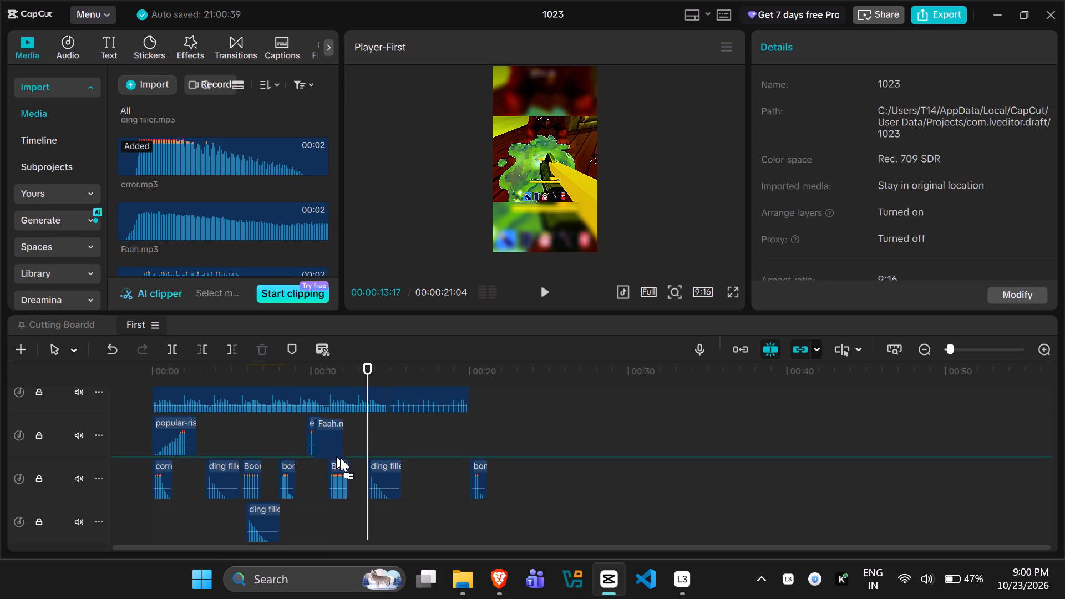
drag(340, 458, 407, 443)
Add michael-jackson-hee-hee.mp3 at about 10 seconds on the track holding the first pasted ding filler copy.
scroll(163, 253, down, 2)
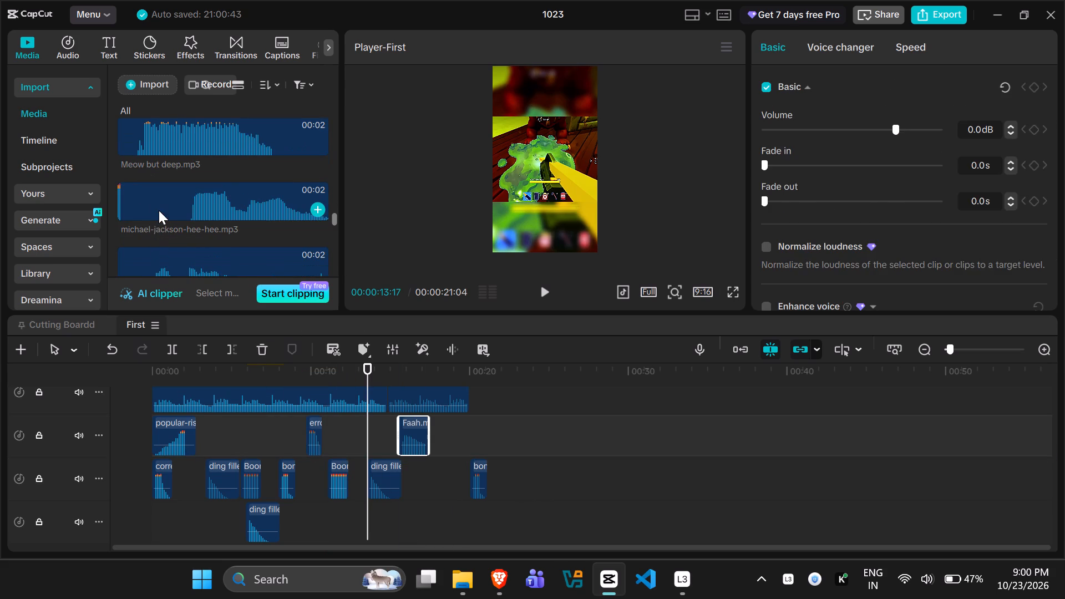
click(158, 206)
drag(156, 204, 310, 514)
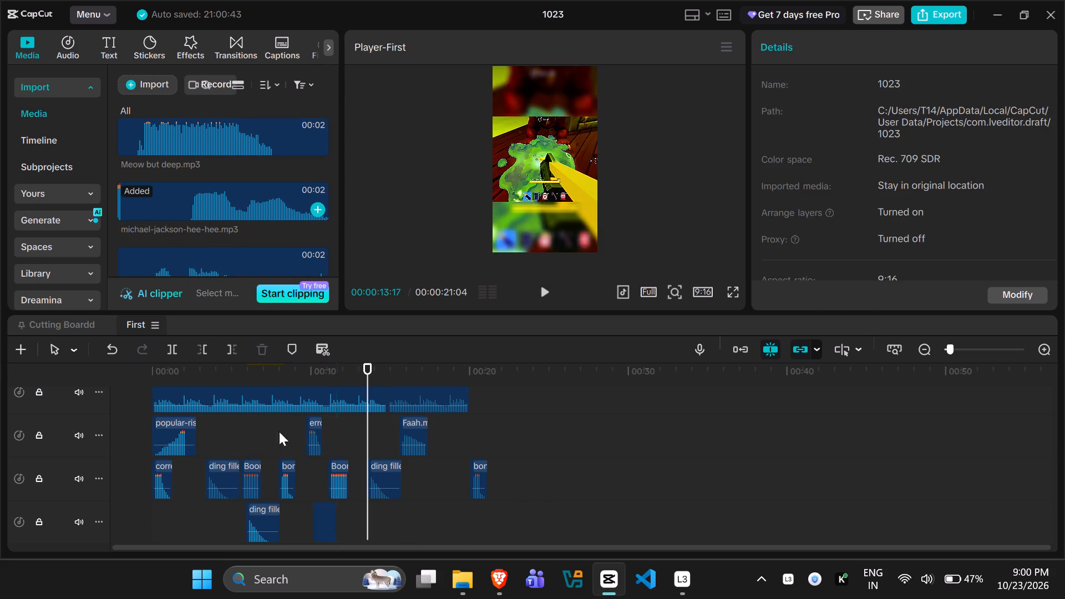
Preview money.mp3, Noice.mp3 and punch filler.mp3, and add punch filler.mp3 at about 16 seconds on the michael-jackson-hee-hee track.
scroll(210, 221, down, 1)
click(166, 186)
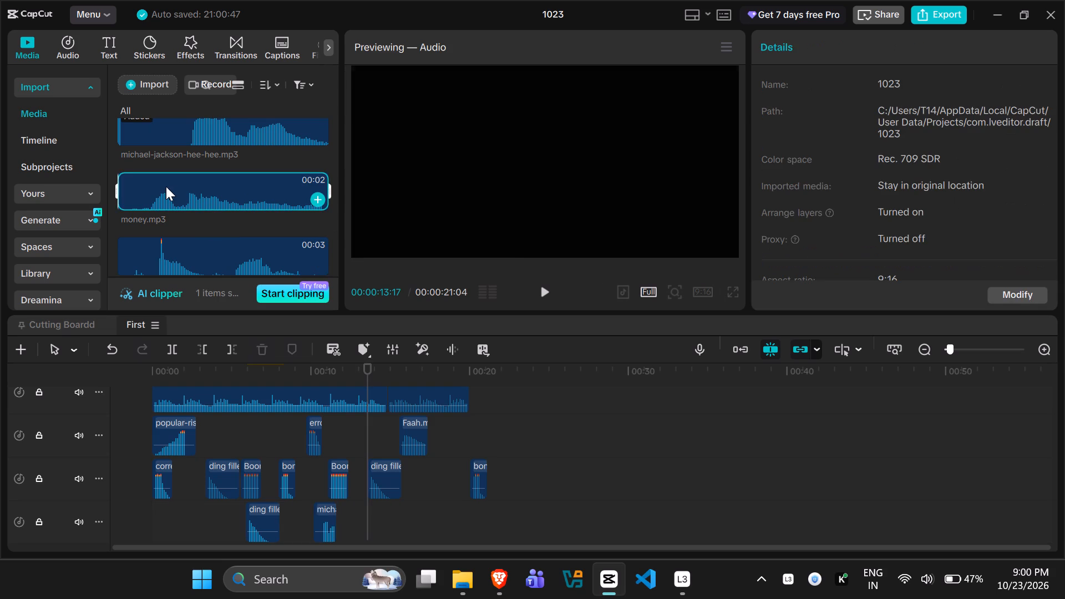
scroll(164, 187, down, 1)
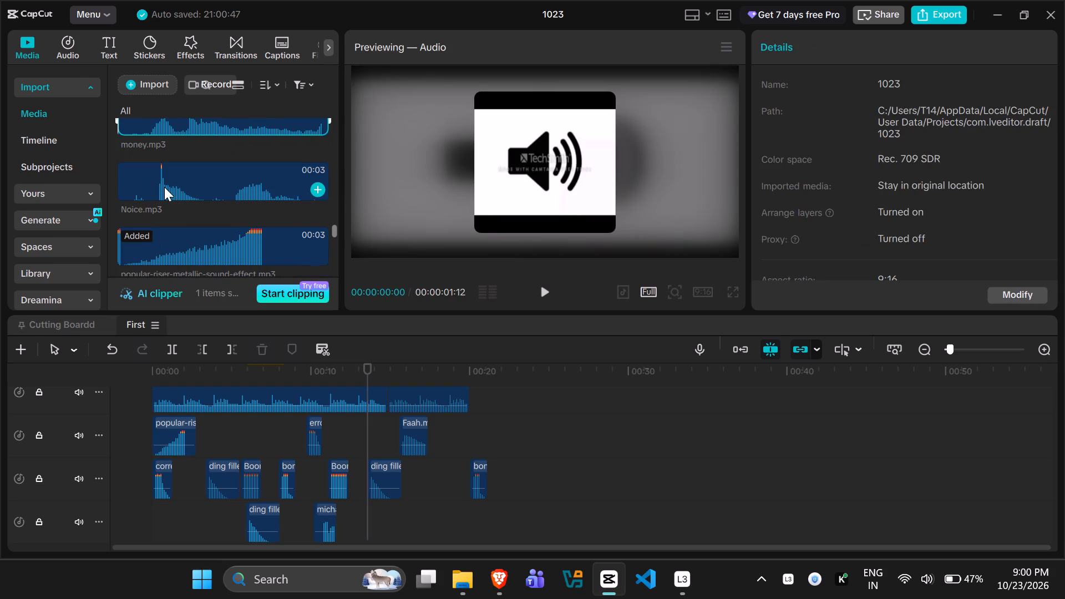
click(164, 187)
scroll(164, 187, down, 1)
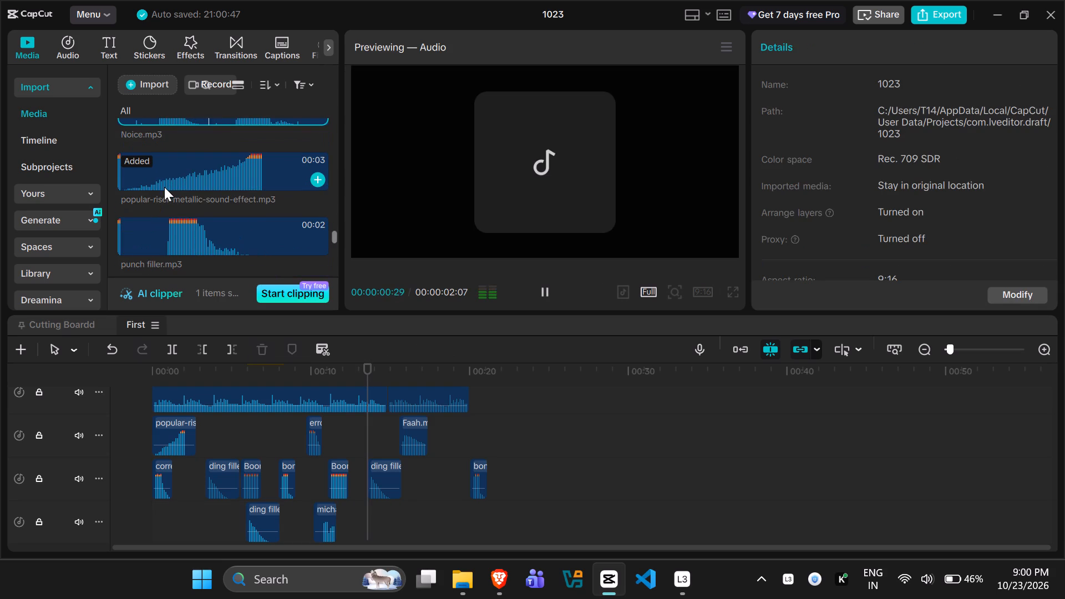
click(157, 230)
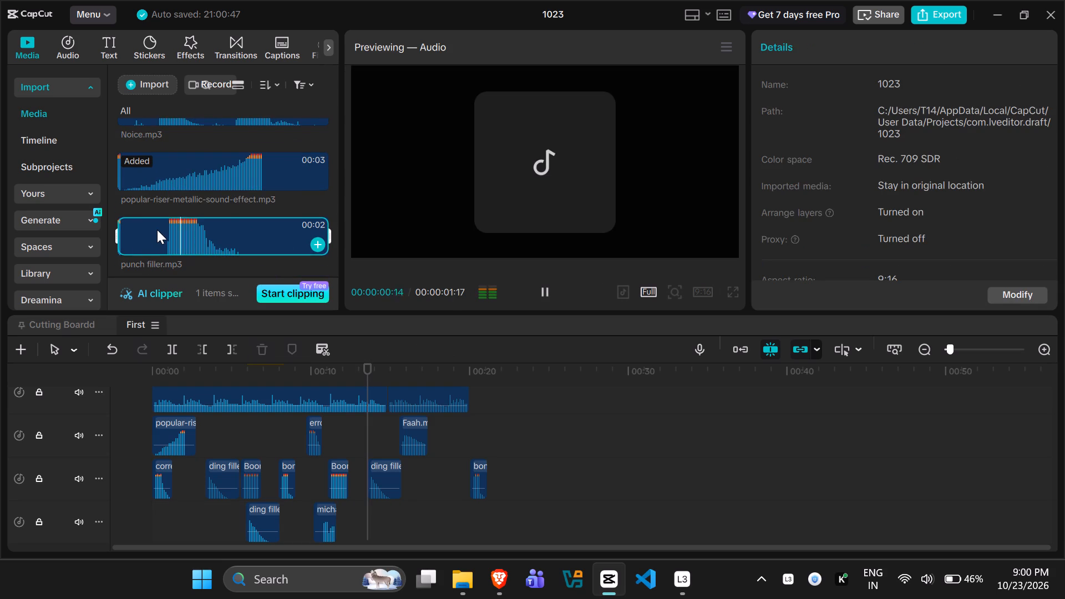
drag(152, 231, 414, 510)
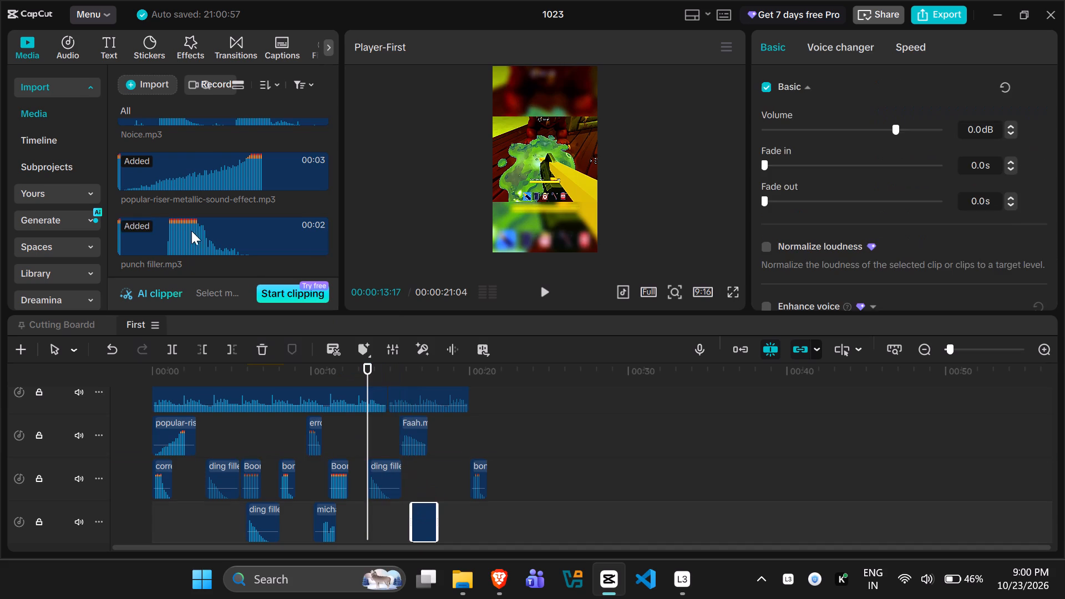
Preview rizz-sound-effect.mp3 and add it at about 12.7 seconds, between the michael-jackson-hee-hee and punch filler clips.
scroll(189, 230, down, 1)
click(133, 224)
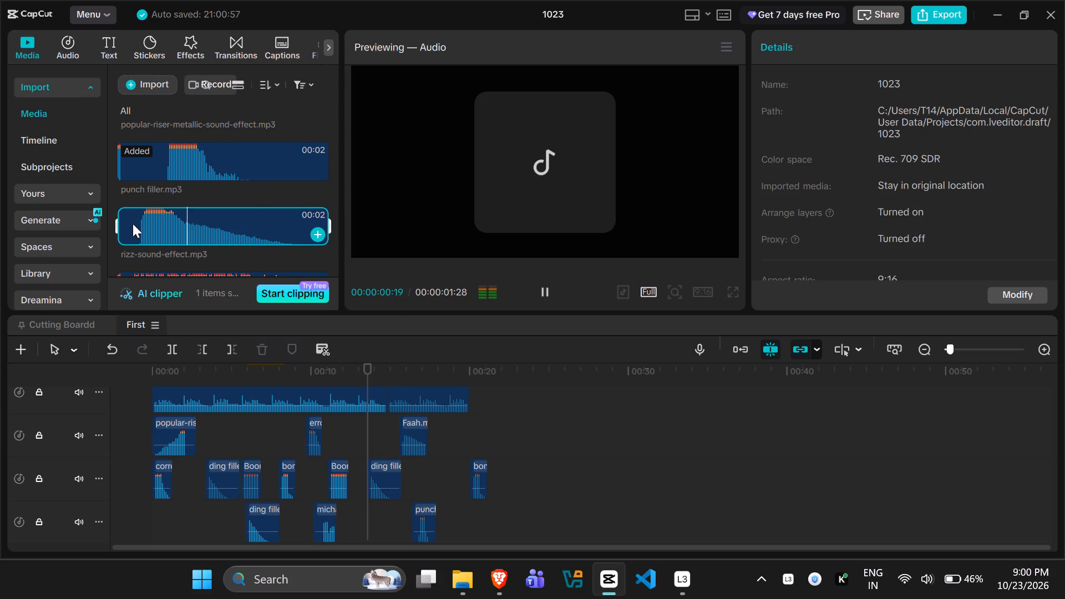
drag(151, 221, 351, 522)
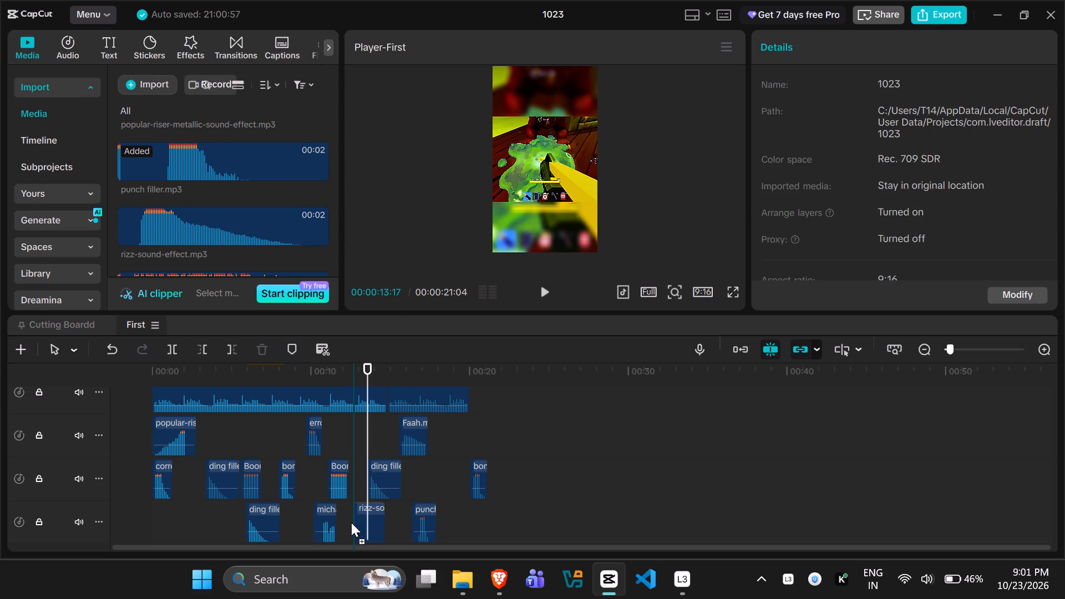
drag(351, 522, 348, 521)
Preview shocked-sound-effect.mp3 and Taco Bell.mp3, and add Taco Bell.mp3 at about 11.7 seconds on the riser track, before Faah.mp3.
scroll(172, 159, down, 1)
click(148, 211)
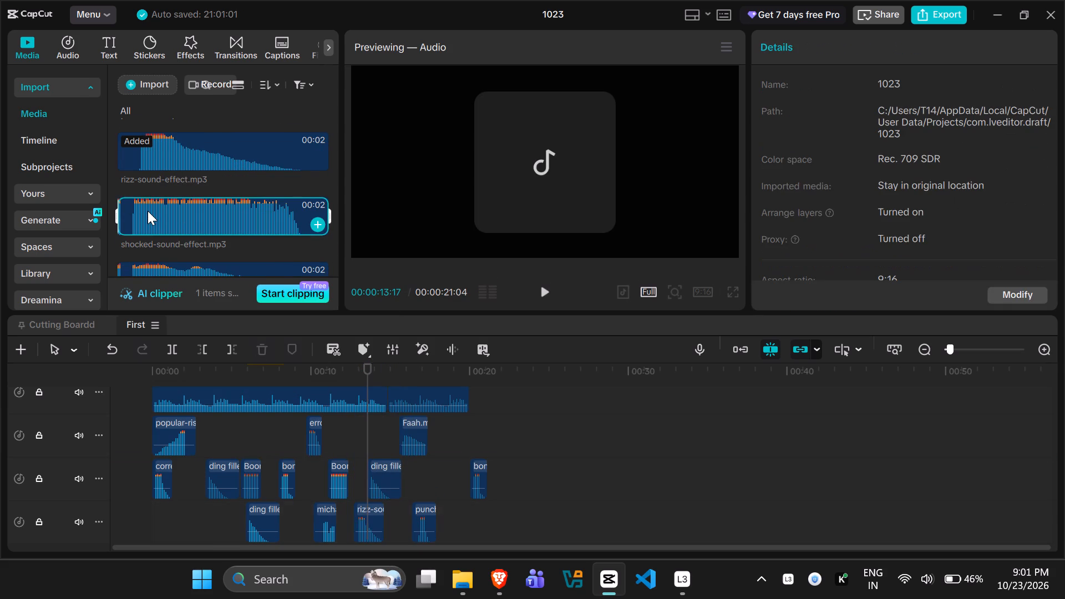
scroll(148, 211, down, 1)
click(148, 211)
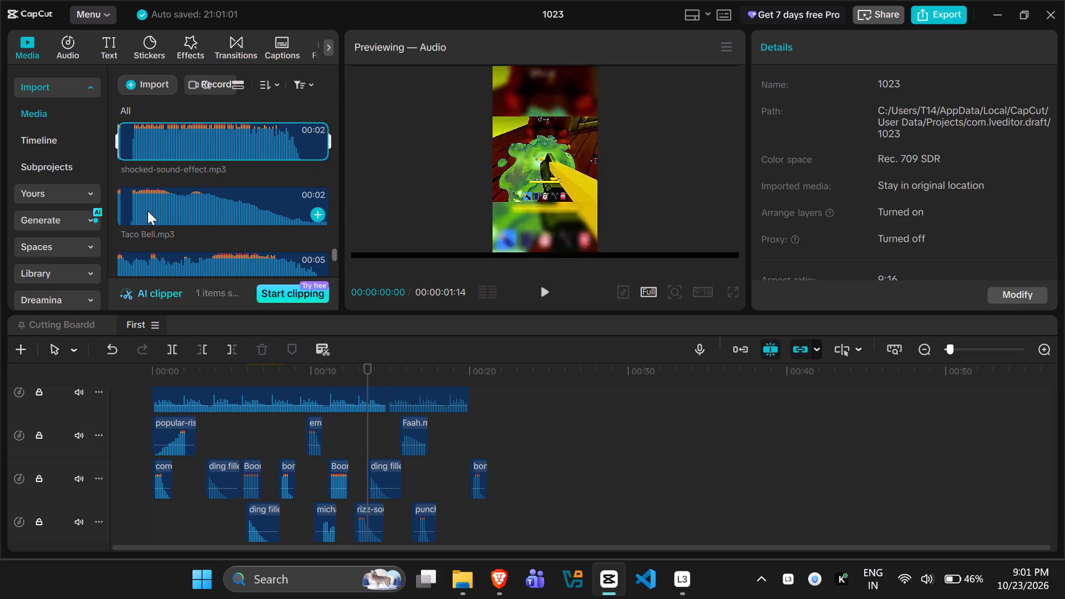
drag(151, 205, 443, 458)
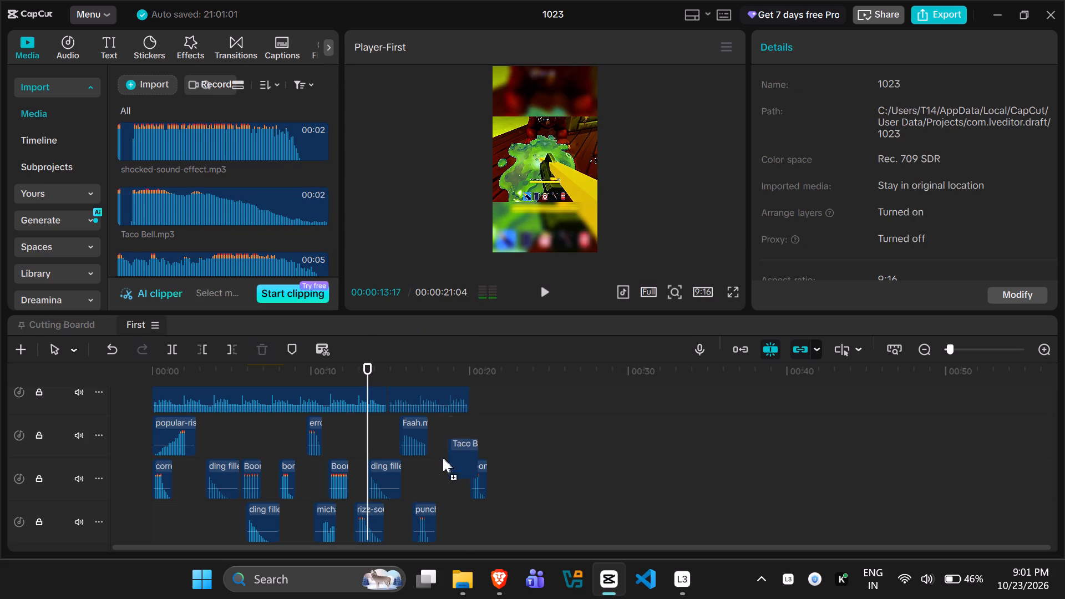
drag(443, 458, 336, 432)
Preview tf_nemesis.mp3, tuco-get-out.mp3 and whosh transition main.MP3 in the media library.
scroll(200, 216, down, 1)
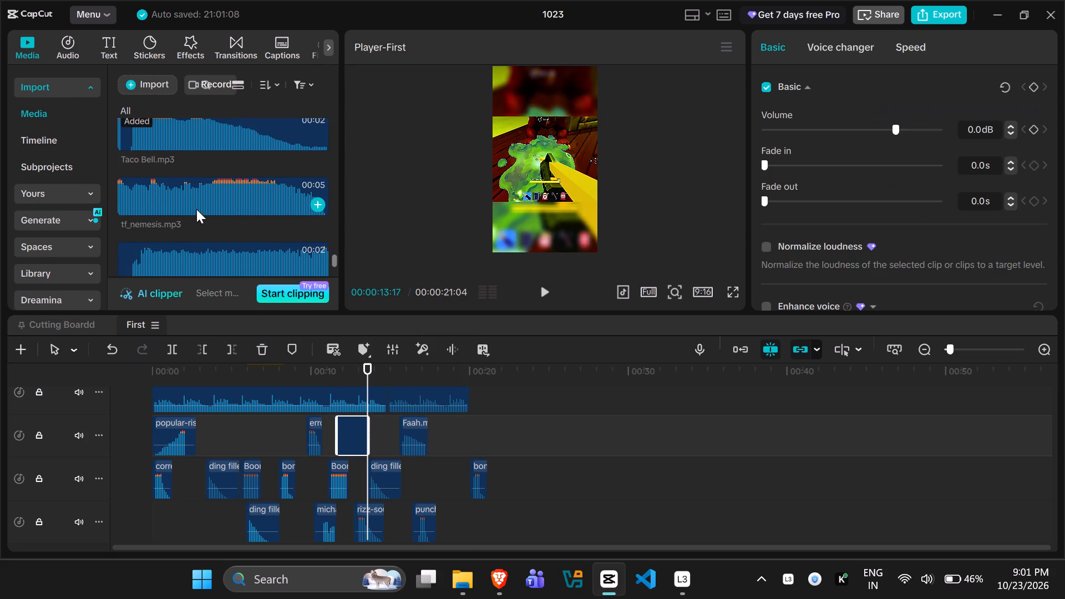
click(183, 194)
scroll(183, 194, down, 1)
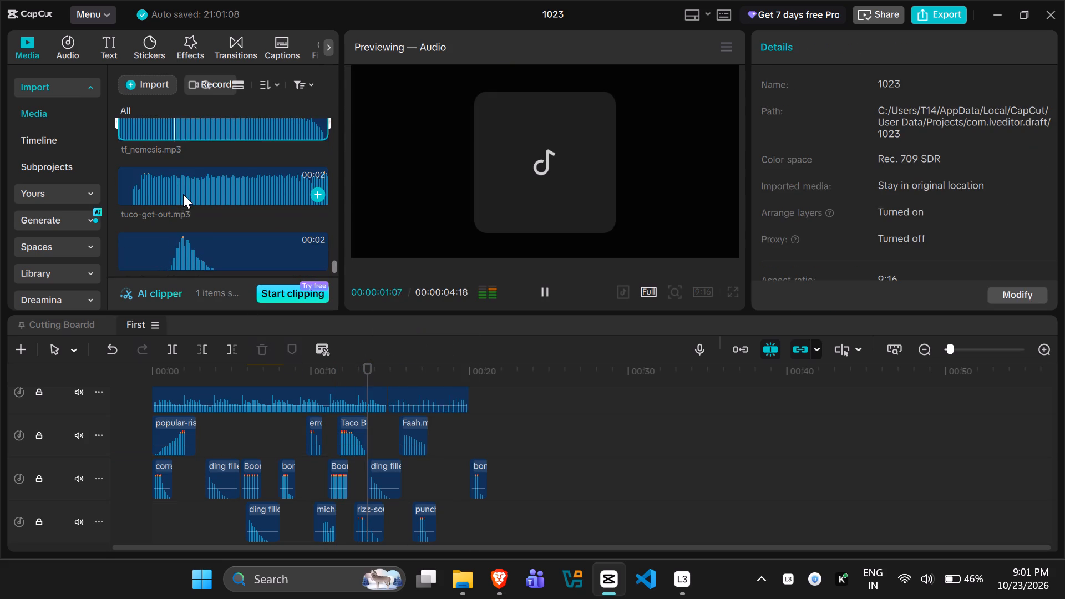
click(171, 194)
scroll(171, 194, down, 1)
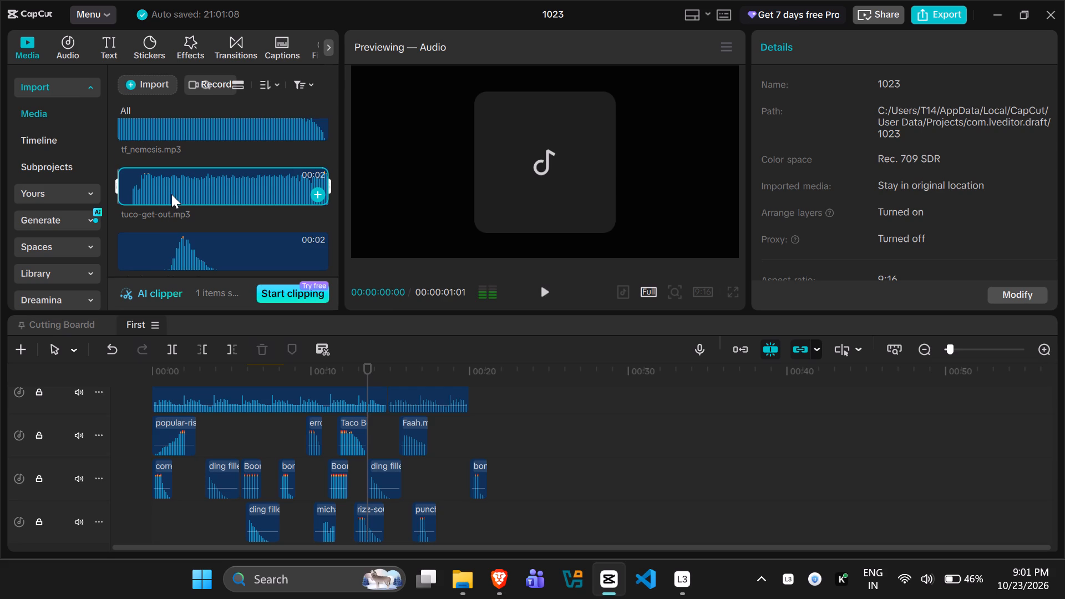
click(151, 213)
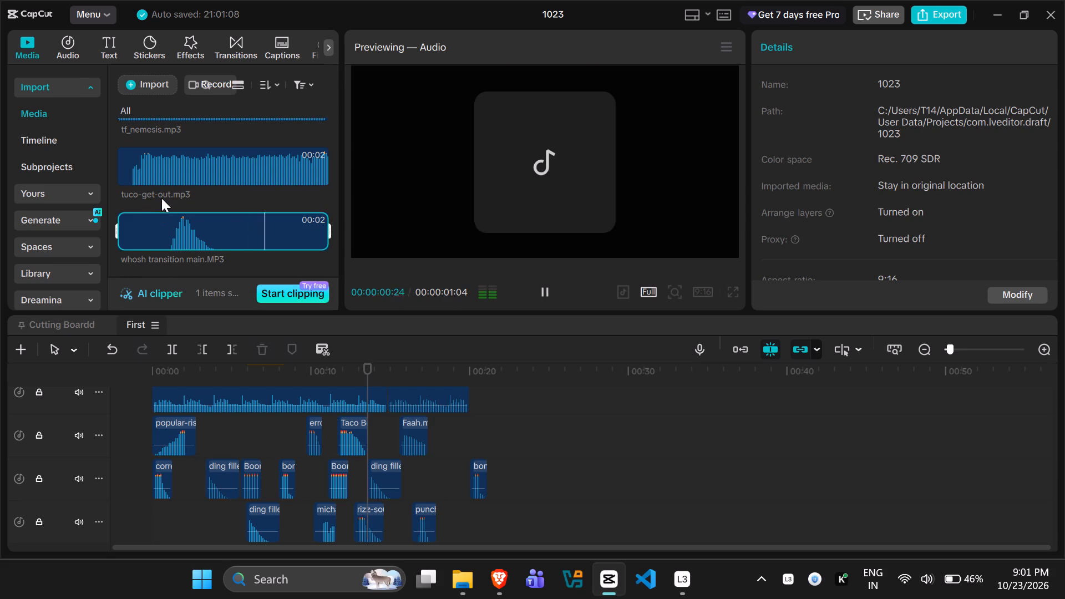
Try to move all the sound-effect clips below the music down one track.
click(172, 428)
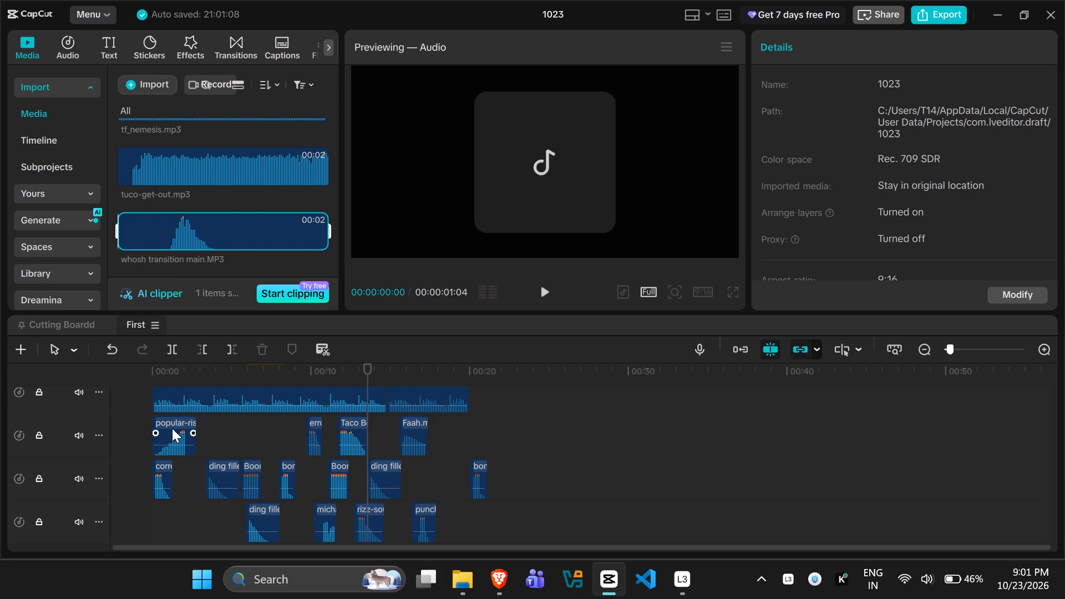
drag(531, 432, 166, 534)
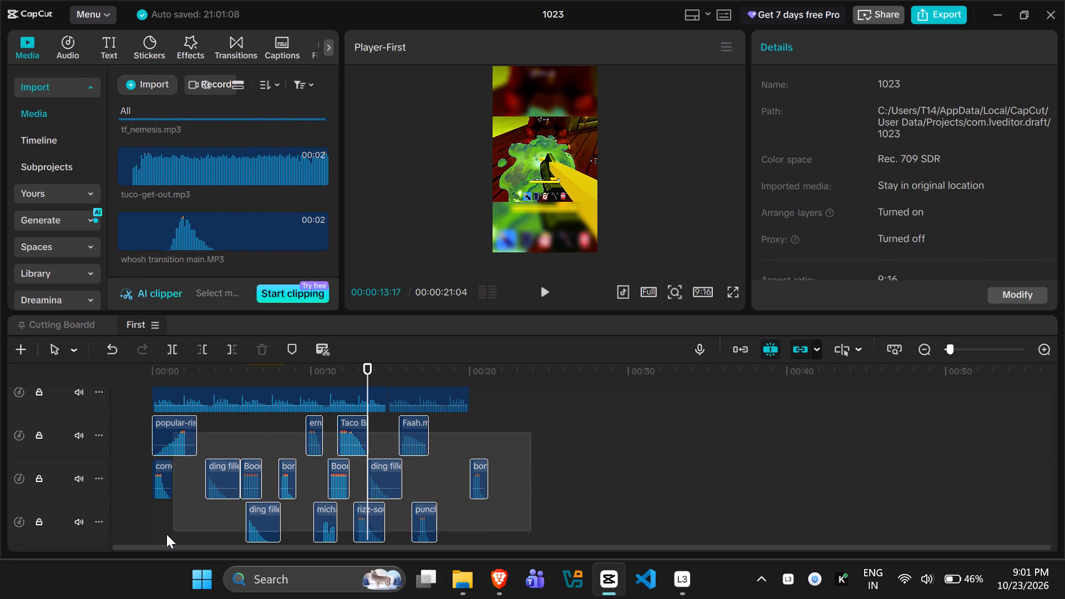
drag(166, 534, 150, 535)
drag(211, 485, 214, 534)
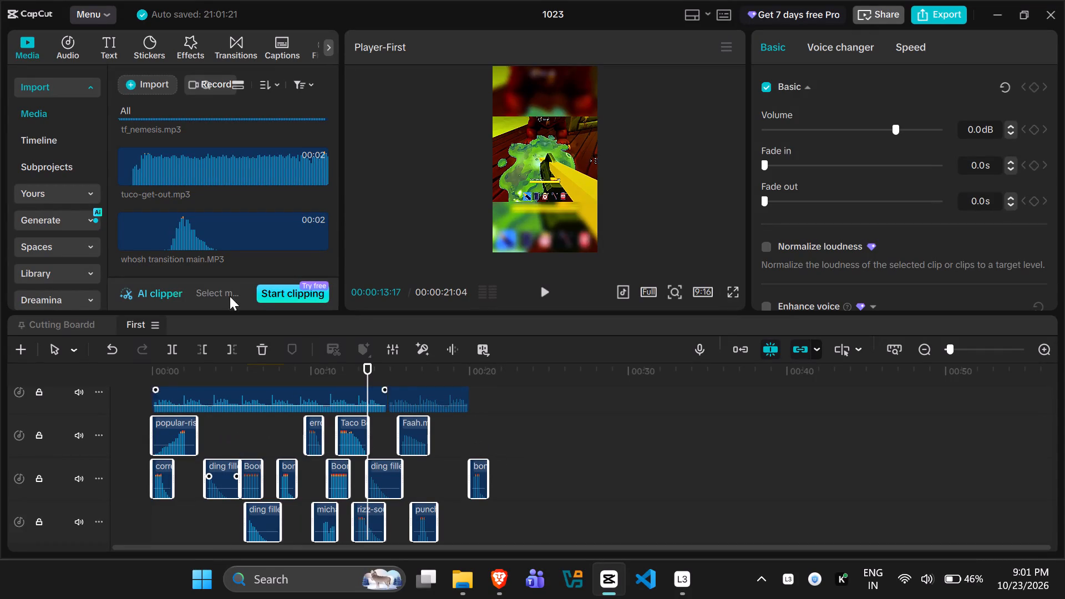
Add whosh transition main.MP3 to the riser track at about 30.5 seconds, clear of the other sound effects.
drag(165, 243, 197, 275)
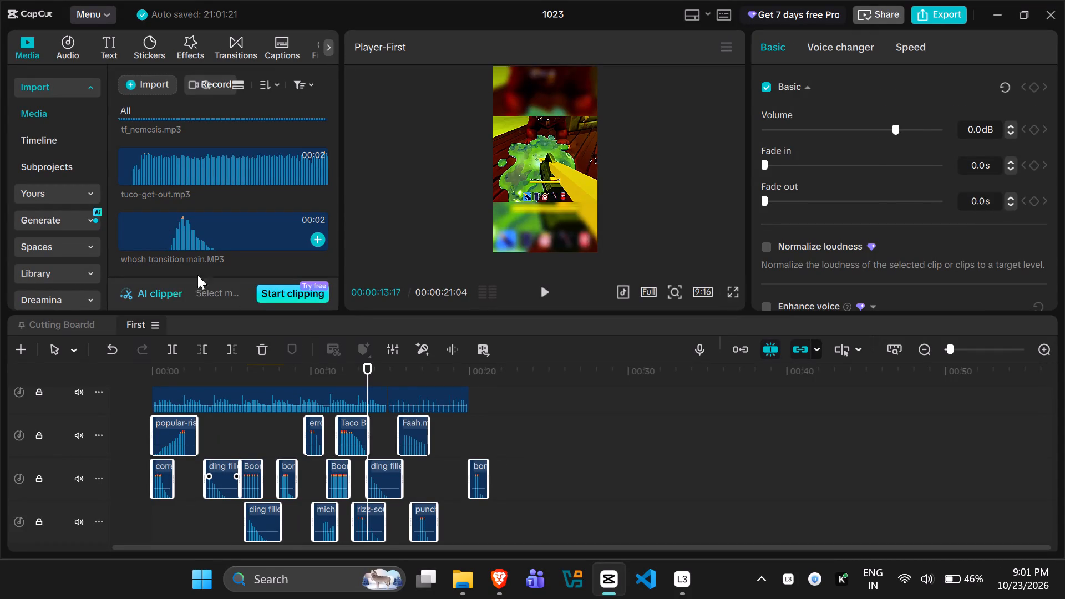
drag(197, 275, 637, 433)
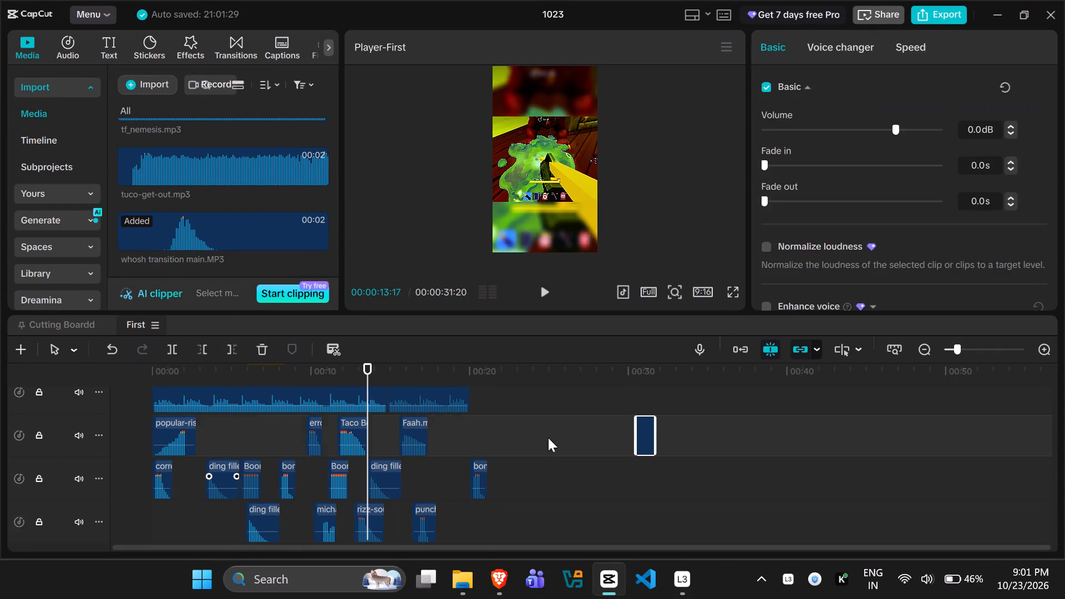
Move all the sound-effect clips except whosh transition main down one track, keeping their timing.
drag(542, 436, 130, 530)
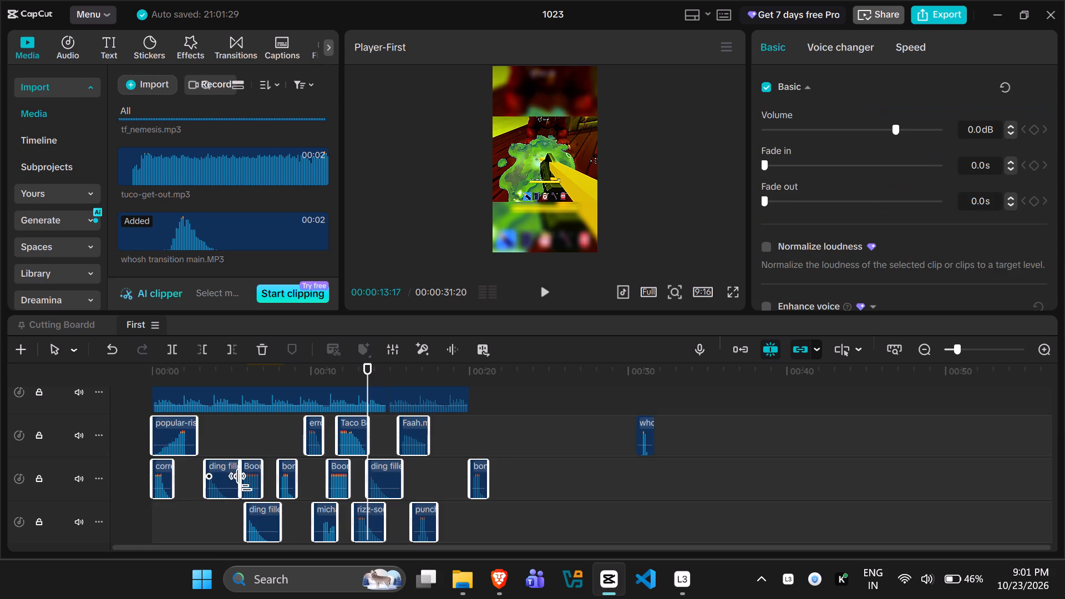
drag(247, 476, 250, 527)
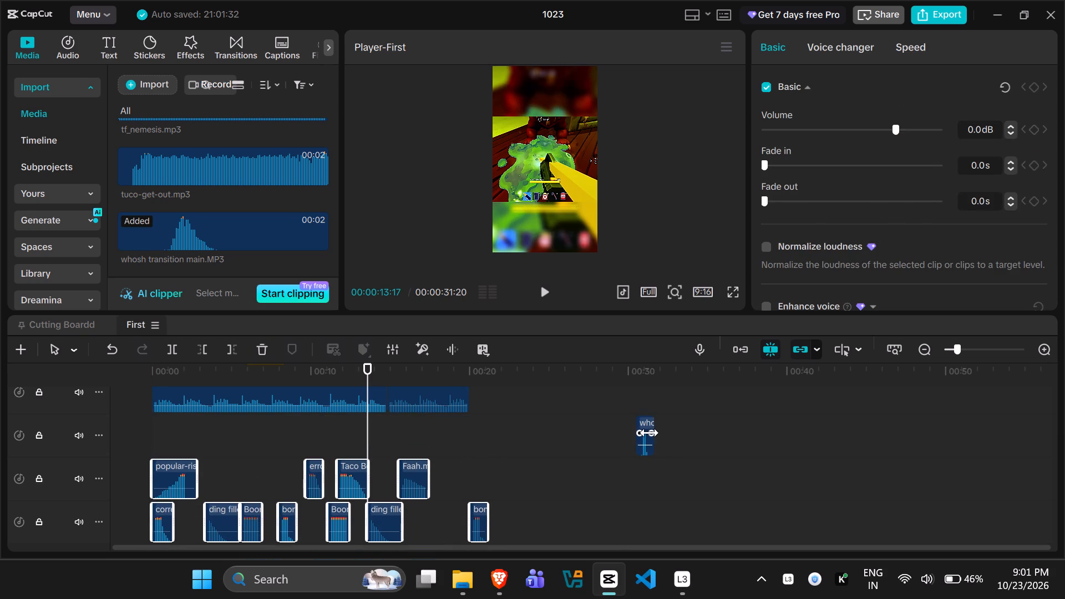
Move the whosh transition main clip to about 1.6 seconds, aligned with the first video transition.
click(647, 433)
drag(642, 439, 227, 442)
scroll(255, 443, up, 6)
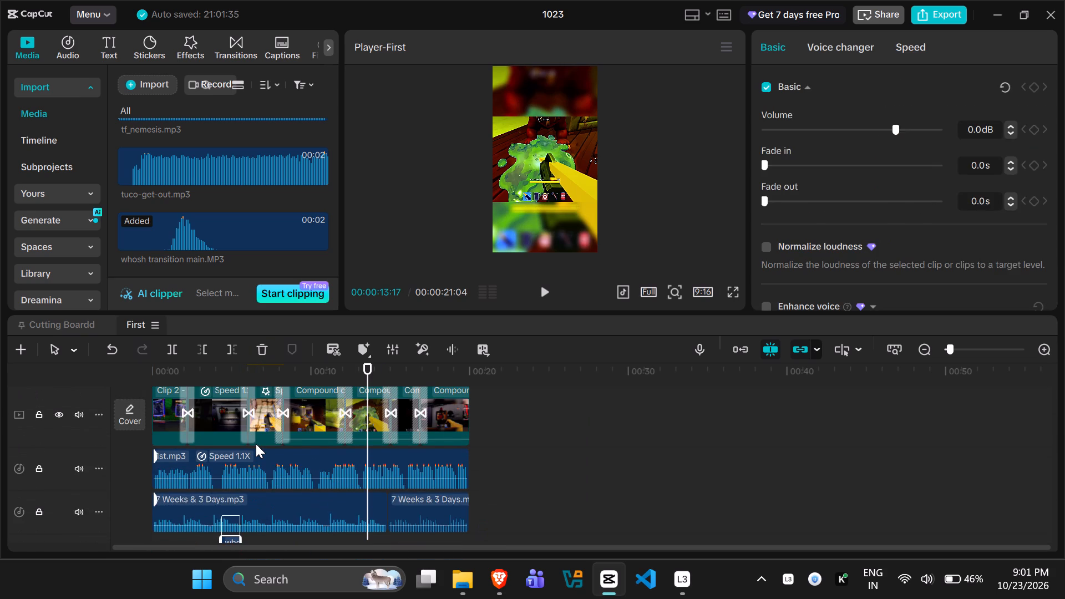
drag(229, 537, 220, 538)
drag(220, 538, 183, 526)
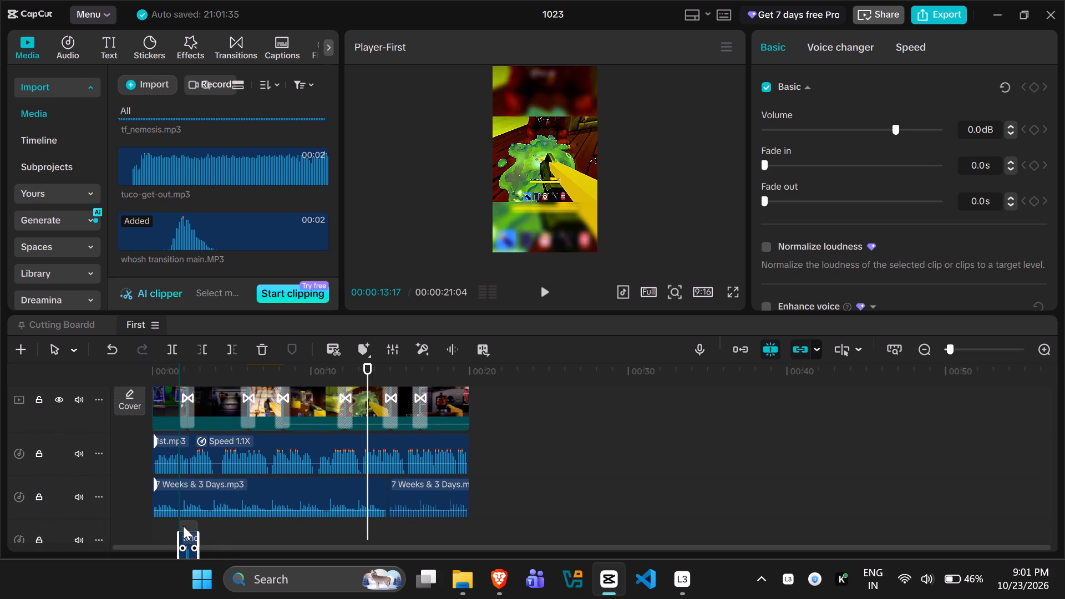
drag(183, 526, 184, 518)
Paste five copies of the whosh clip on its track at the remaining transitions, about 5.5, 7.7, 11.6, 14.5 and 16.9 seconds.
key(ctrl+c)
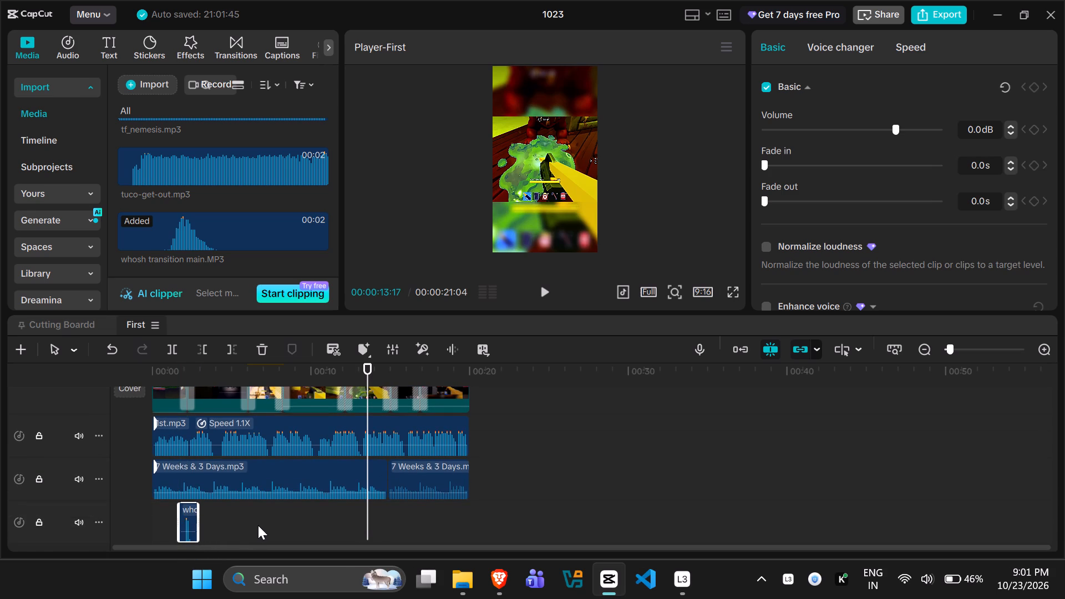
click(242, 522)
key(ctrl+v)
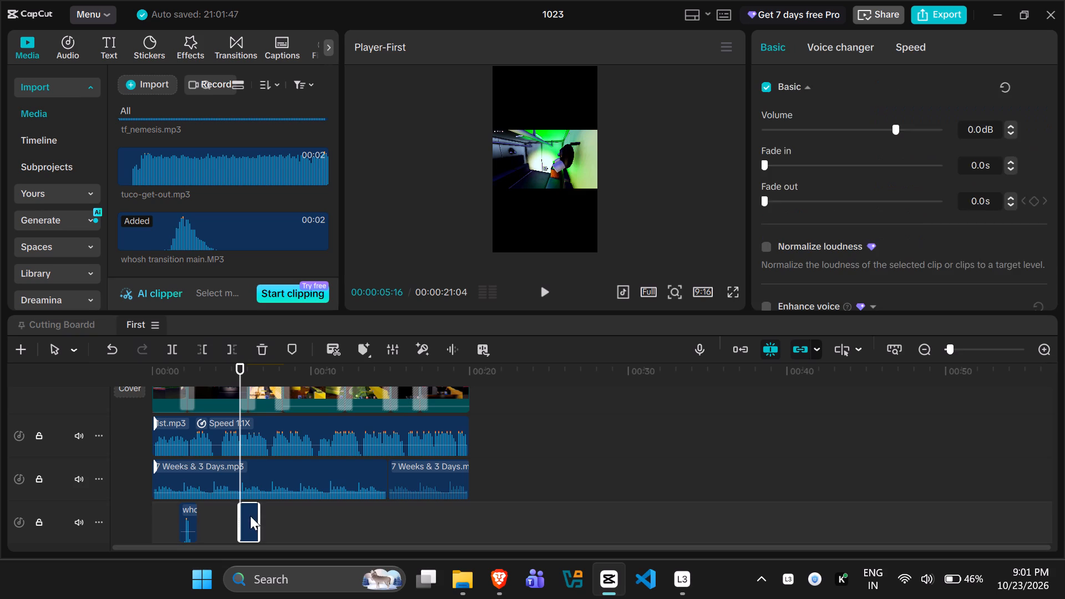
click(272, 512)
key(ctrl+v)
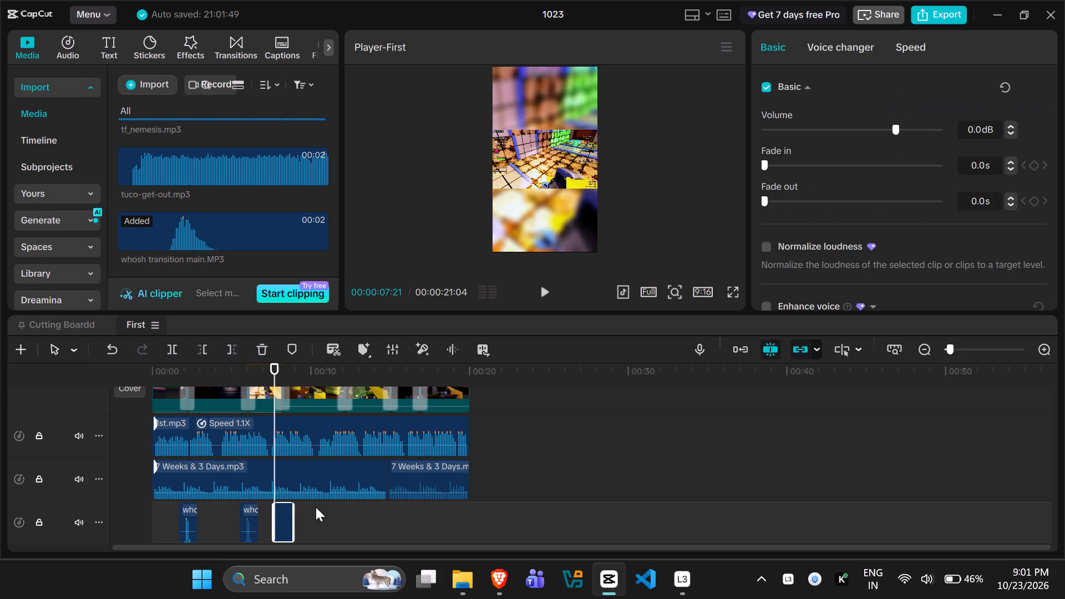
click(341, 510)
drag(342, 511, 337, 511)
key(ctrl+v)
click(390, 505)
click(390, 505)
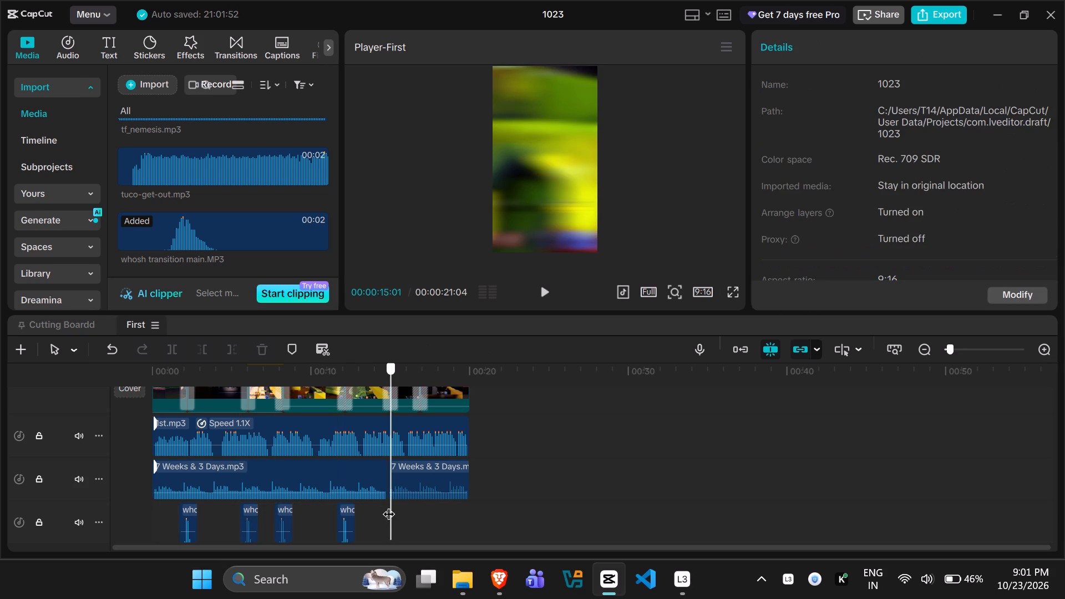
key(ctrl+v)
click(422, 506)
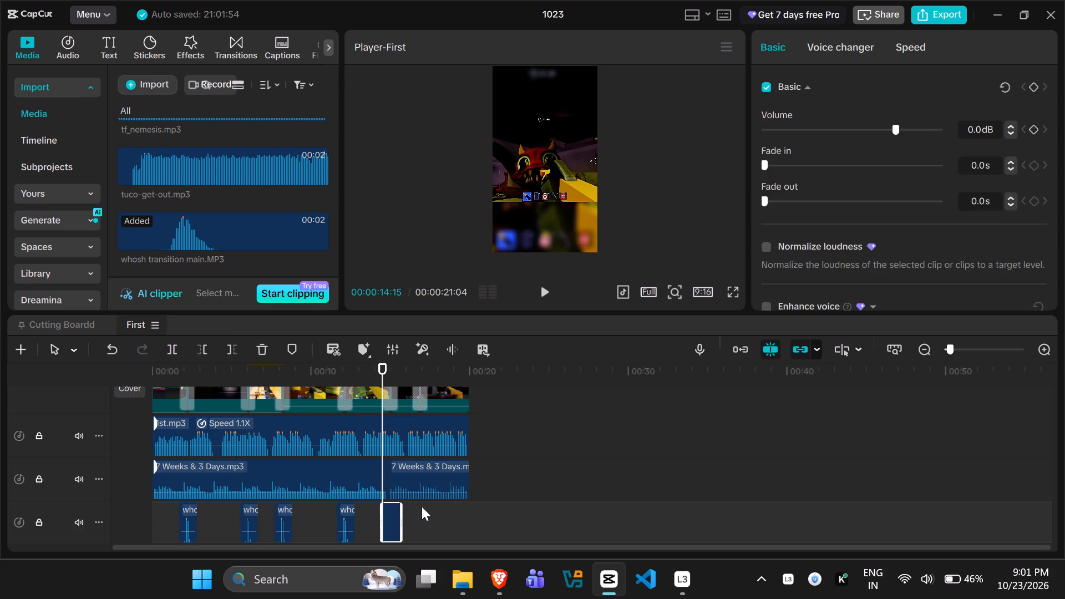
key(ctrl+v)
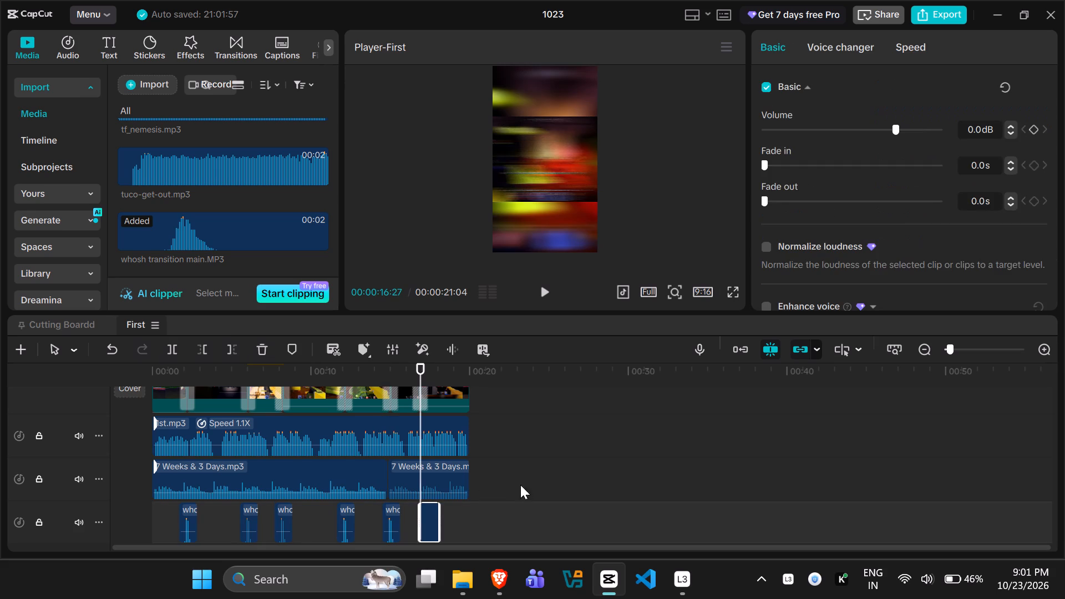
Play the video from the start to about 5 seconds to check the sound effects.
scroll(537, 480, down, 10)
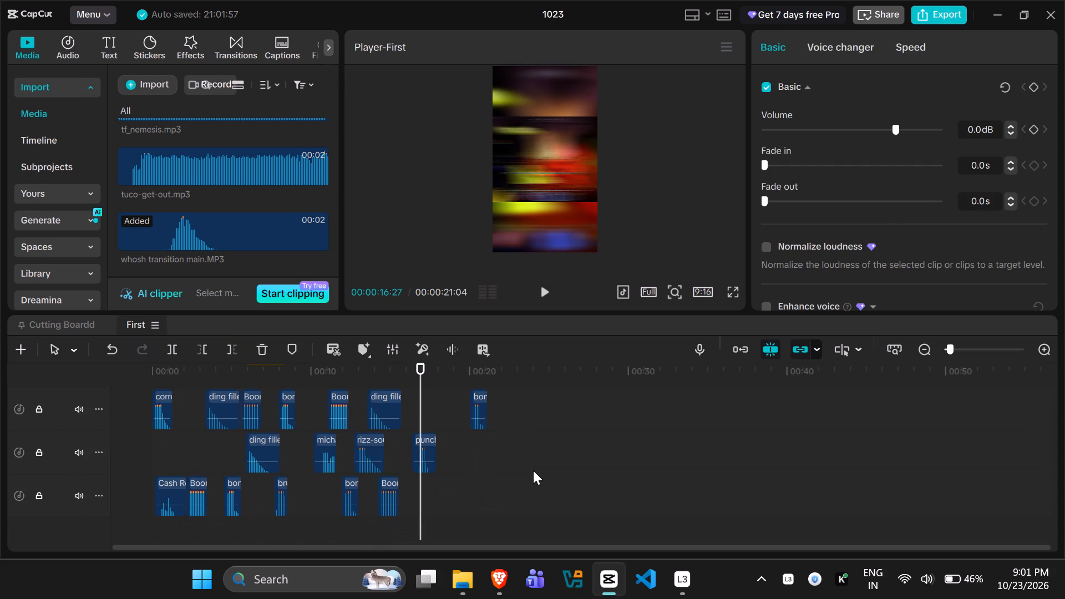
drag(420, 491, 120, 497)
key(space)
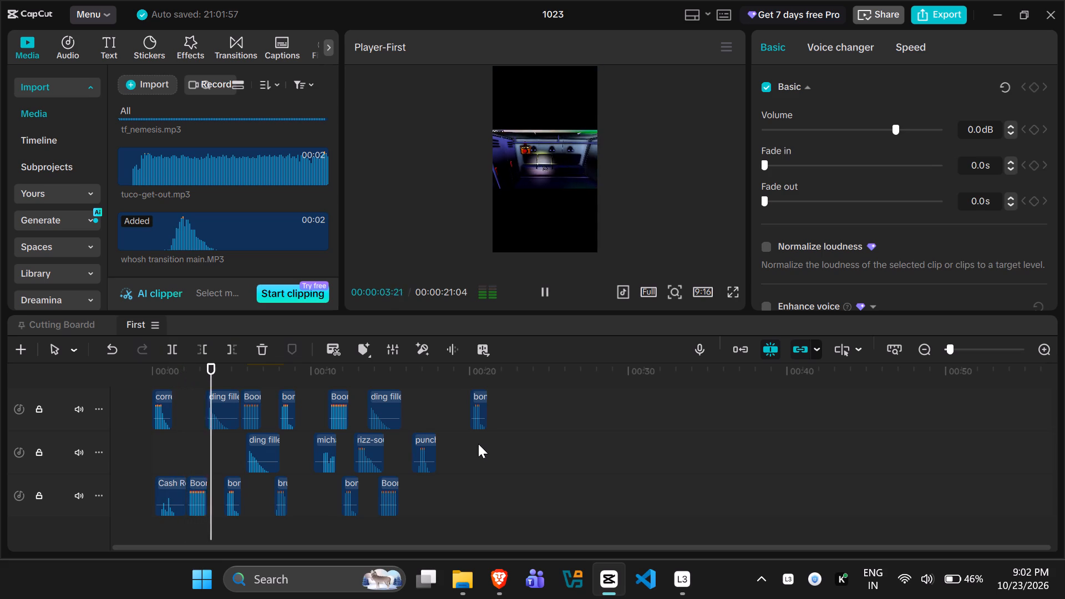
key(space)
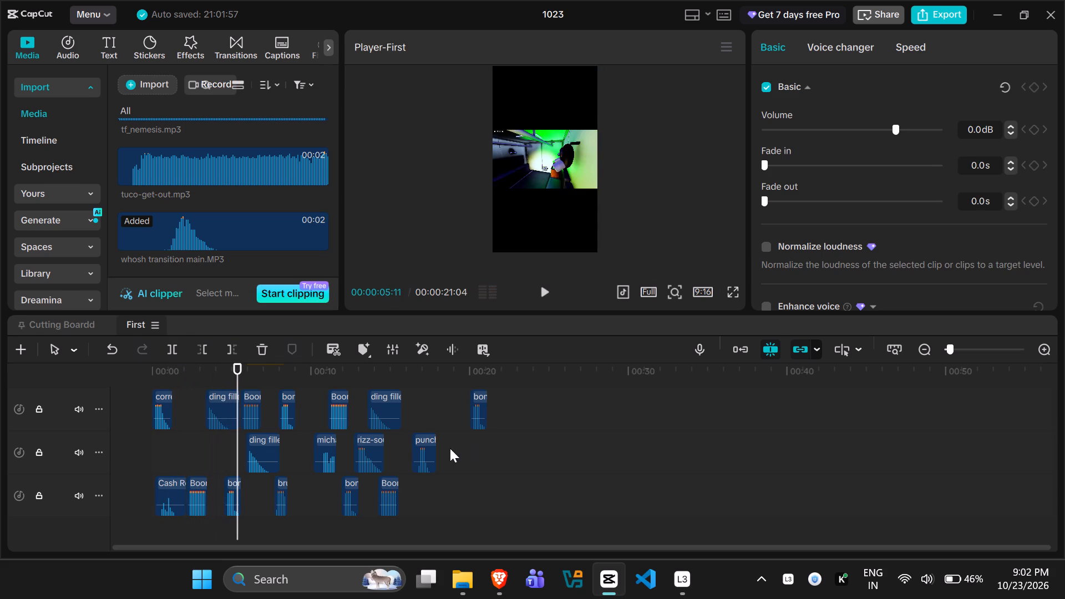
Duplicate the second main-track clip onto the overlay track directly above it, starting at about 2.2 seconds.
scroll(333, 498, up, 17)
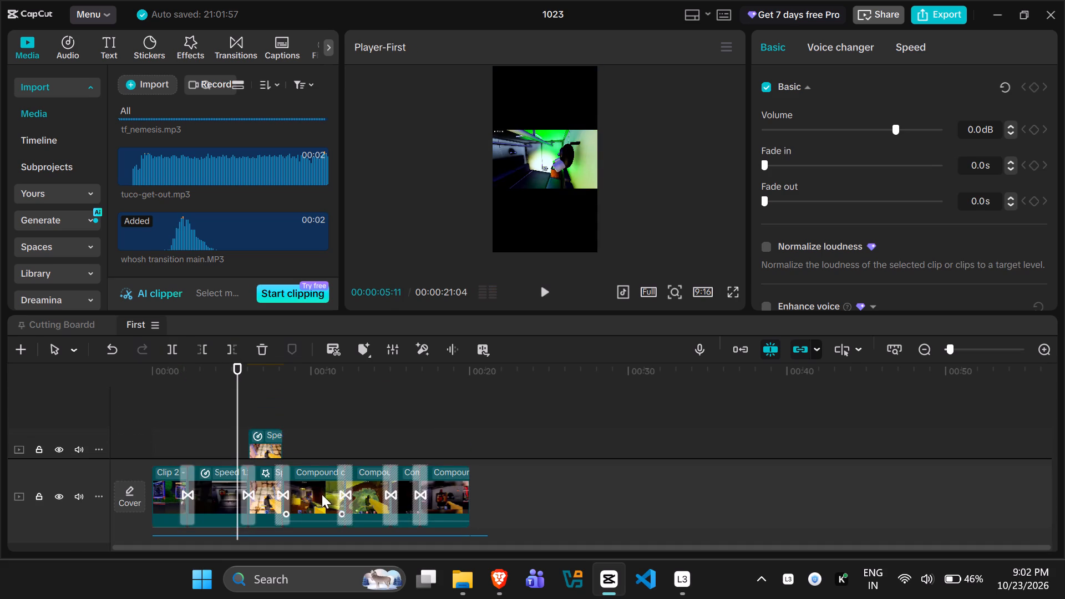
click(221, 490)
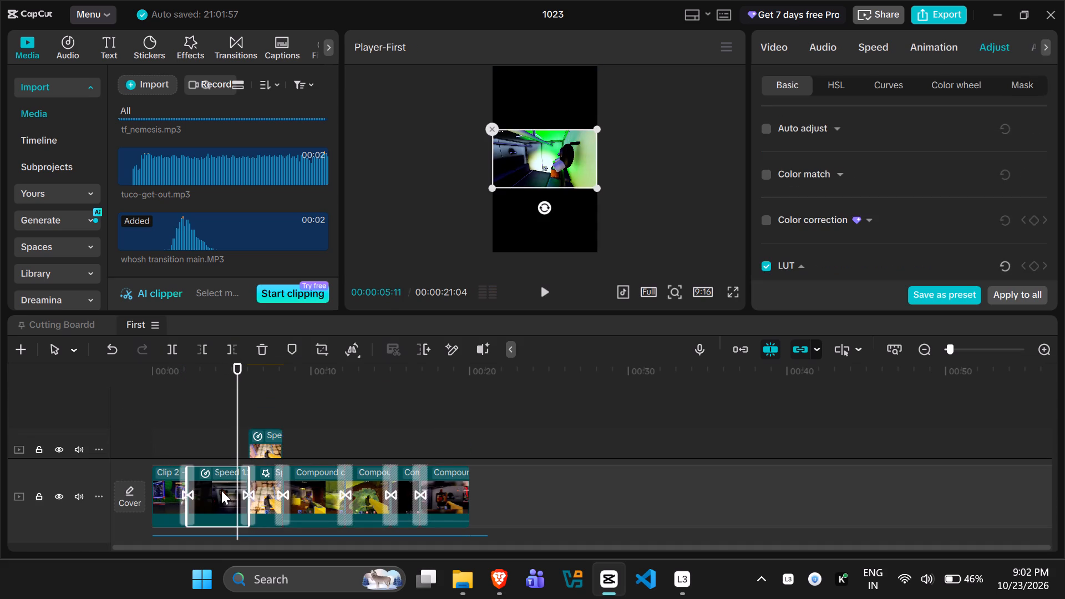
key(ctrl+c)
click(189, 437)
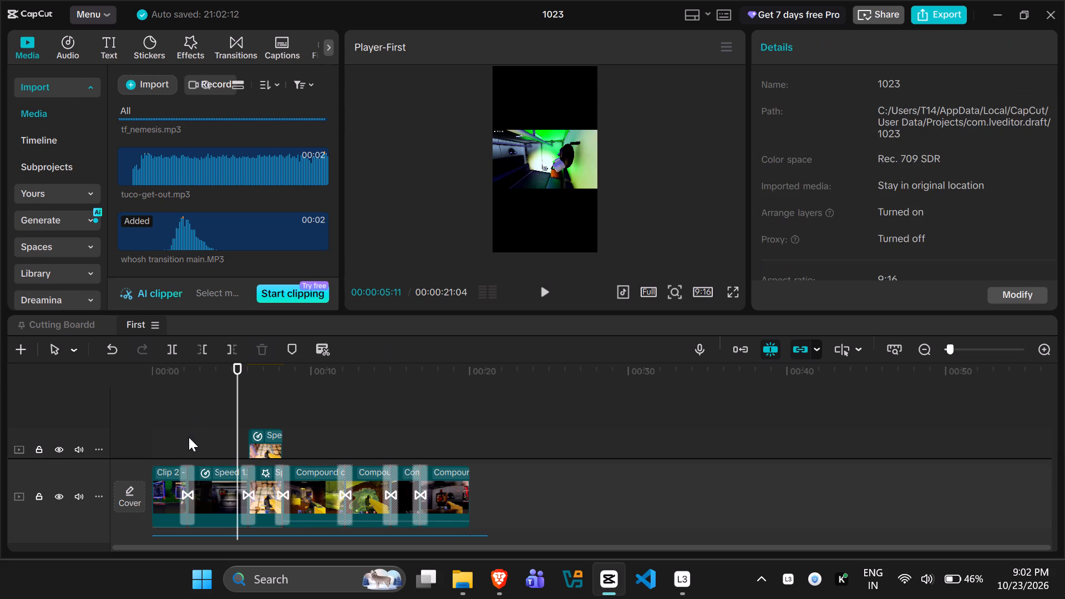
click(184, 436)
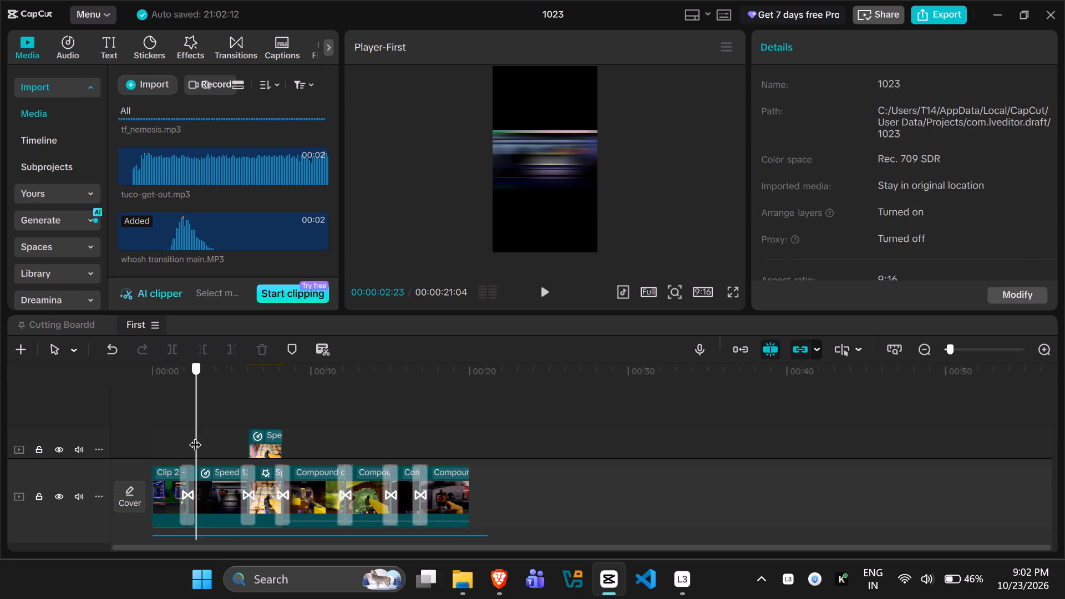
key(ctrl+v)
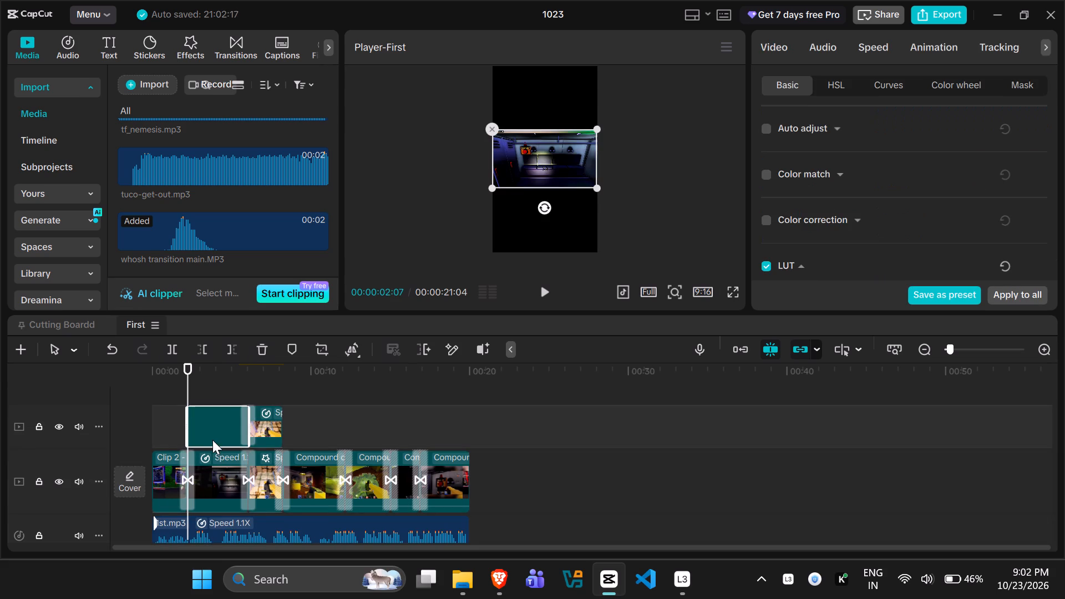
Enlarge the original second clip on the main track until it fills the full height of the vertical frame.
click(206, 436)
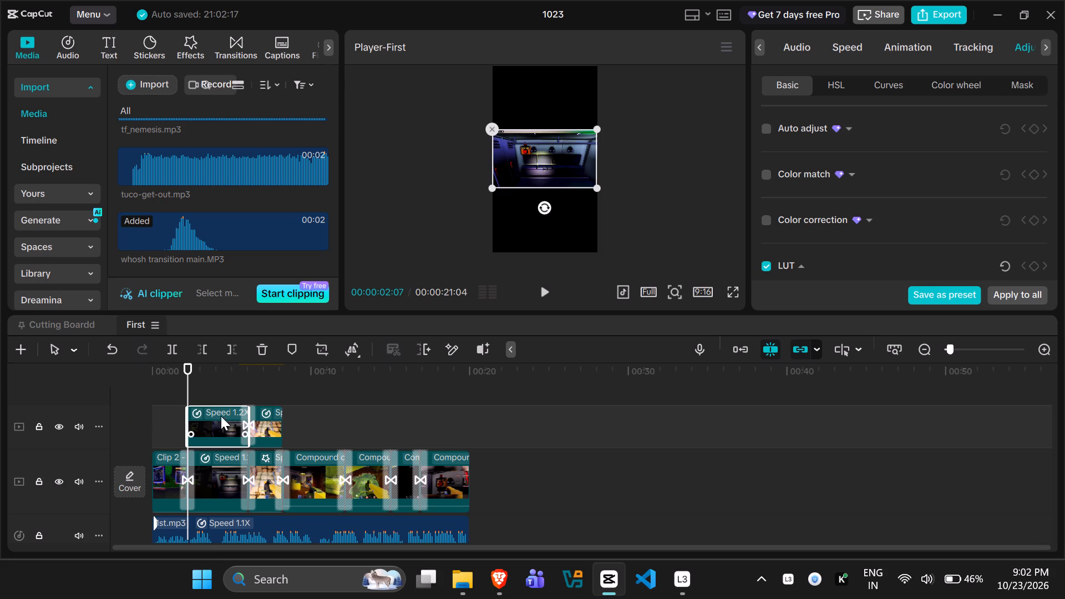
click(221, 479)
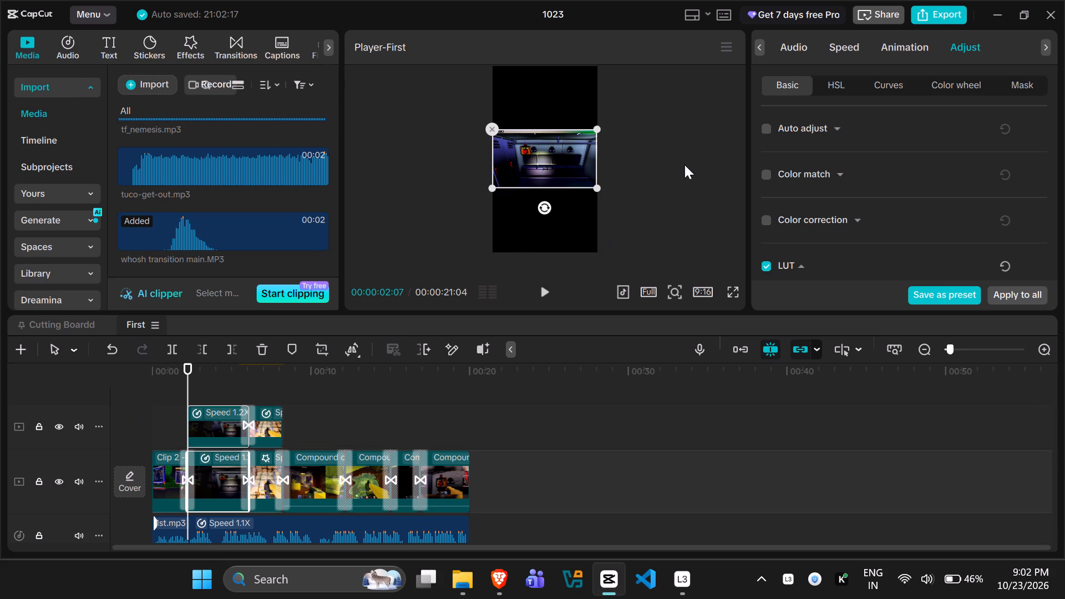
drag(595, 185, 682, 380)
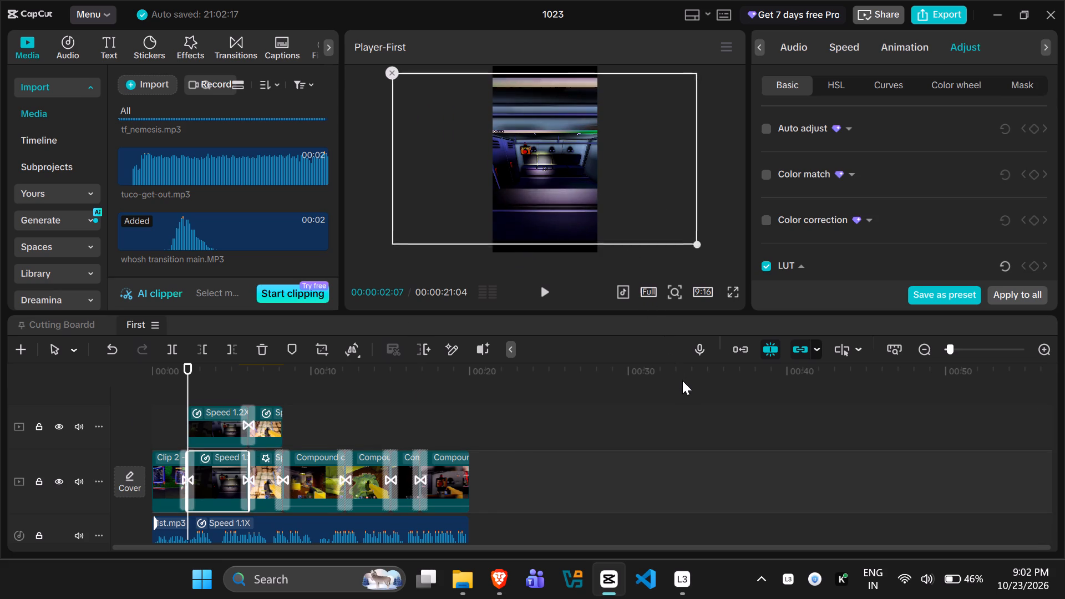
drag(682, 380, 689, 395)
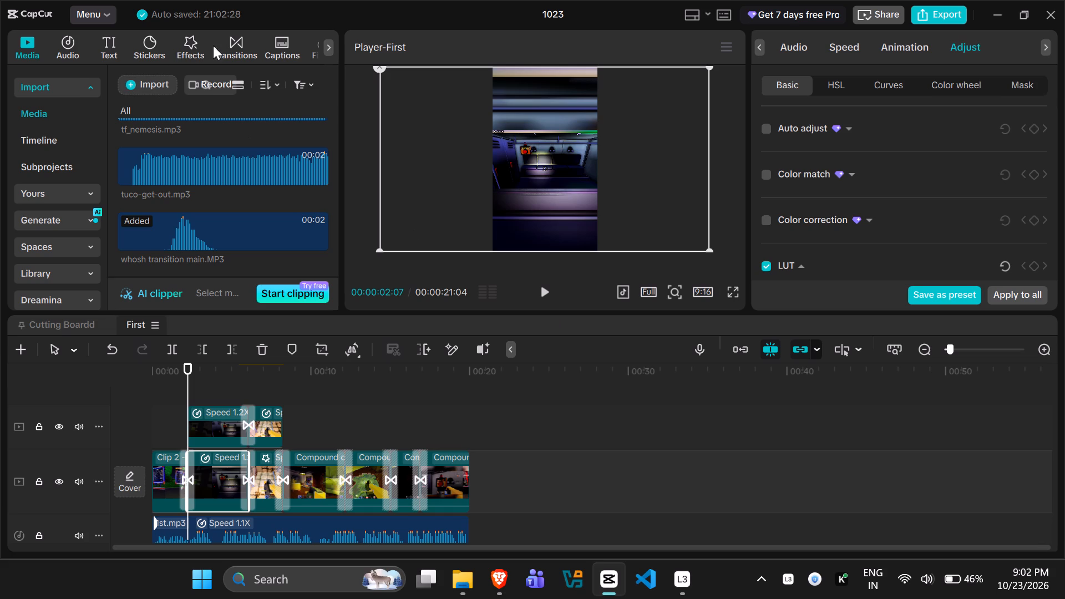
Search the video effects for blur and apply the Blur effect to the enlarged second clip on the main track.
click(190, 49)
click(145, 155)
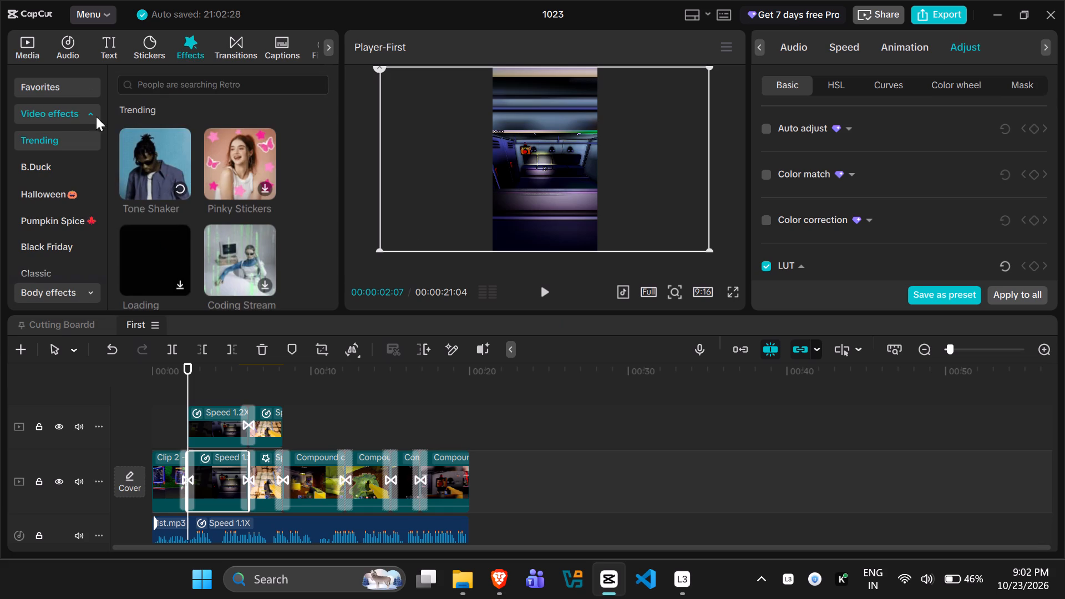
click(146, 89)
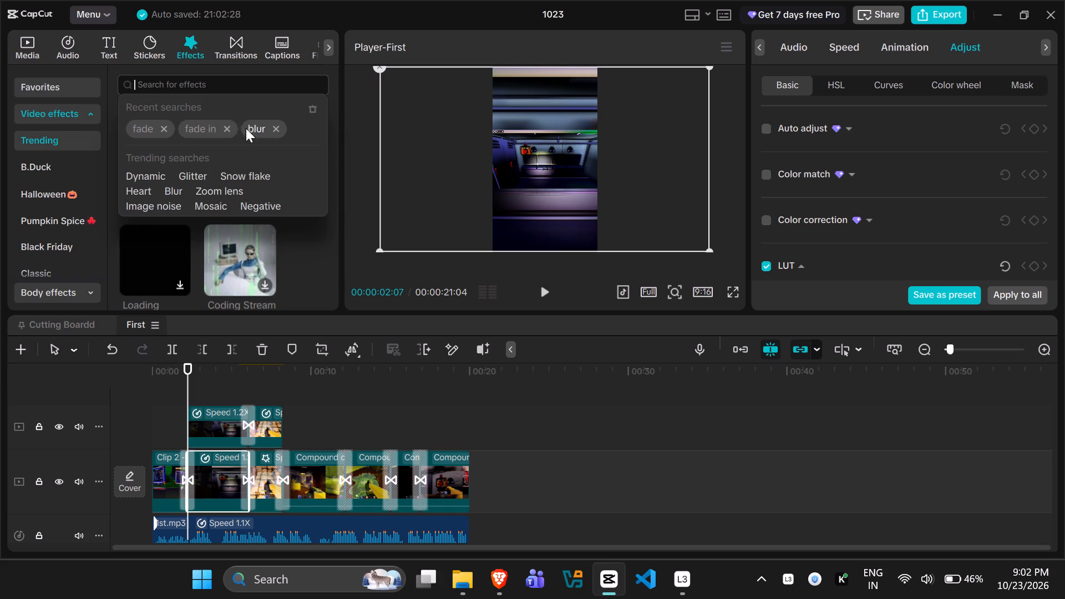
click(246, 128)
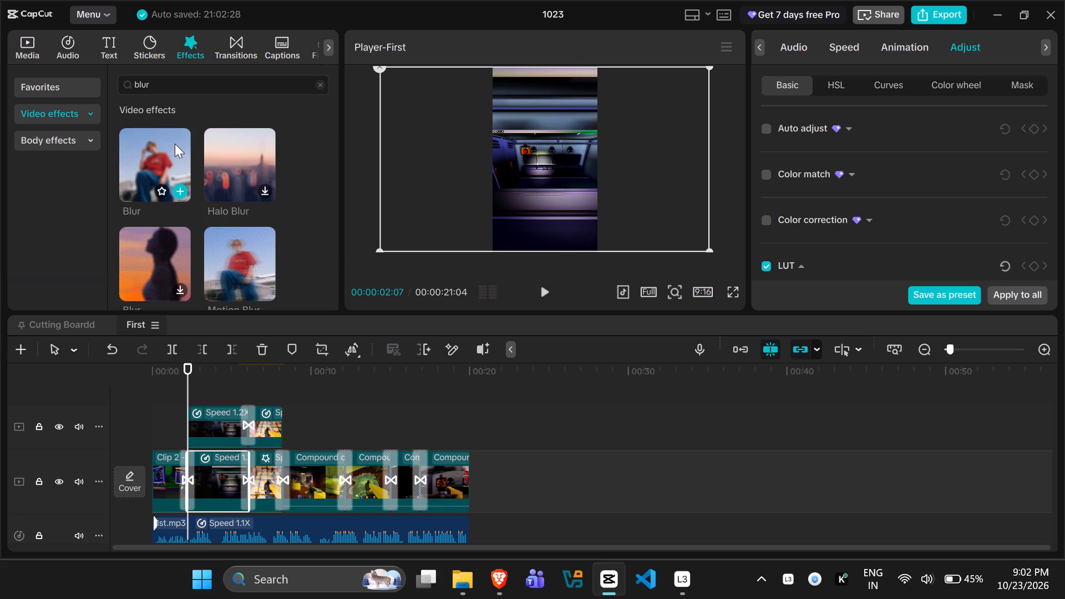
drag(128, 160, 180, 232)
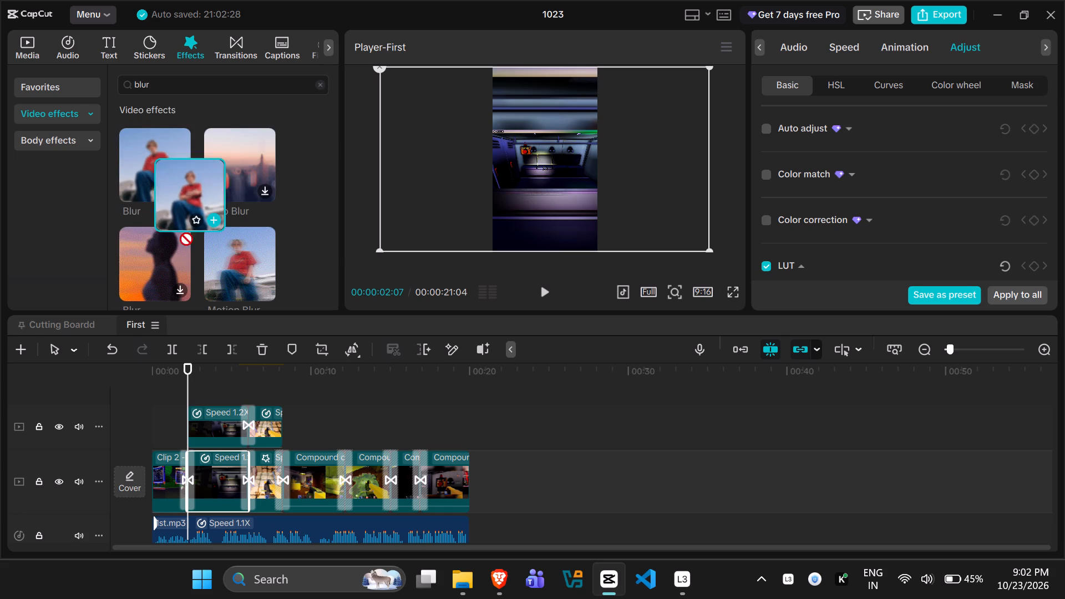
drag(180, 232, 199, 421)
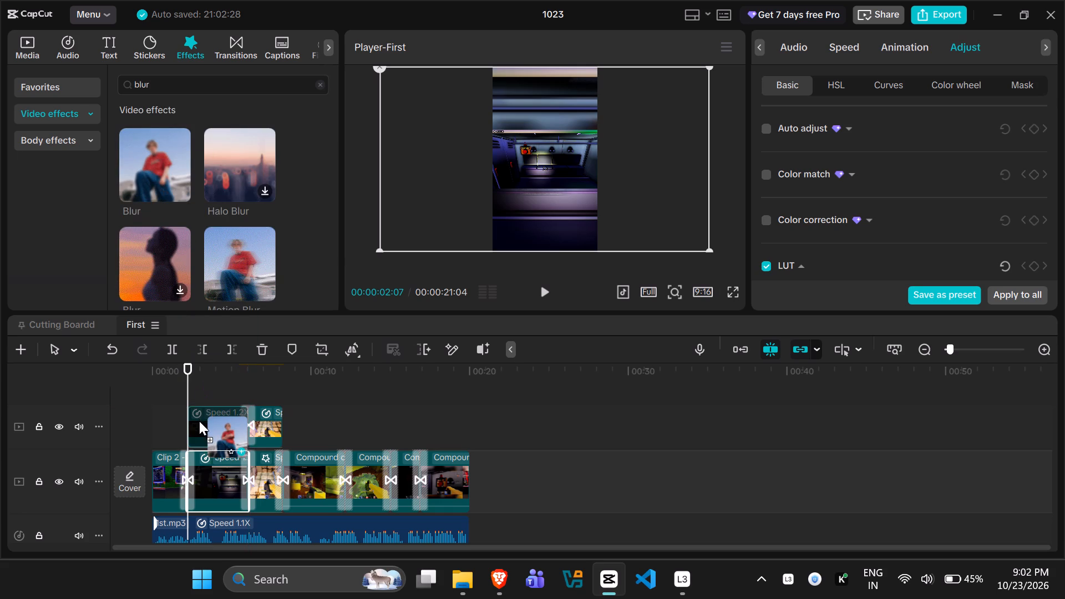
drag(199, 421, 194, 468)
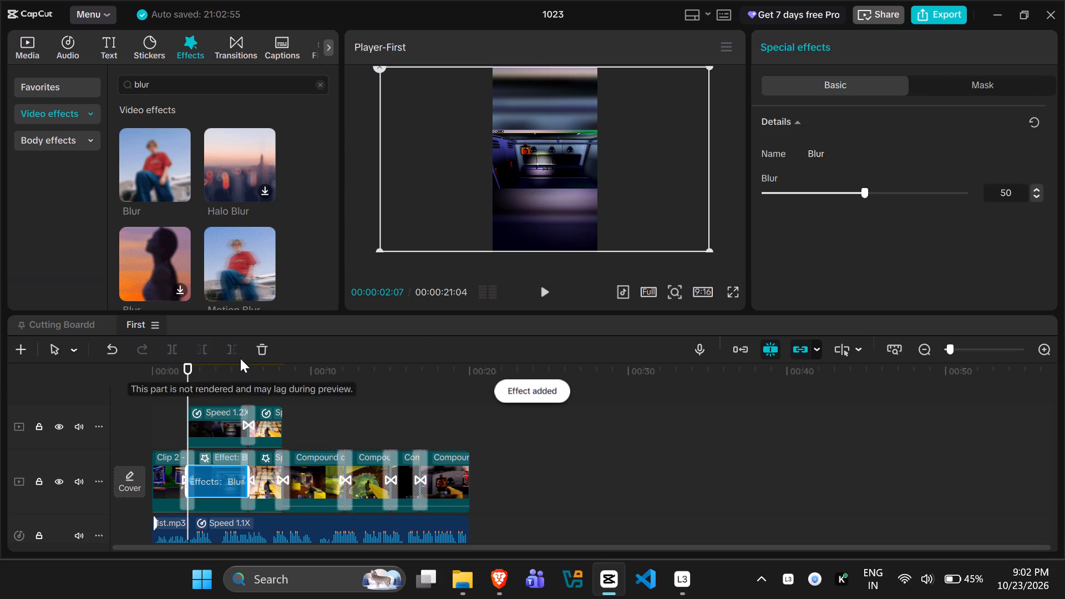
Play the video from the start to just past the first transition to check the blurred background.
drag(184, 379, 110, 393)
key(space)
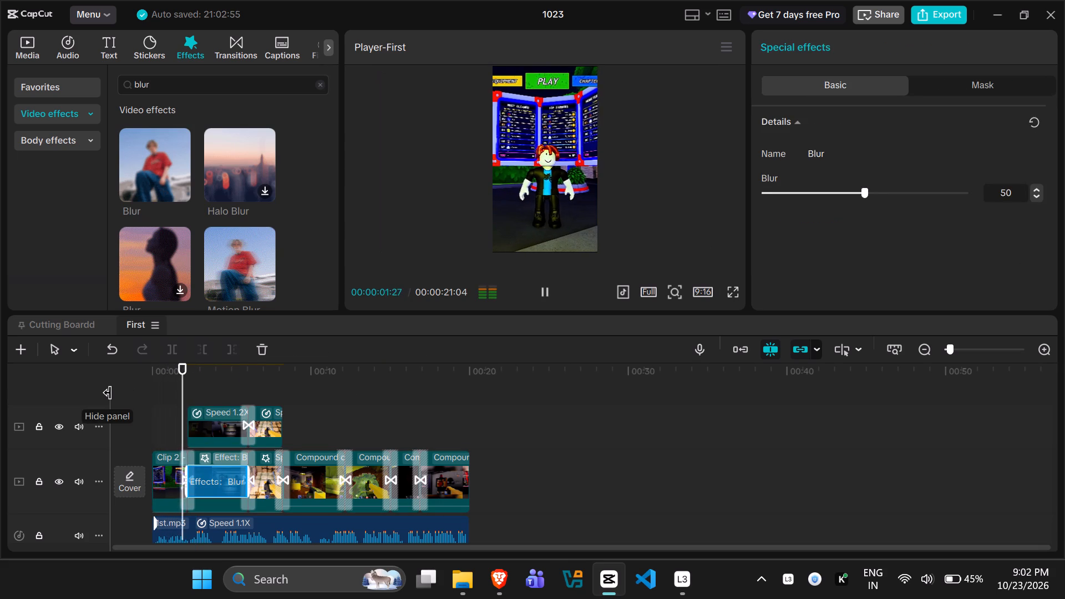
key(space)
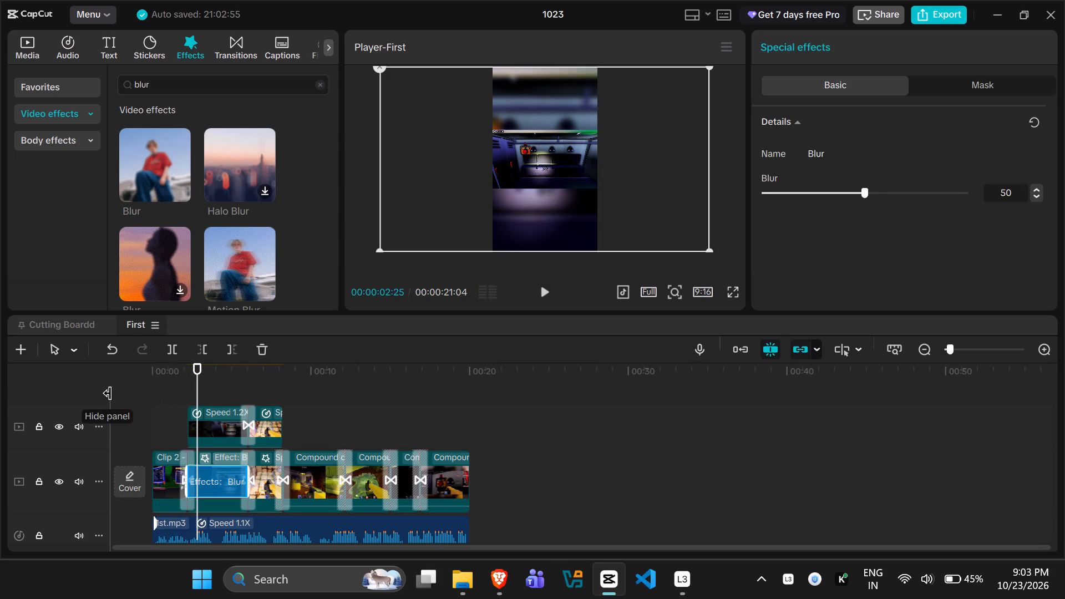
Combine the blurred second main-track clip and the overlay clip directly above it into one compound clip.
click(216, 454)
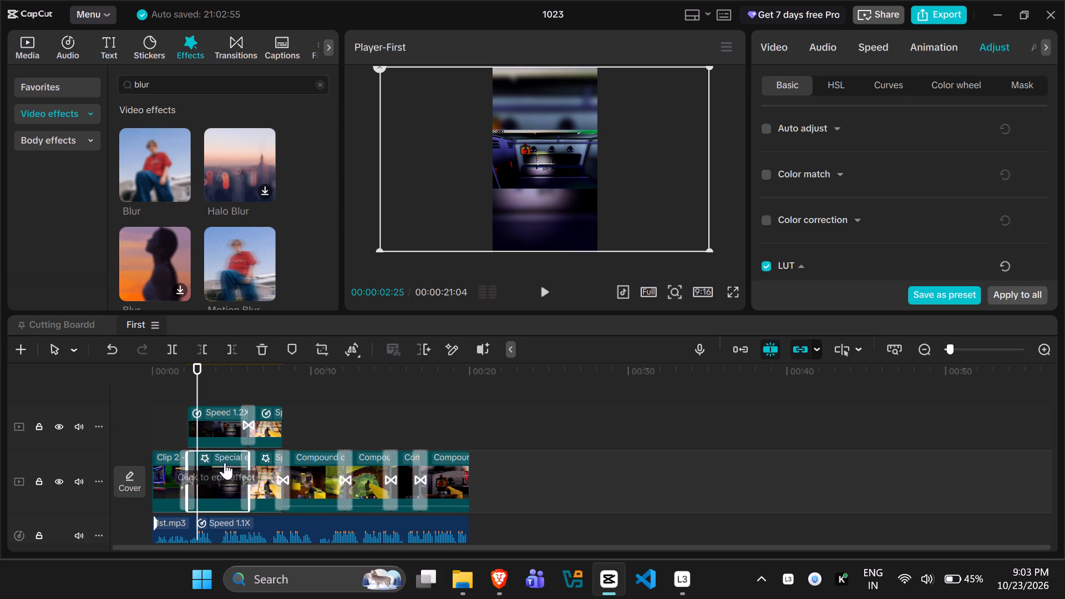
right_click(216, 420)
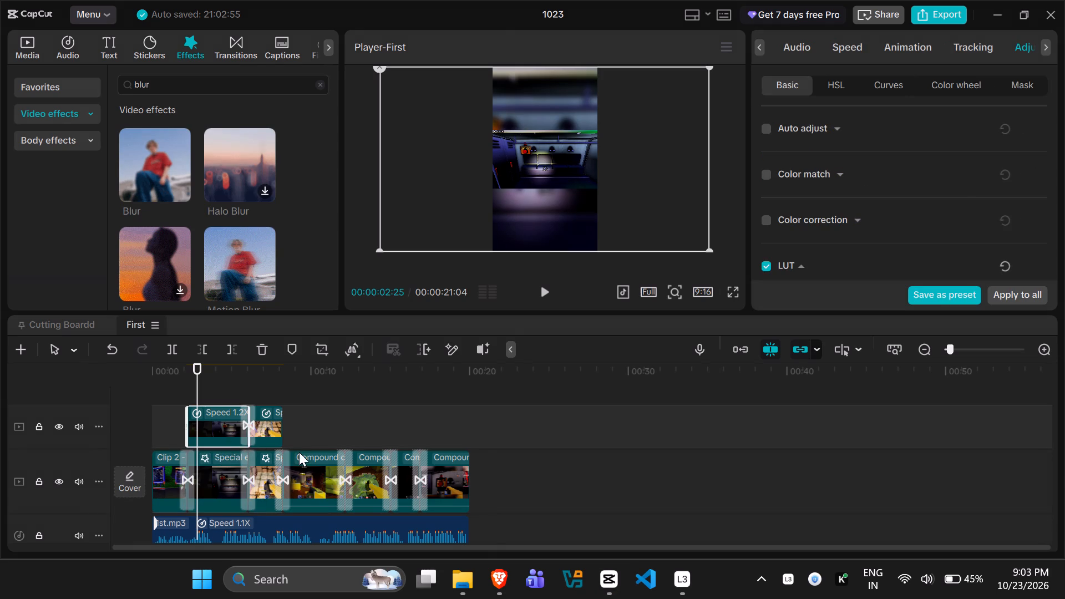
click(153, 428)
ctrl+click(224, 470)
right_click(216, 428)
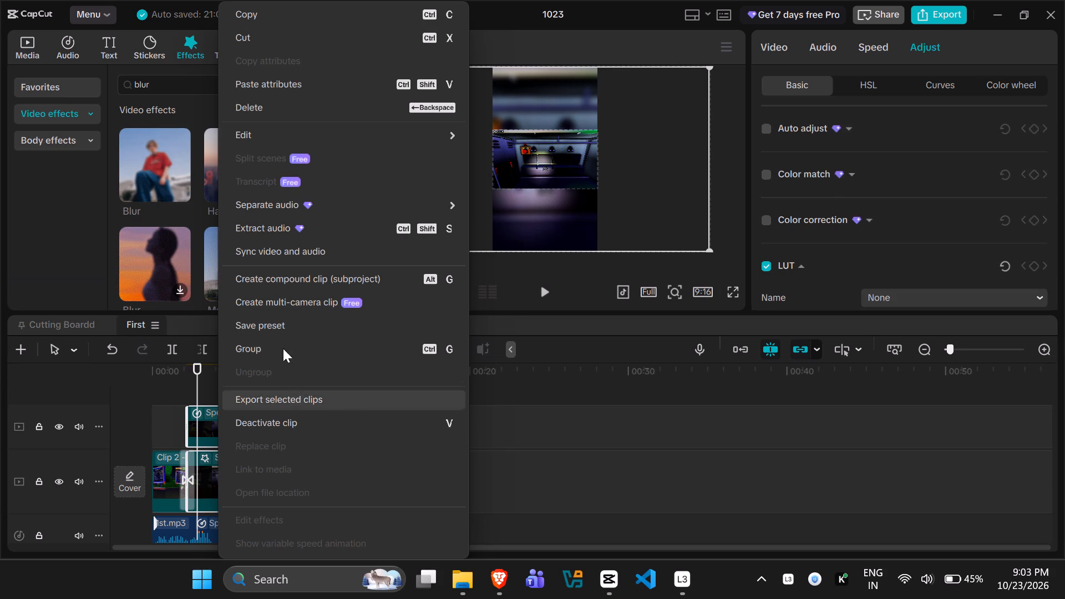
click(271, 286)
Check the new compound clip by opening its contents, returning to the main timeline and playing through the first transition.
drag(199, 404, 150, 405)
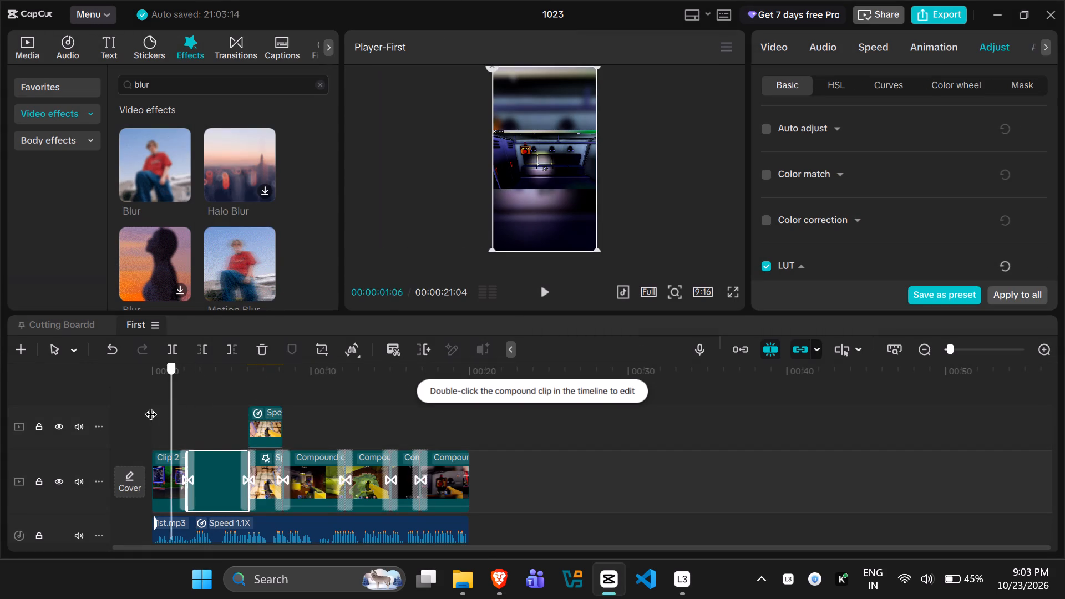
drag(150, 405, 139, 408)
key(space)
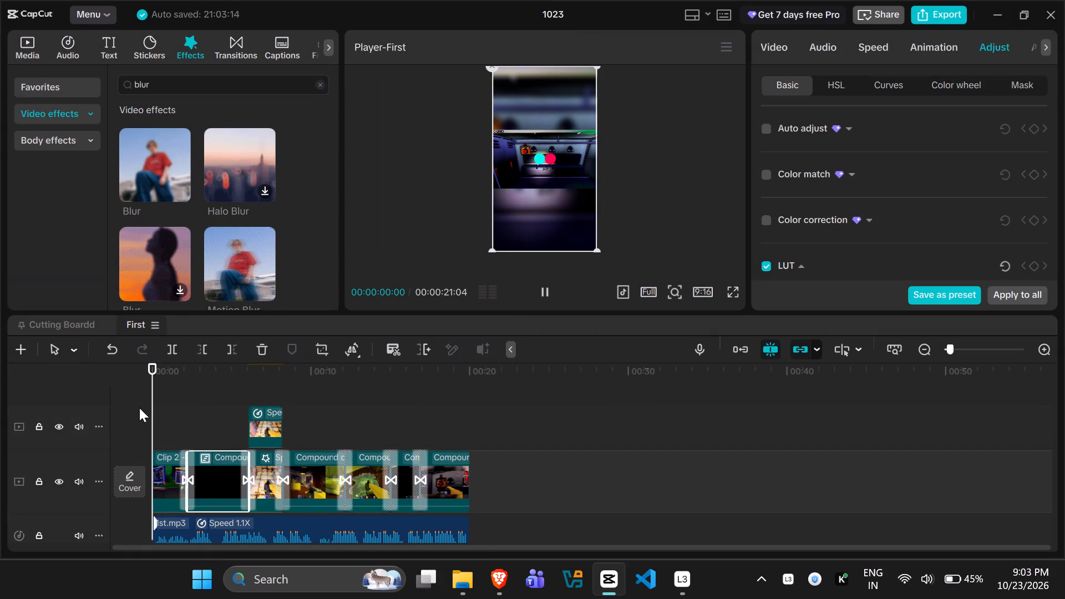
triple_click(220, 486)
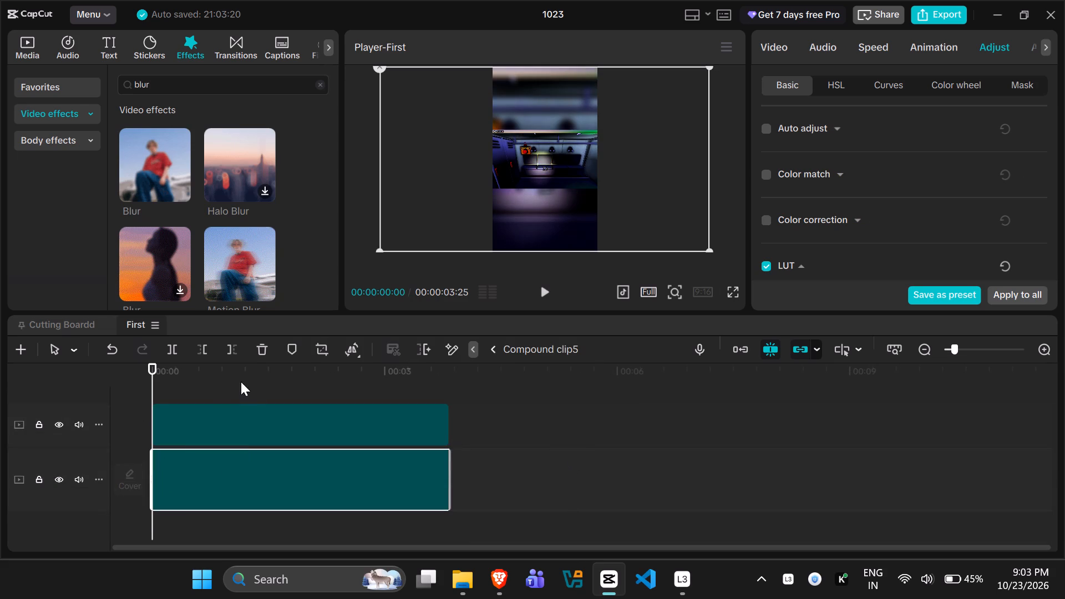
click(494, 349)
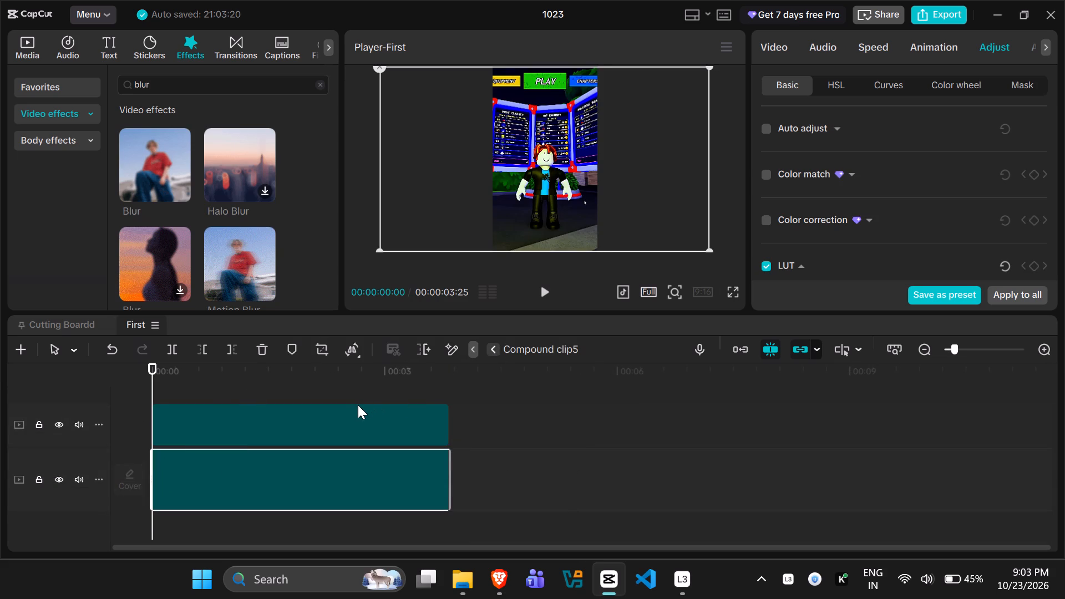
key(space)
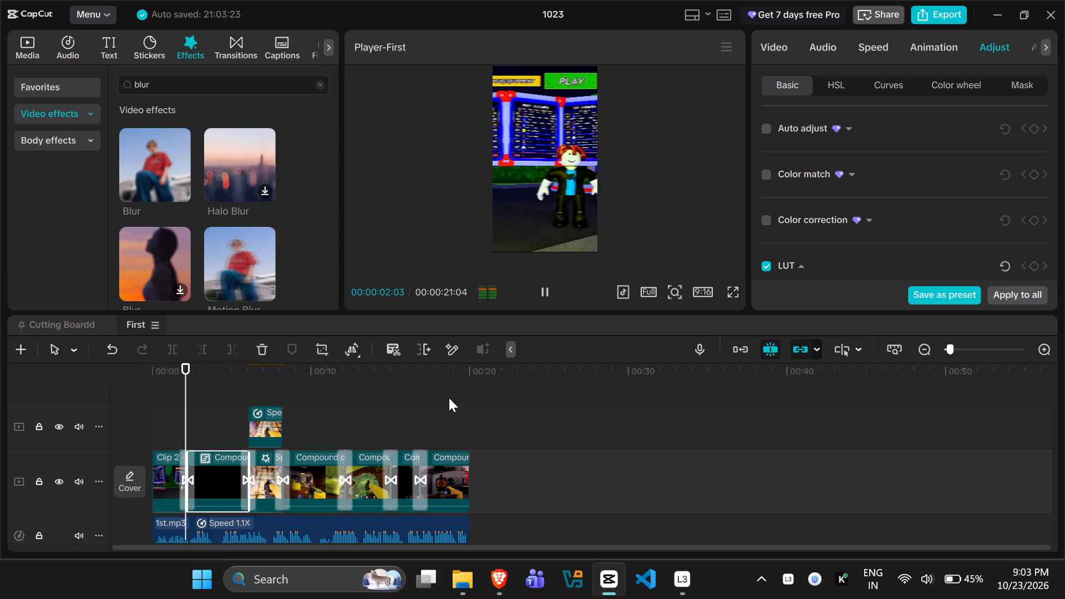
key(space)
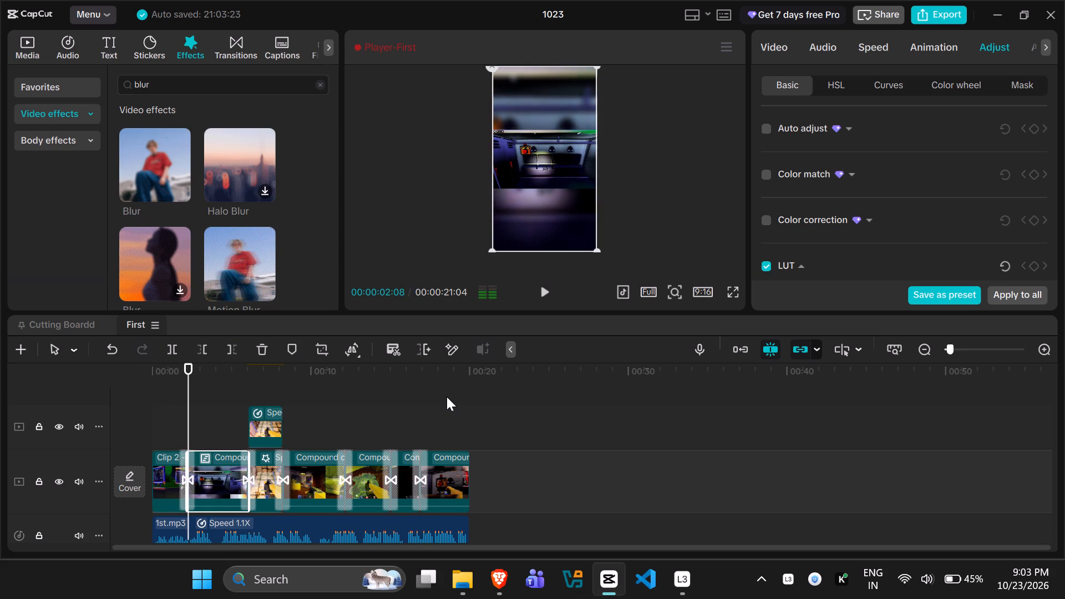
View the sound-effect tracks, play on to about 4 seconds, and return the playhead to the start.
scroll(447, 397, down, 16)
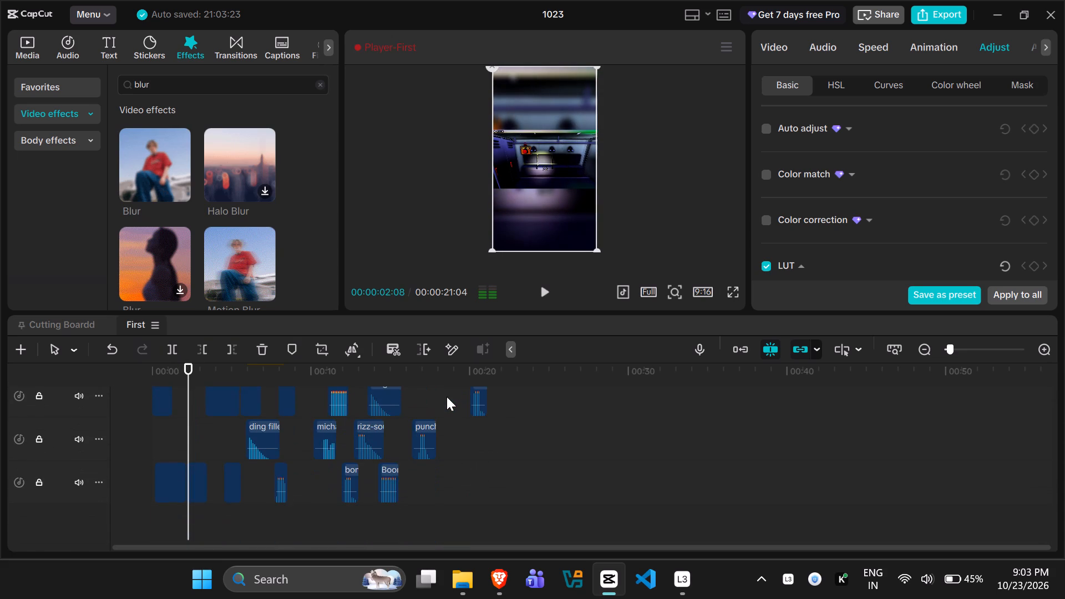
key(space)
key(space)
scroll(416, 486, up, 20)
scroll(416, 486, up, 2)
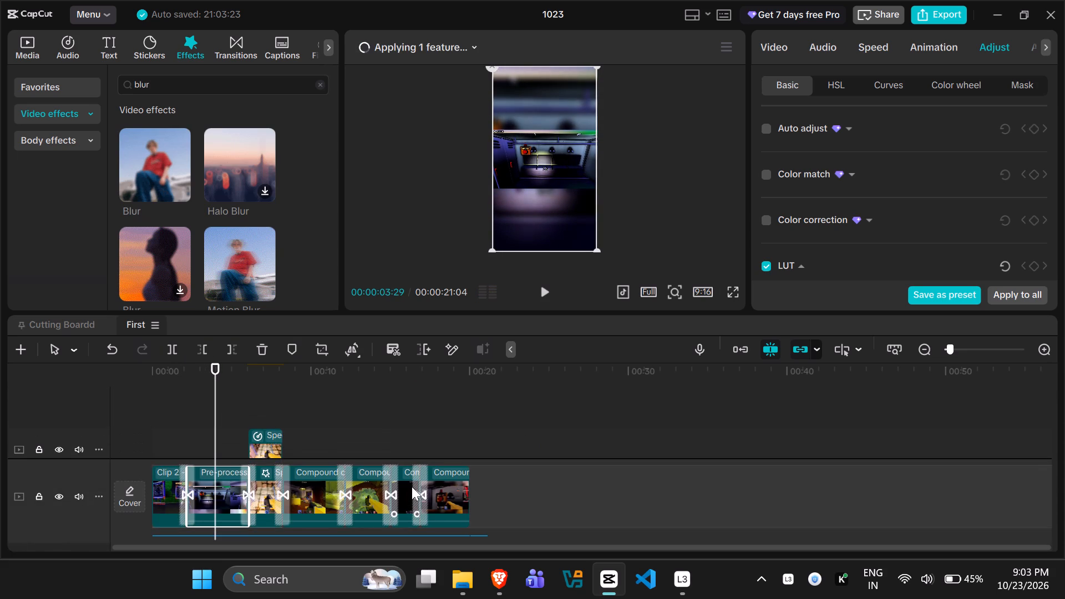
scroll(412, 486, up, 1)
drag(208, 402, 130, 414)
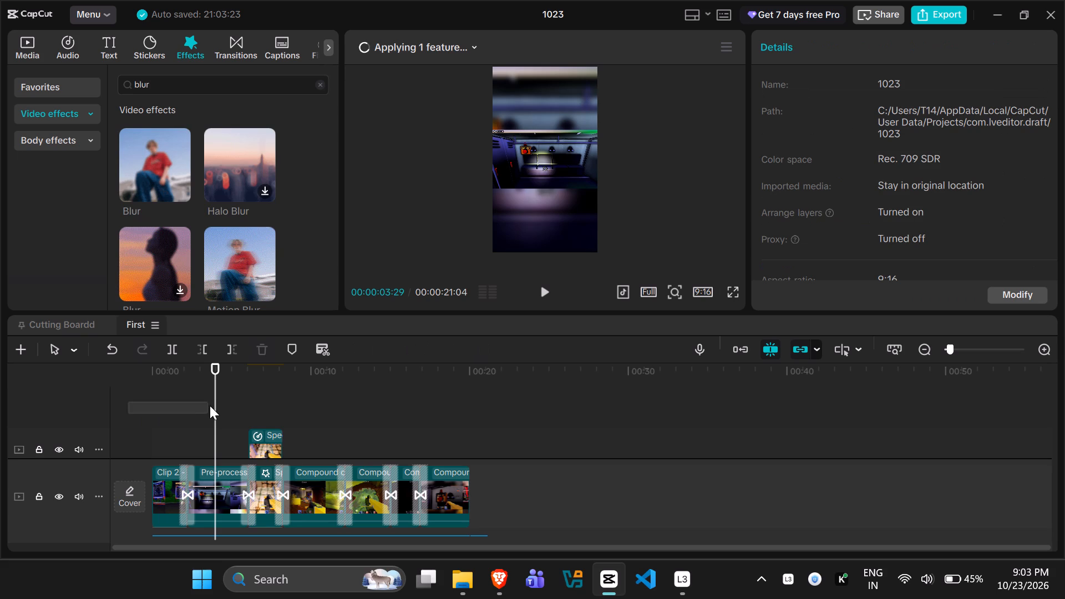
drag(222, 405, 210, 405)
drag(206, 409, 101, 430)
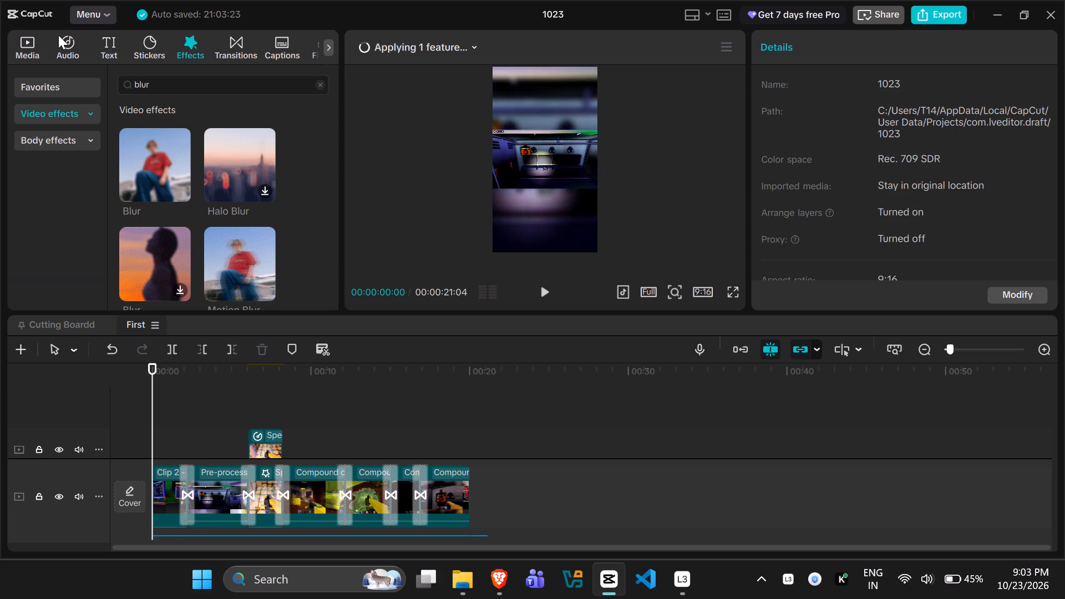
Search the stickers for cash and look through the designs.
click(143, 48)
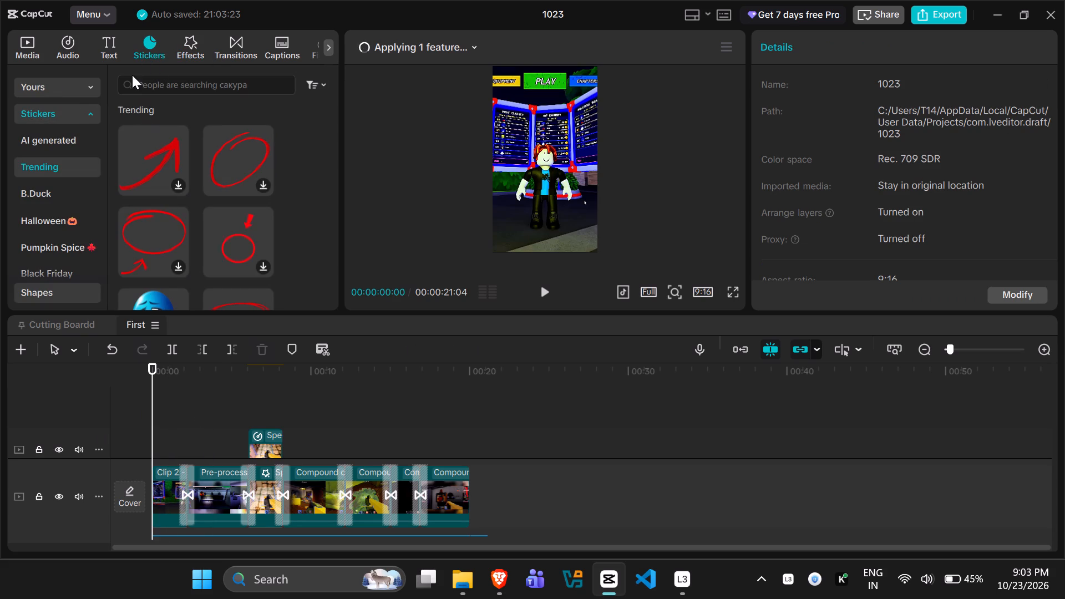
scroll(58, 198, down, 1)
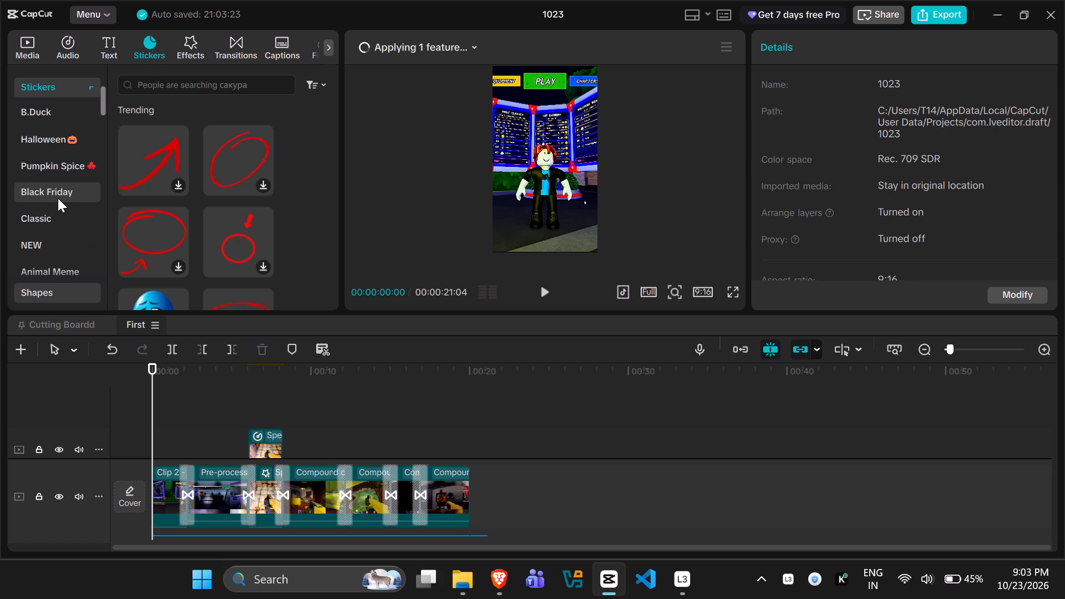
scroll(58, 198, down, 1)
scroll(173, 225, down, 2)
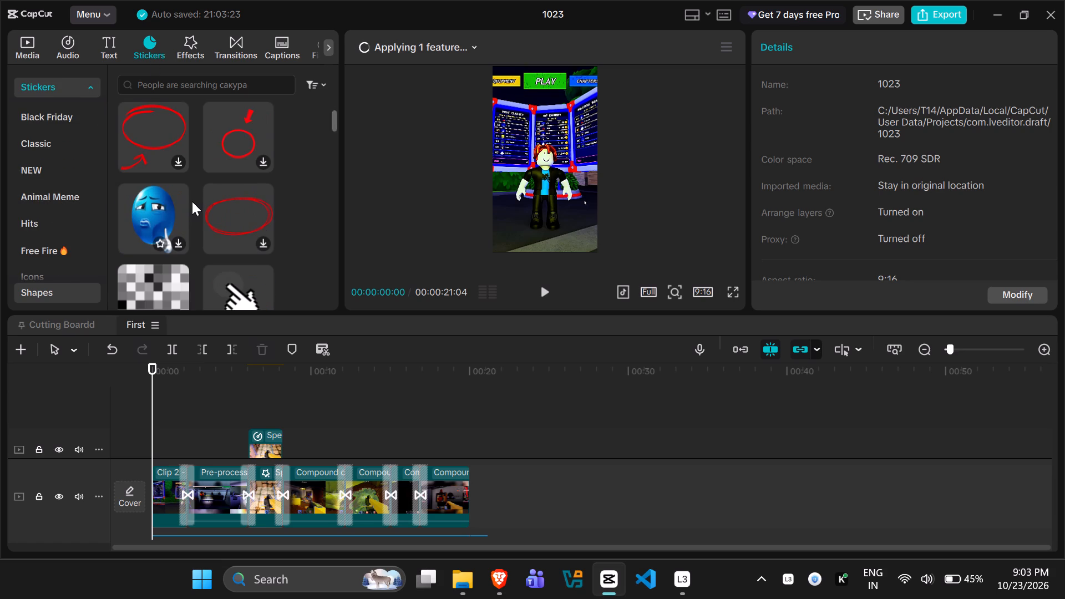
scroll(194, 196, up, 5)
click(175, 88)
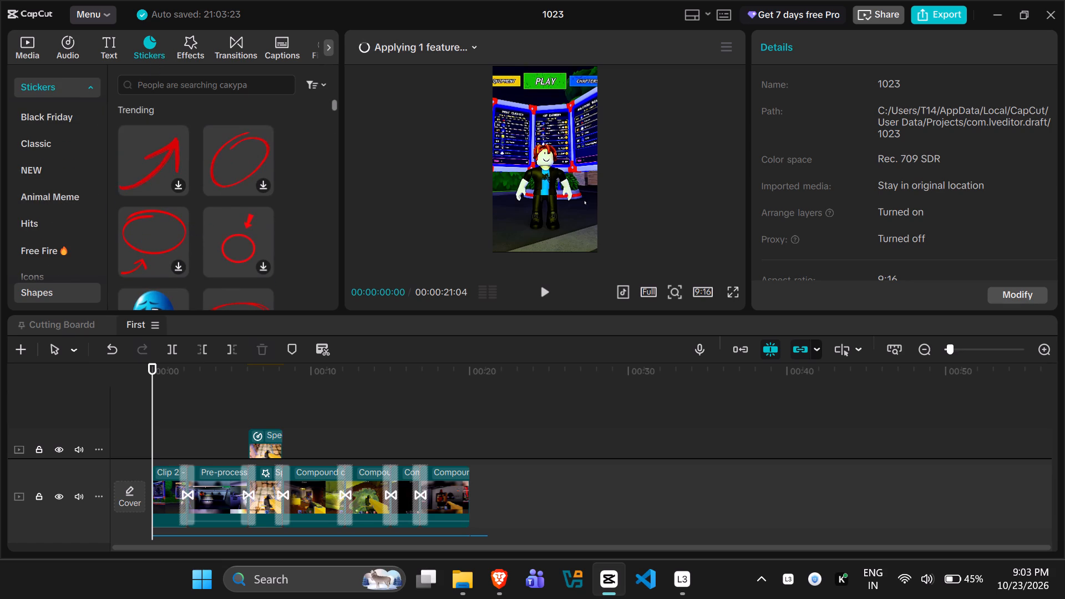
text(cah)
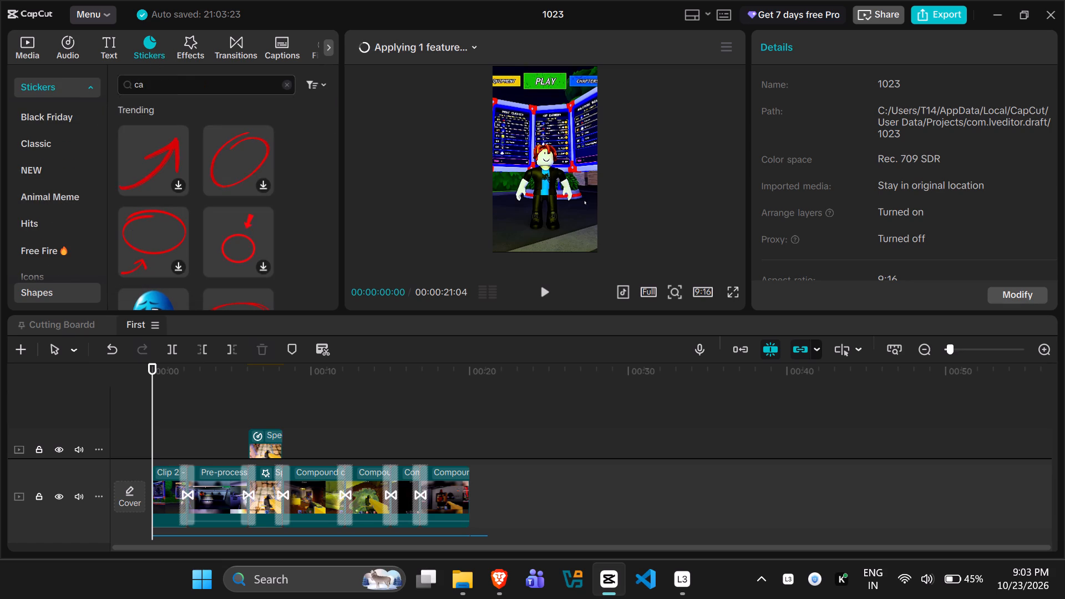
key(BackSpace)
key(s)
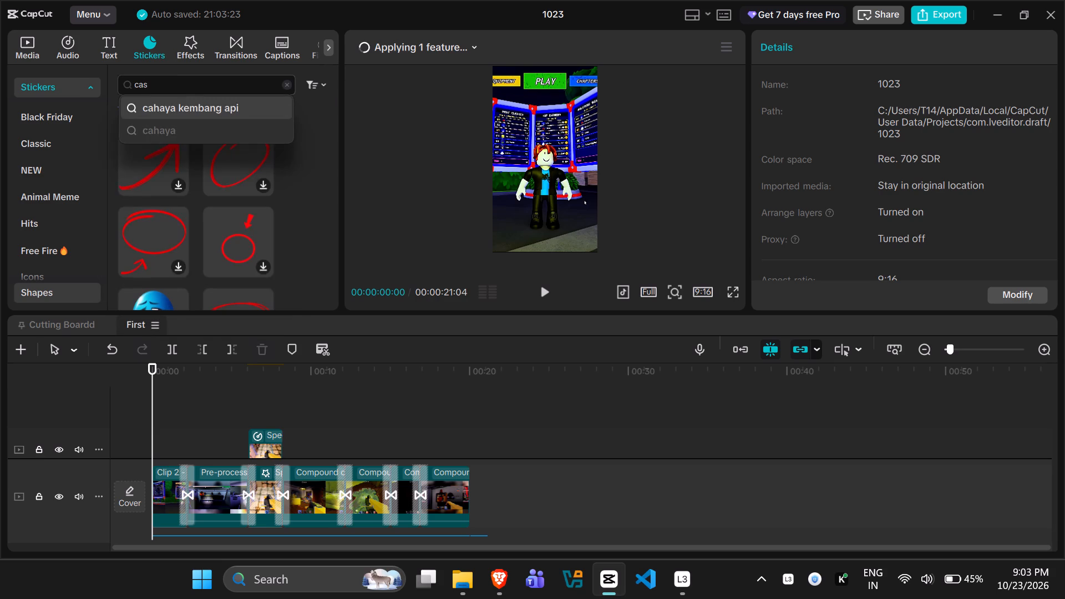
key(h)
key(Return)
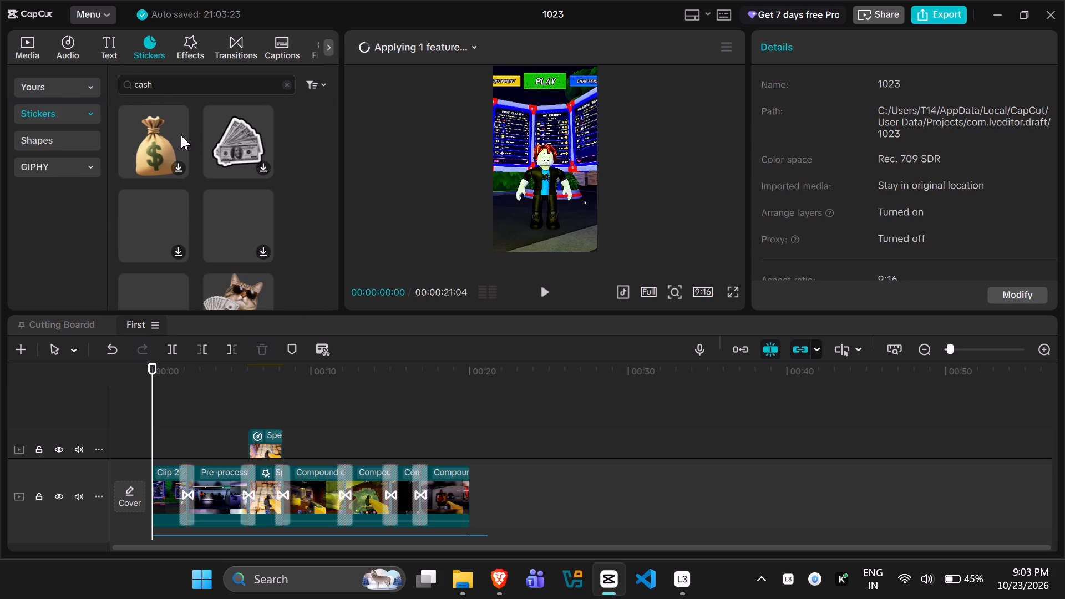
scroll(148, 152, down, 1)
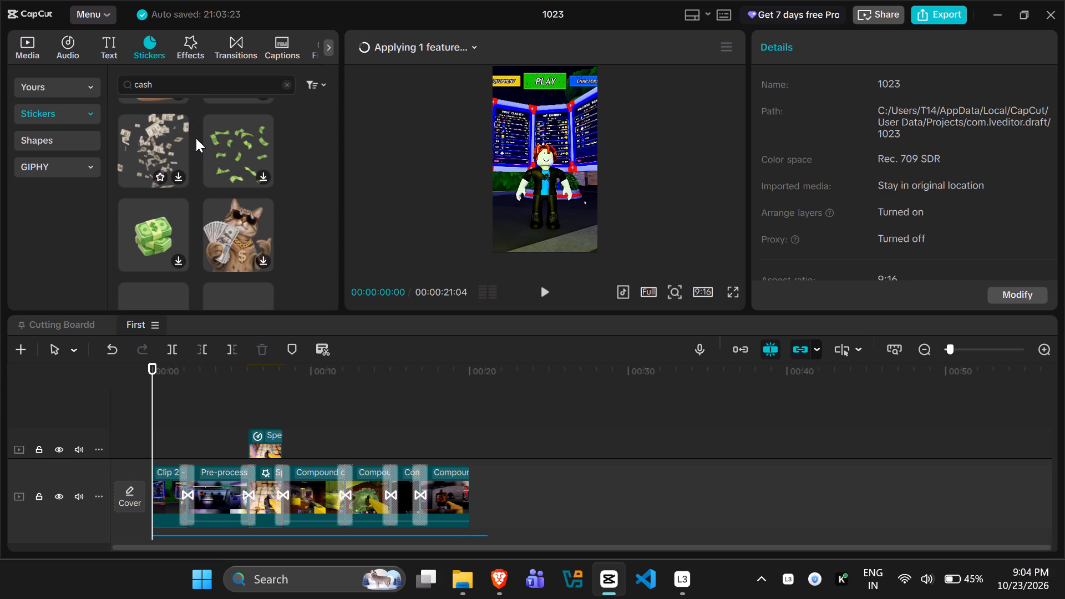
Look through the logo, pics and gif folders in the bloxclips assets for a graphic to import.
click(34, 44)
click(146, 83)
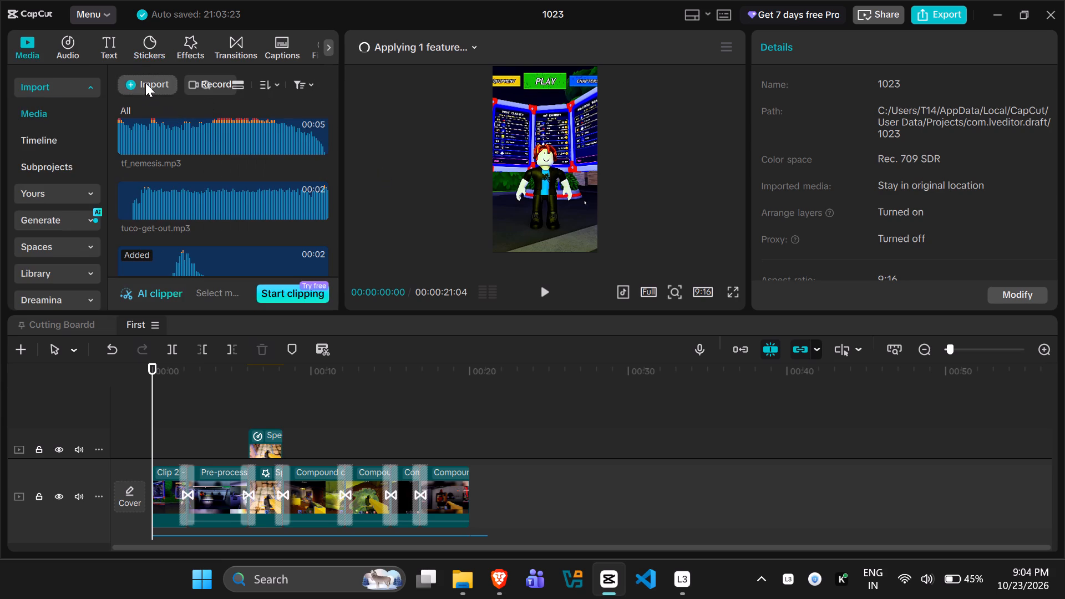
click(164, 115)
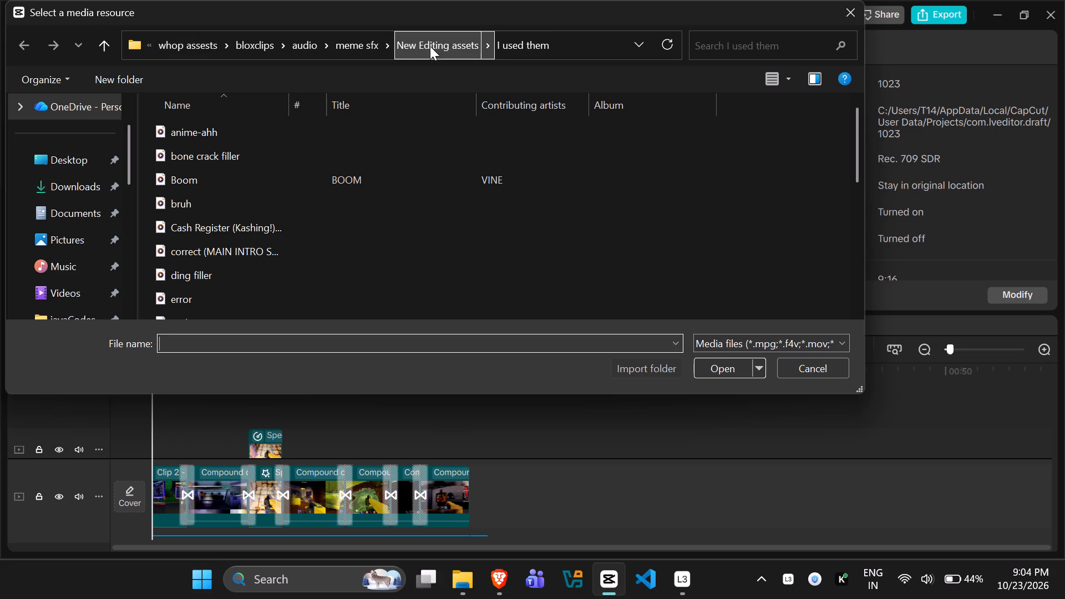
click(259, 46)
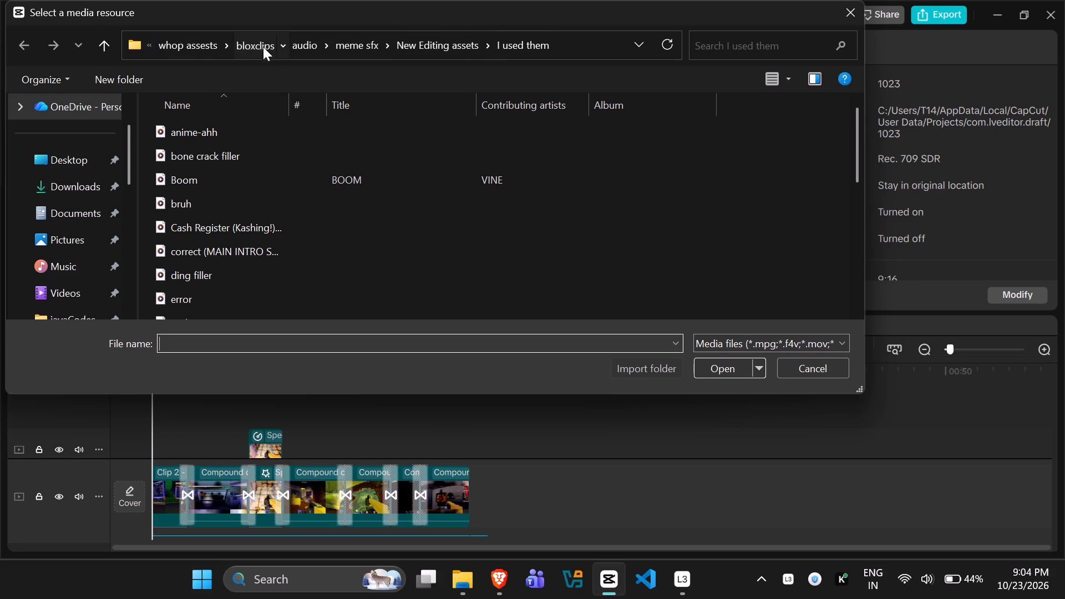
click(232, 164)
double_click(222, 154)
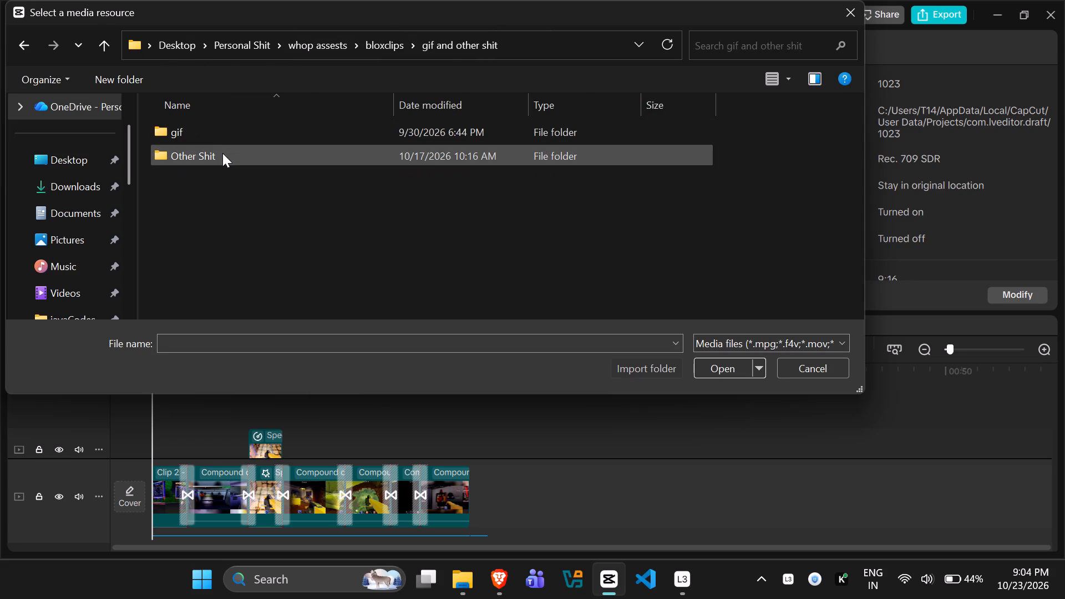
double_click(230, 163)
click(215, 136)
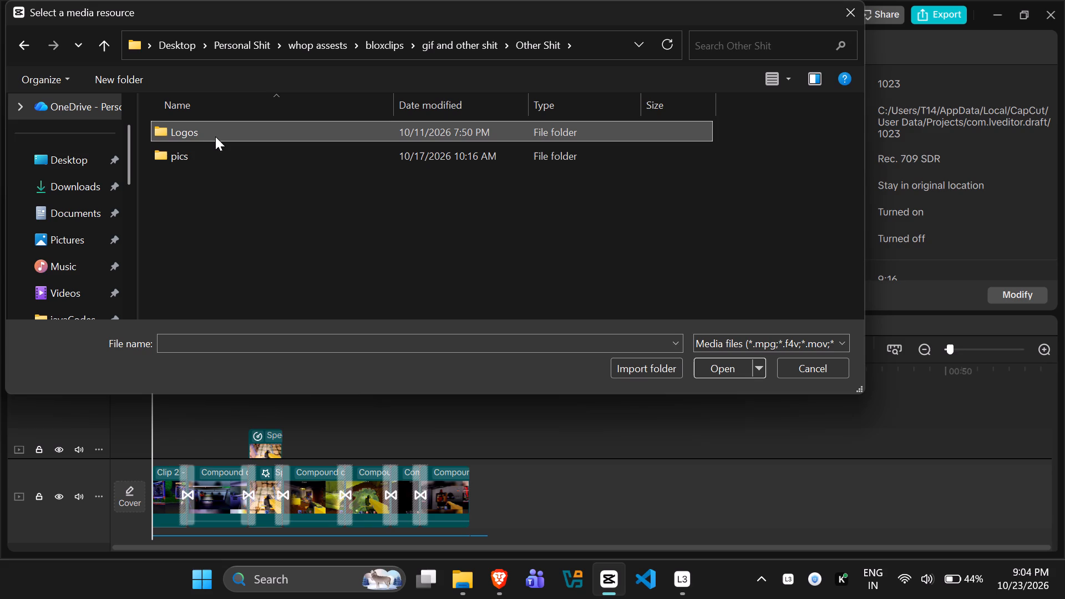
click(215, 136)
double_click(213, 151)
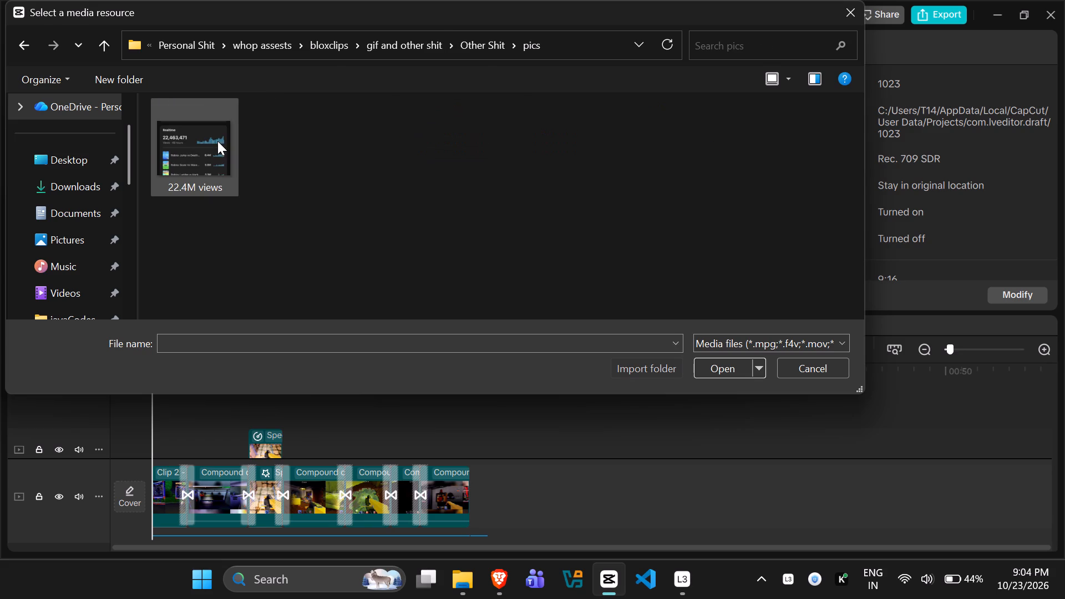
click(38, 52)
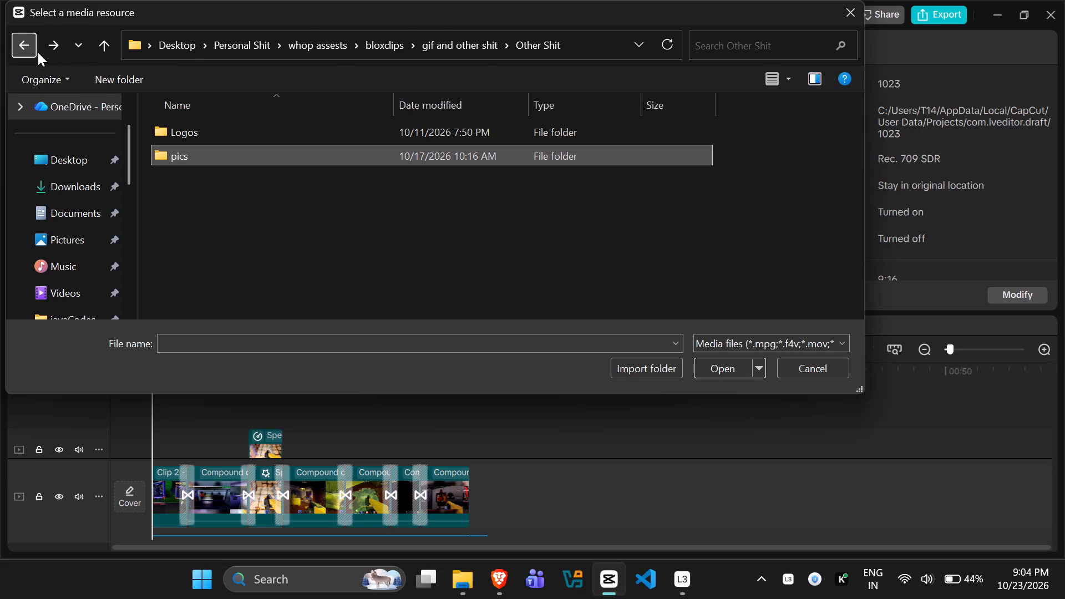
click(38, 52)
double_click(233, 138)
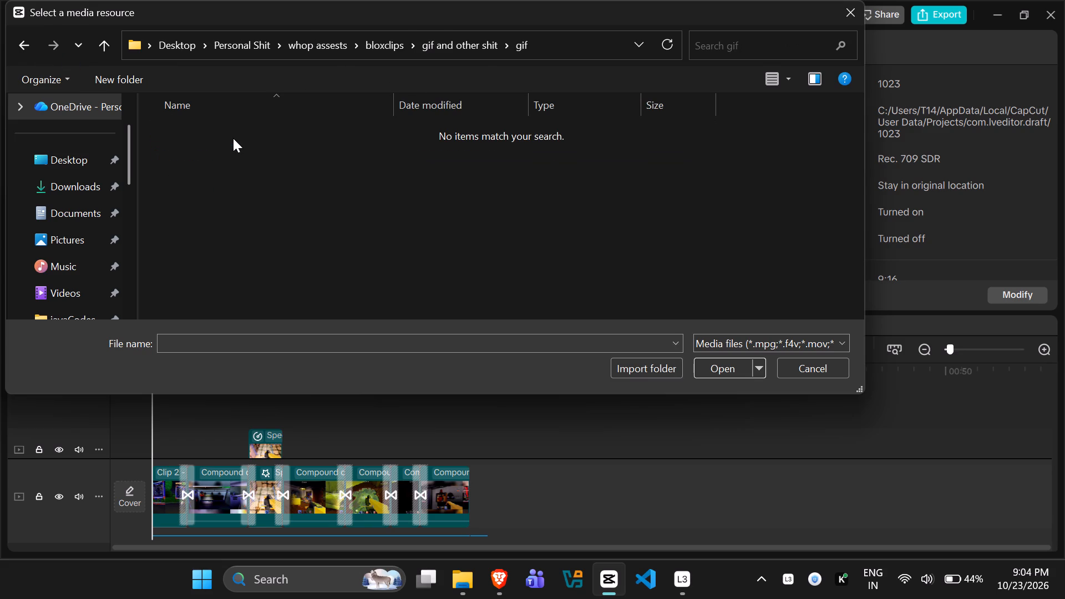
click(7, 43)
click(14, 43)
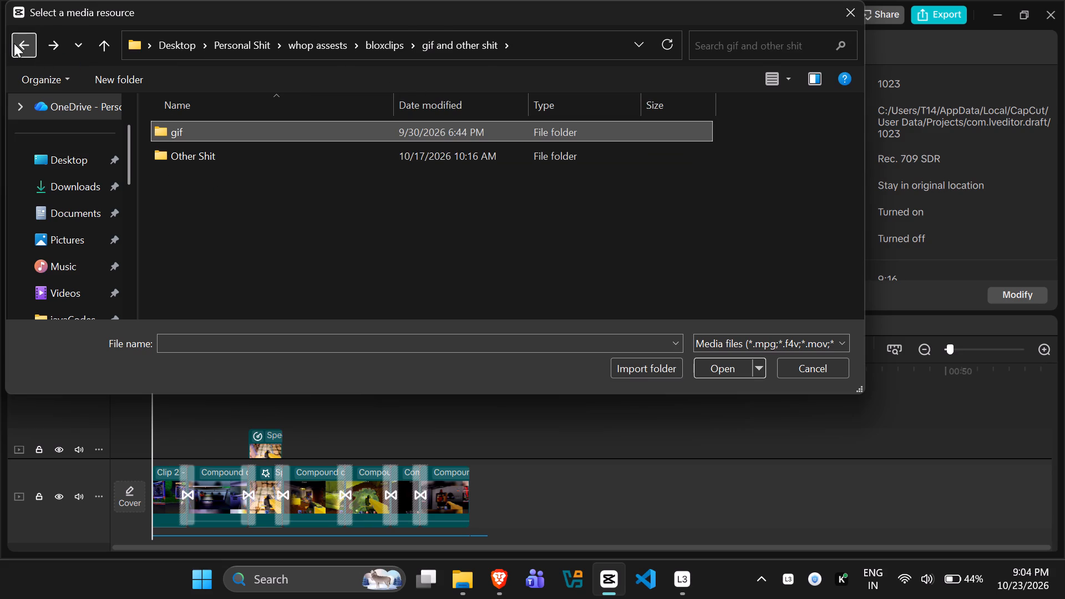
click(14, 43)
Import the Minecraft TNT Blast green screen video from the Visual folder of the bloxclips video assets.
double_click(214, 170)
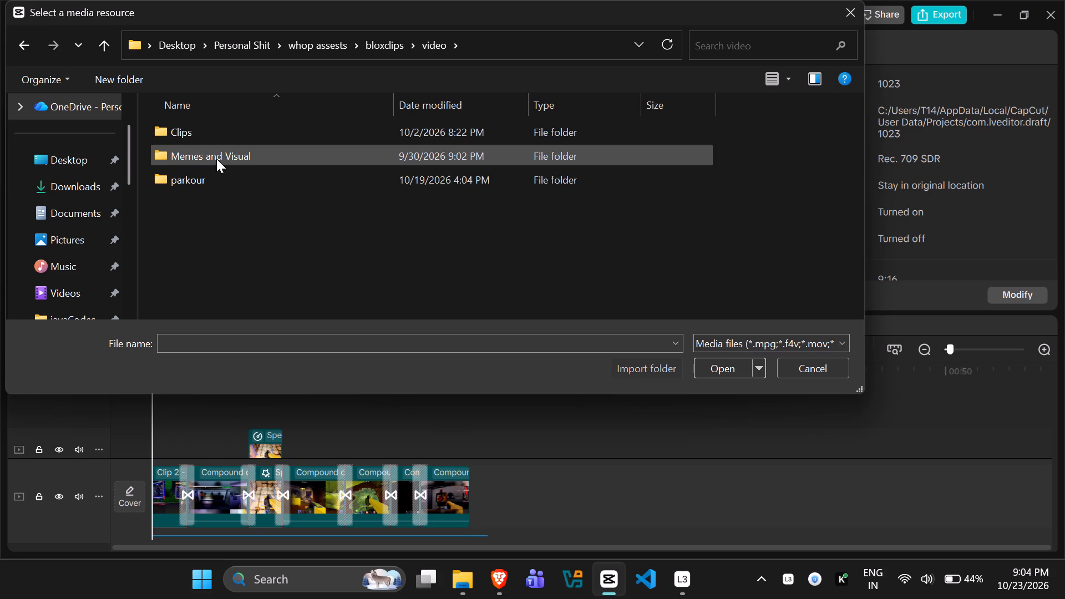
double_click(217, 152)
double_click(242, 131)
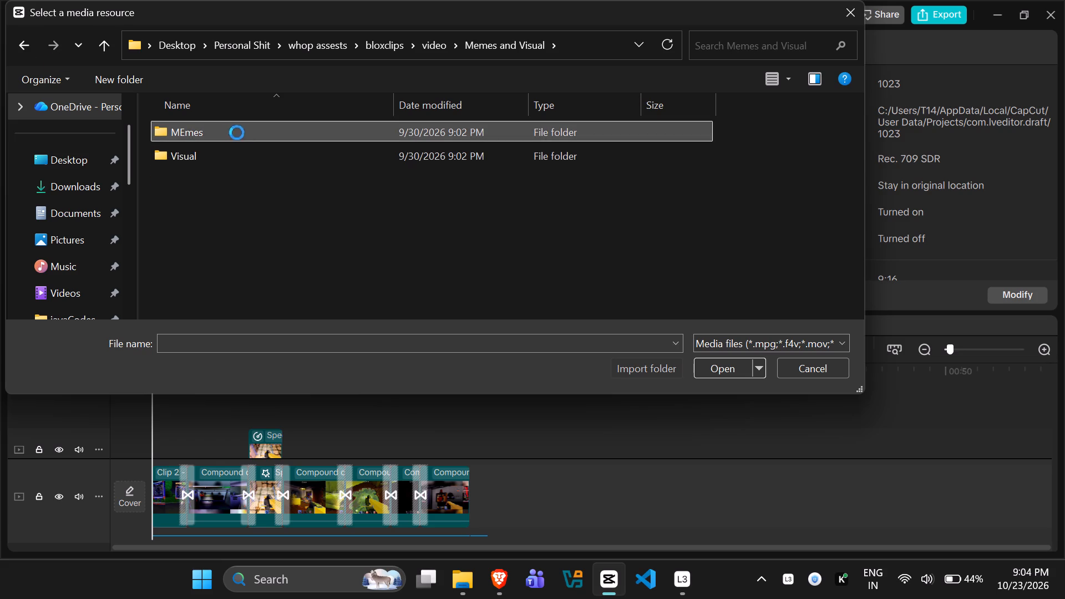
click(28, 40)
double_click(247, 164)
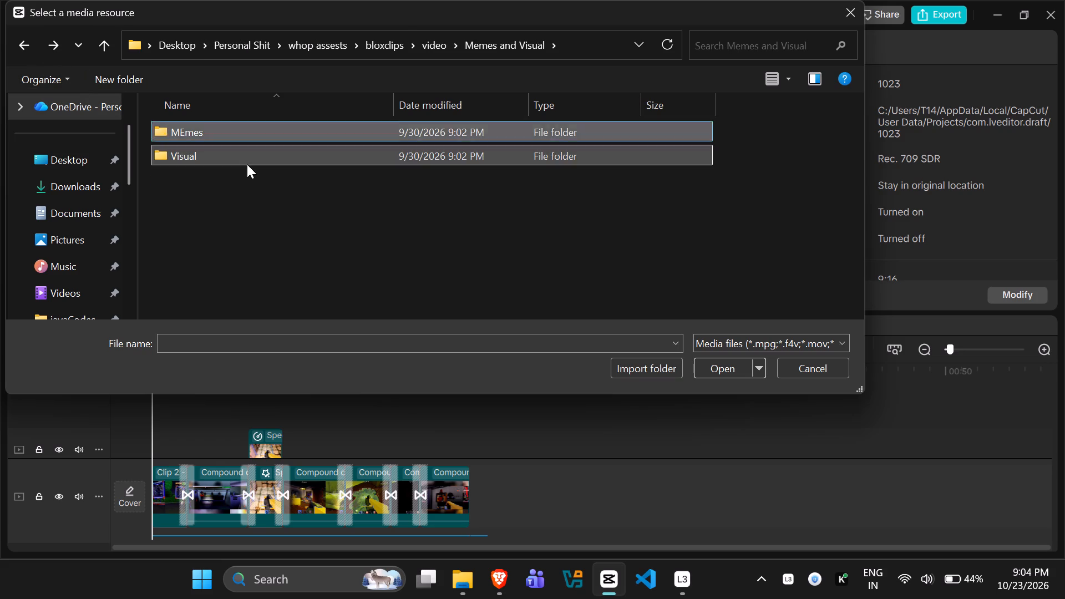
double_click(194, 149)
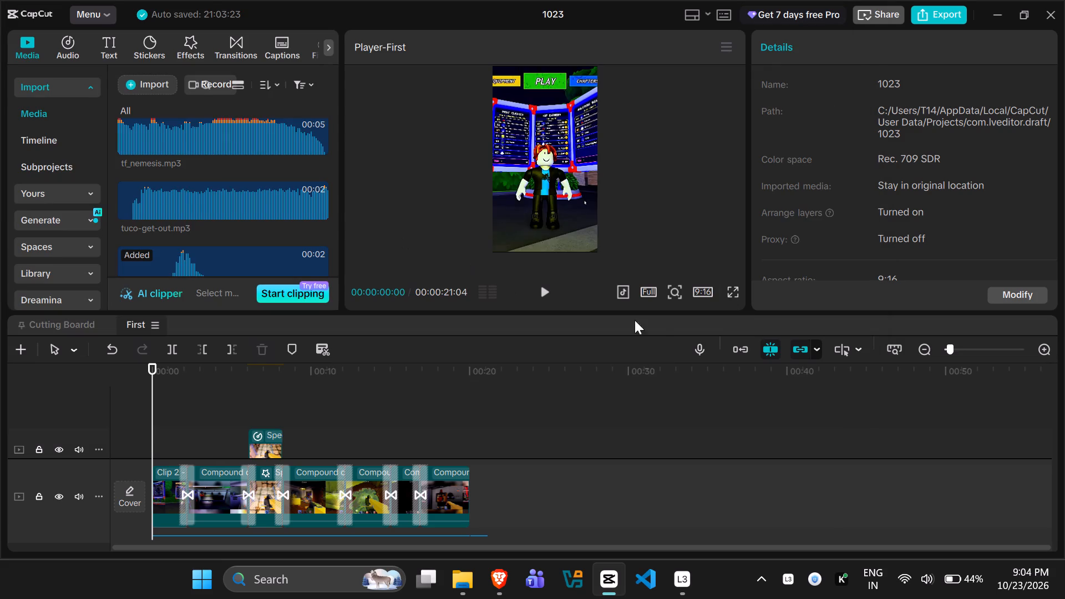
Place the Minecraft TNT Blast green screen clip on the overlay track at the start of the timeline.
scroll(204, 393, down, 3)
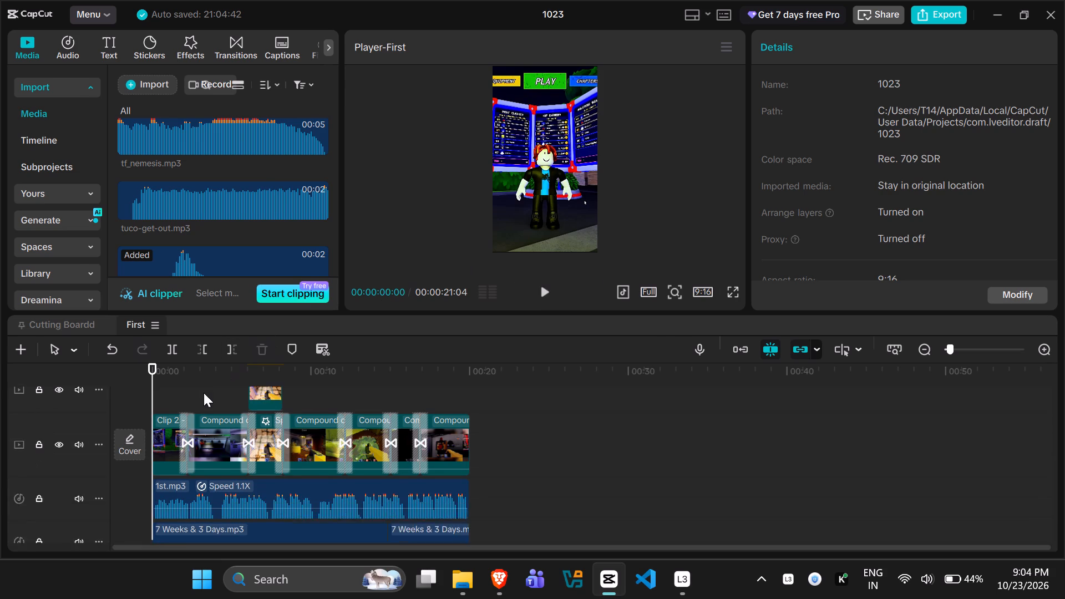
scroll(204, 393, down, 1)
scroll(168, 168, down, 8)
drag(173, 227, 195, 356)
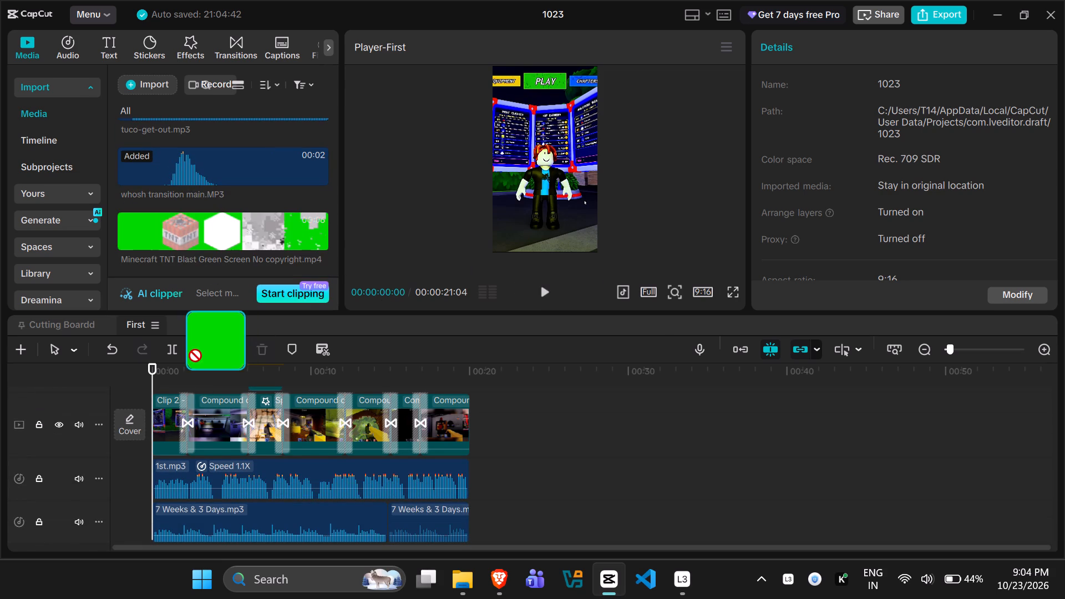
drag(195, 356, 166, 382)
scroll(177, 405, up, 9)
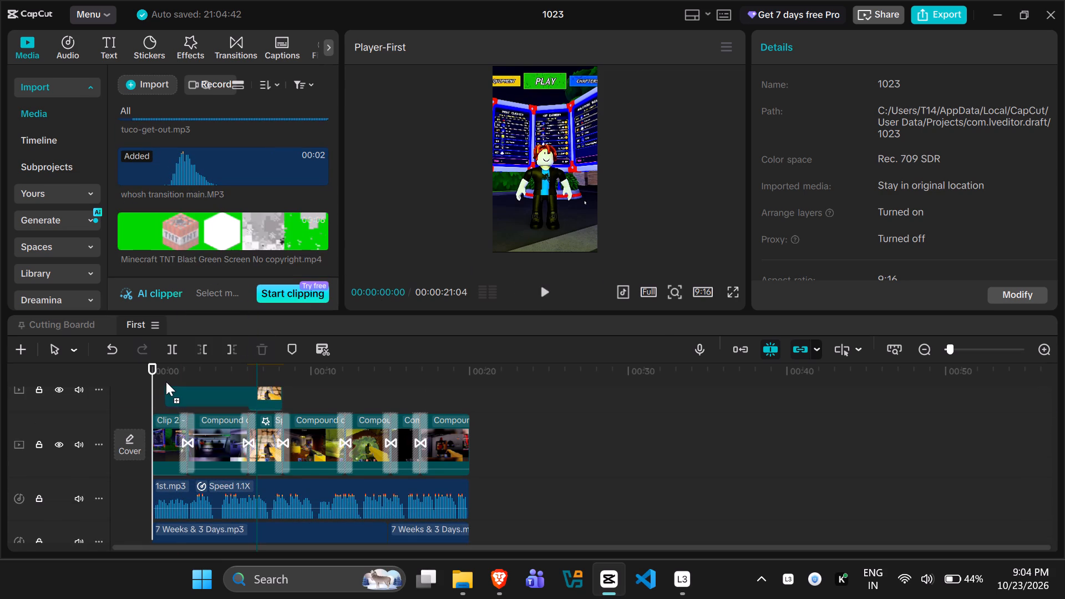
drag(166, 382, 157, 378)
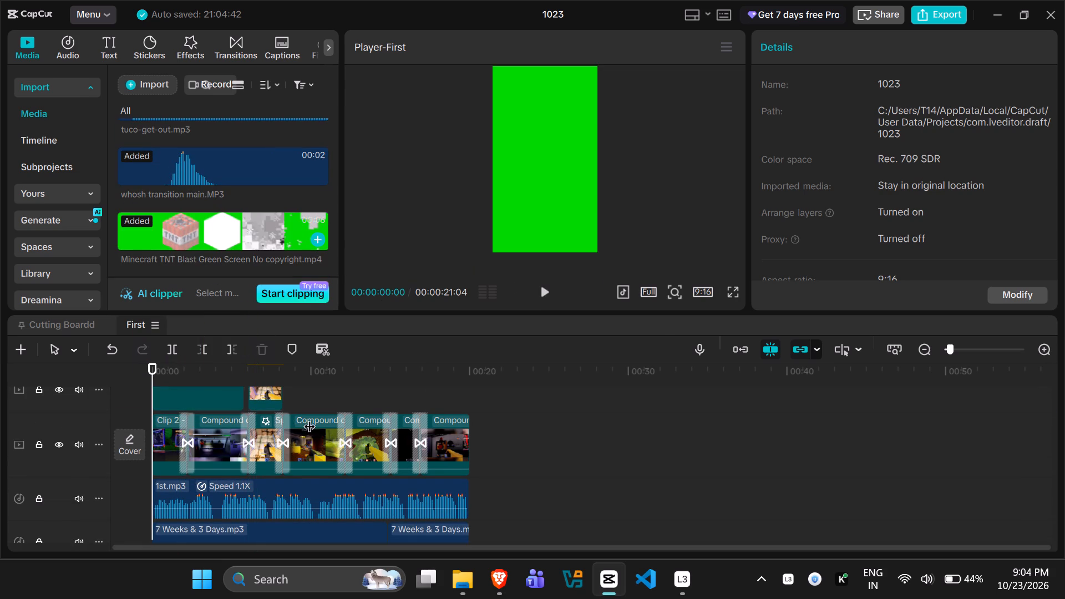
Remove the TNT clip's green background with Chroma key, sampling the green from the preview.
scroll(309, 418, up, 4)
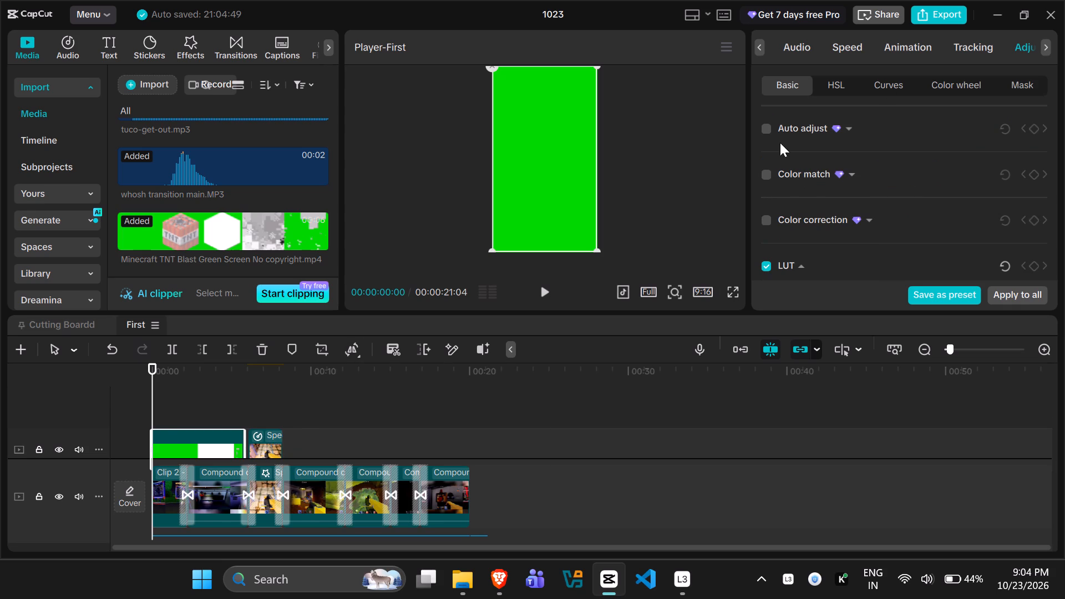
drag(871, 48, 1064, 48)
click(779, 50)
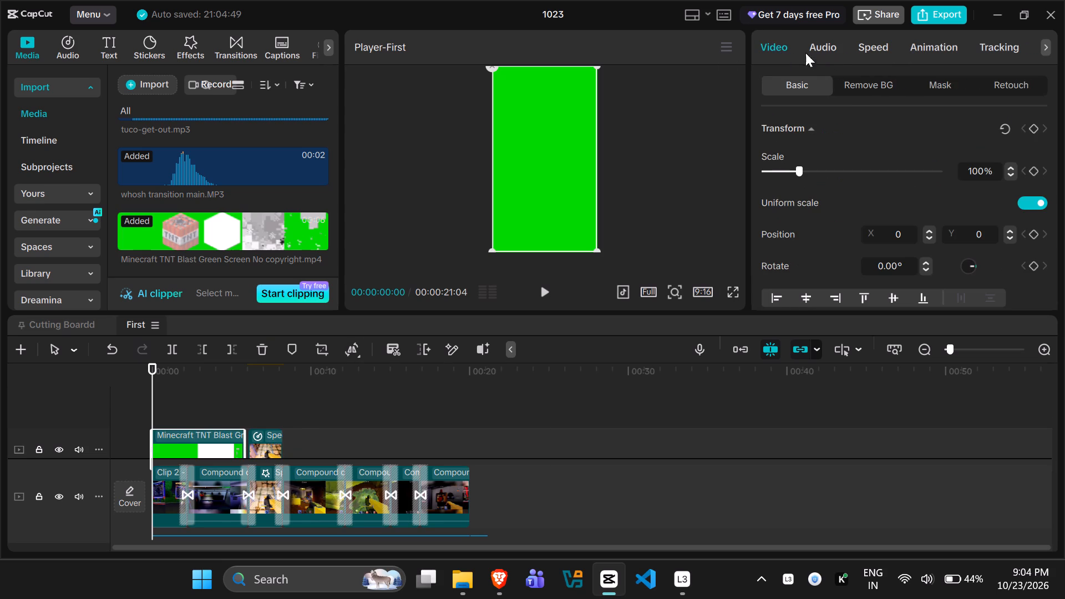
click(857, 77)
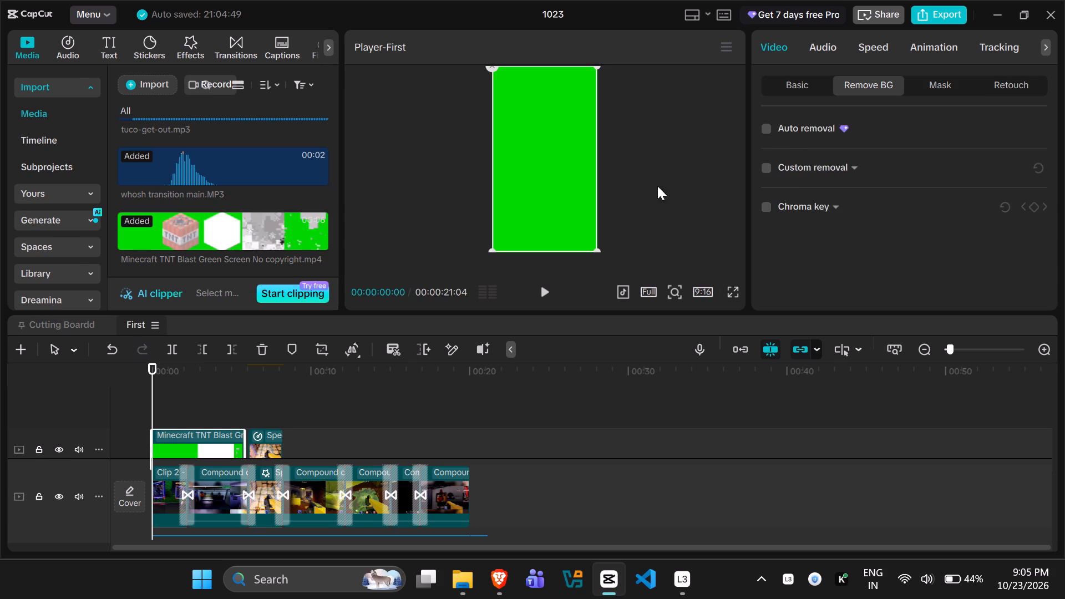
click(768, 211)
click(521, 137)
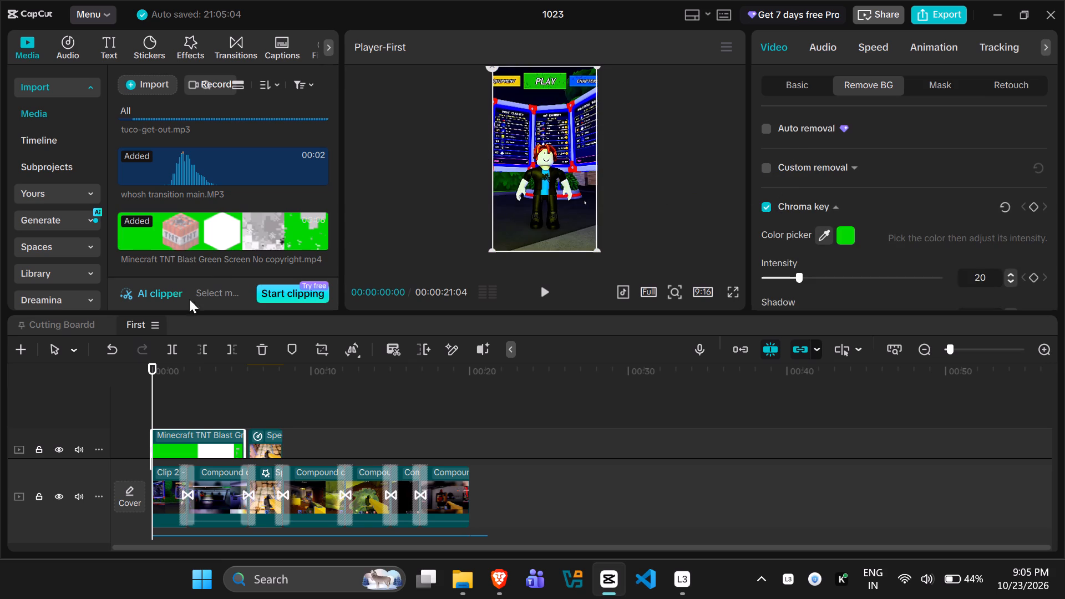
Trim the TNT clip's beginning down to the blast, move it to the timeline start, and play it back.
drag(151, 444, 170, 444)
drag(170, 444, 217, 450)
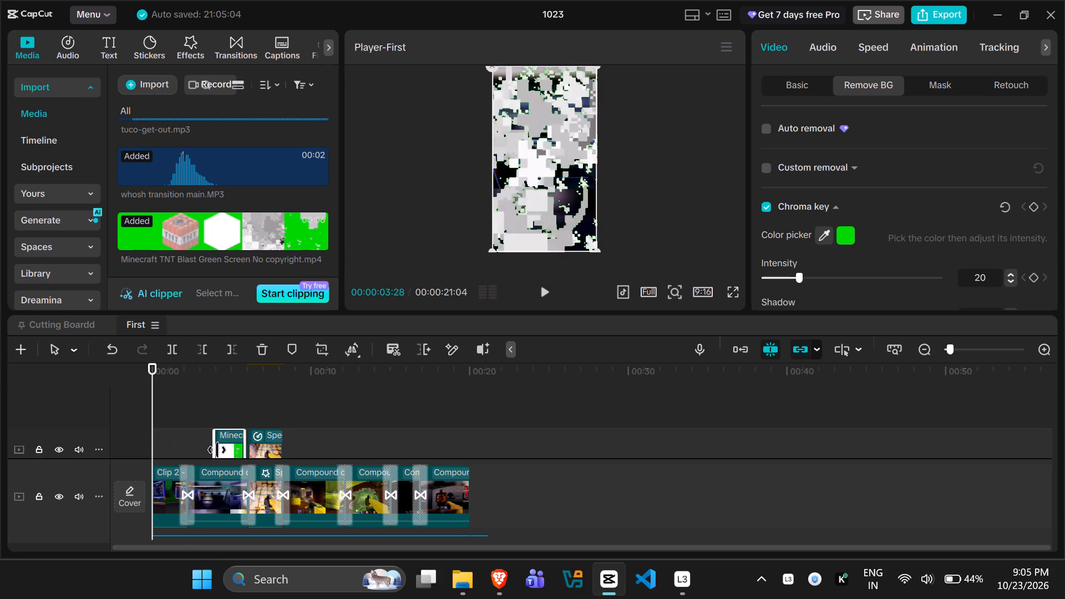
drag(217, 450, 210, 450)
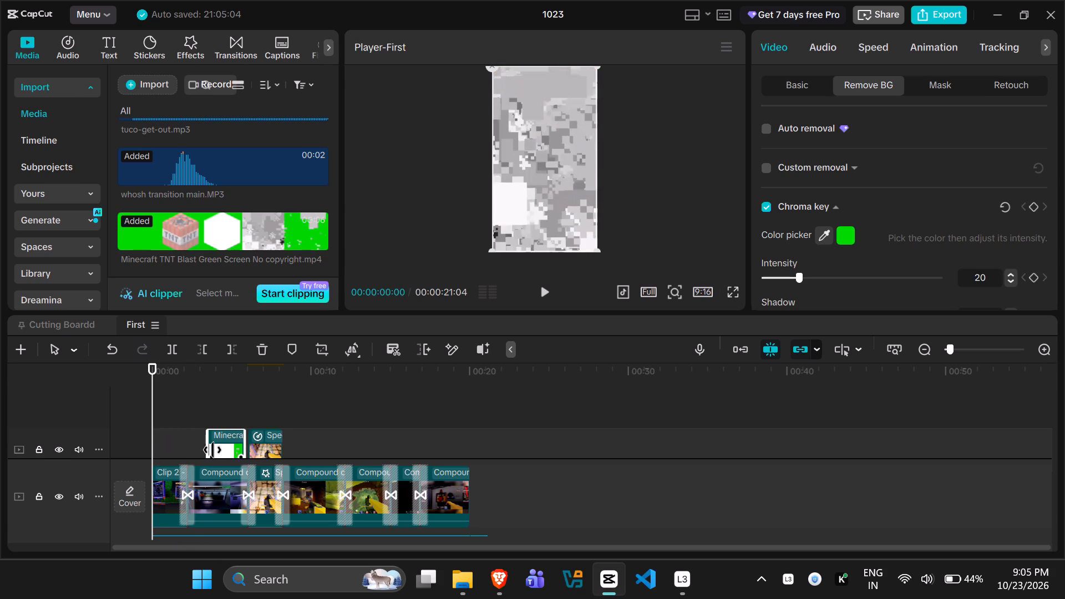
drag(229, 451, 176, 448)
key(space)
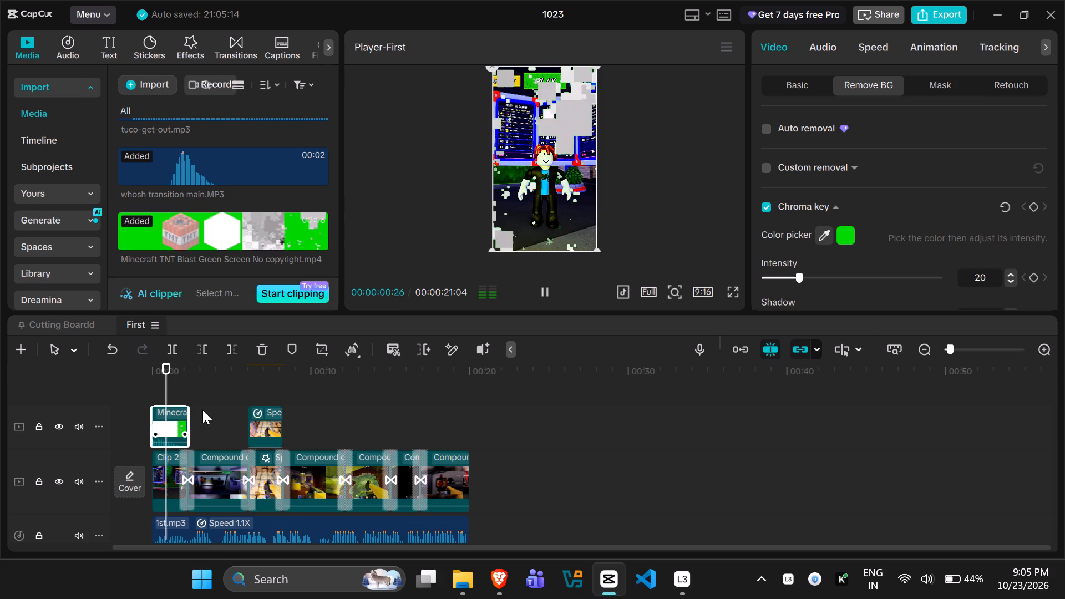
key(space)
Mute the TNT clip by lowering its volume to -∞ dB, and play on to about 4 seconds.
click(163, 422)
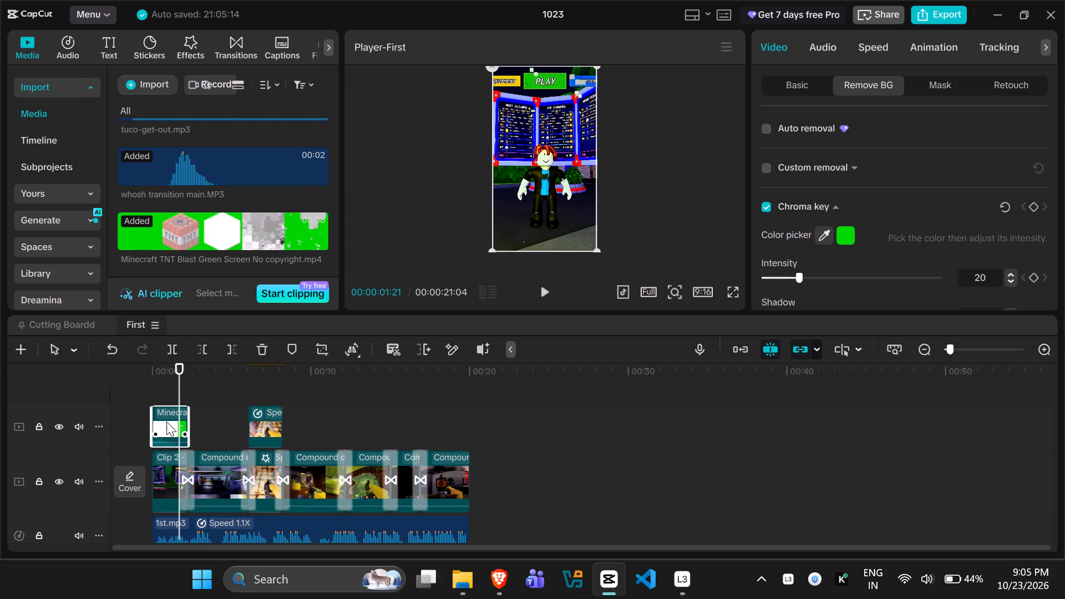
click(814, 49)
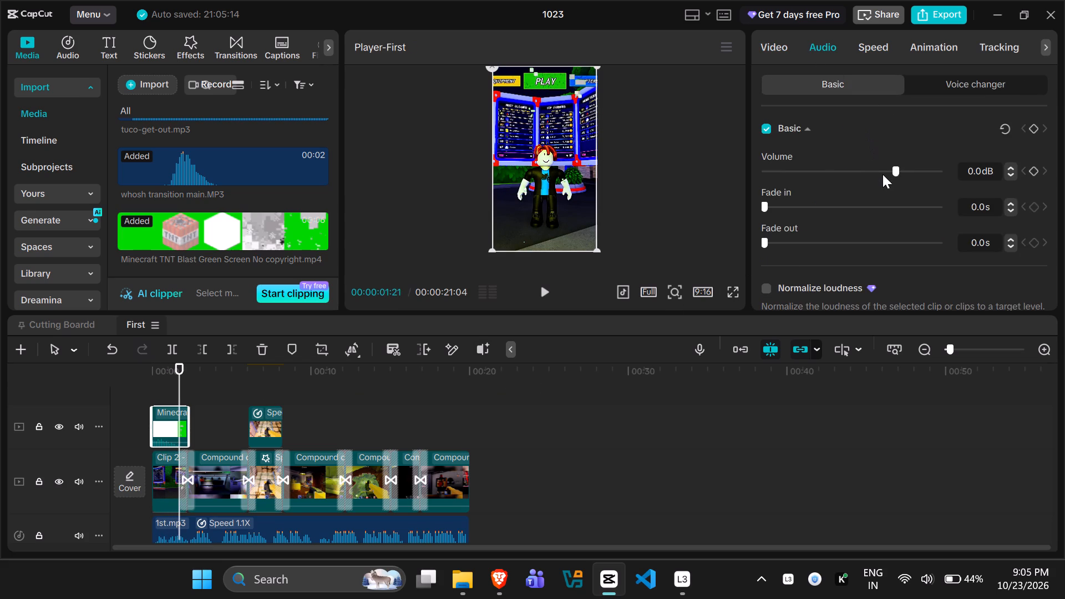
drag(883, 174, 595, 195)
key(space)
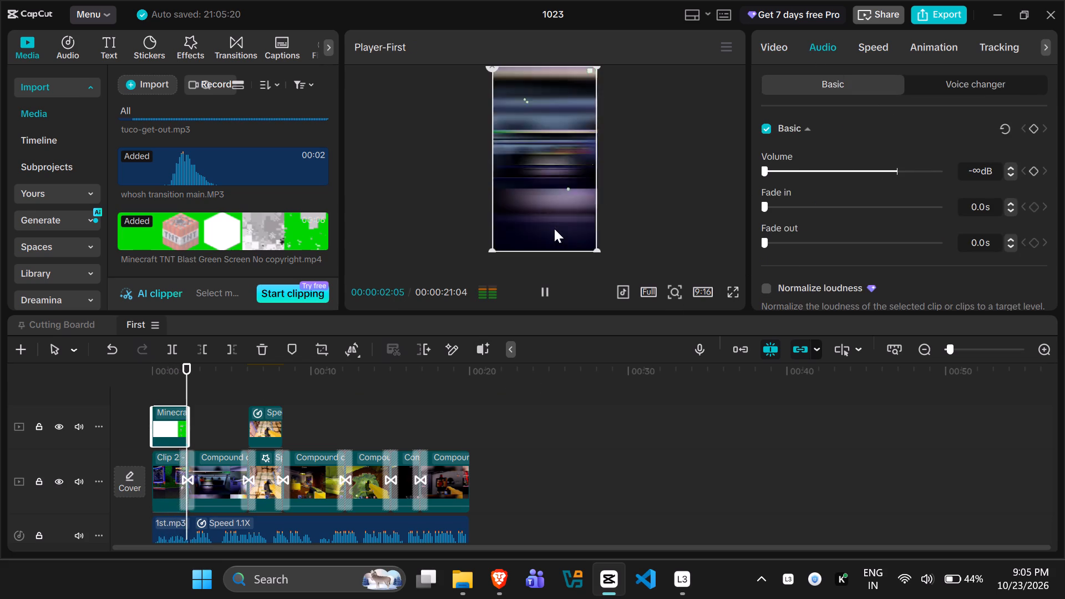
key(space)
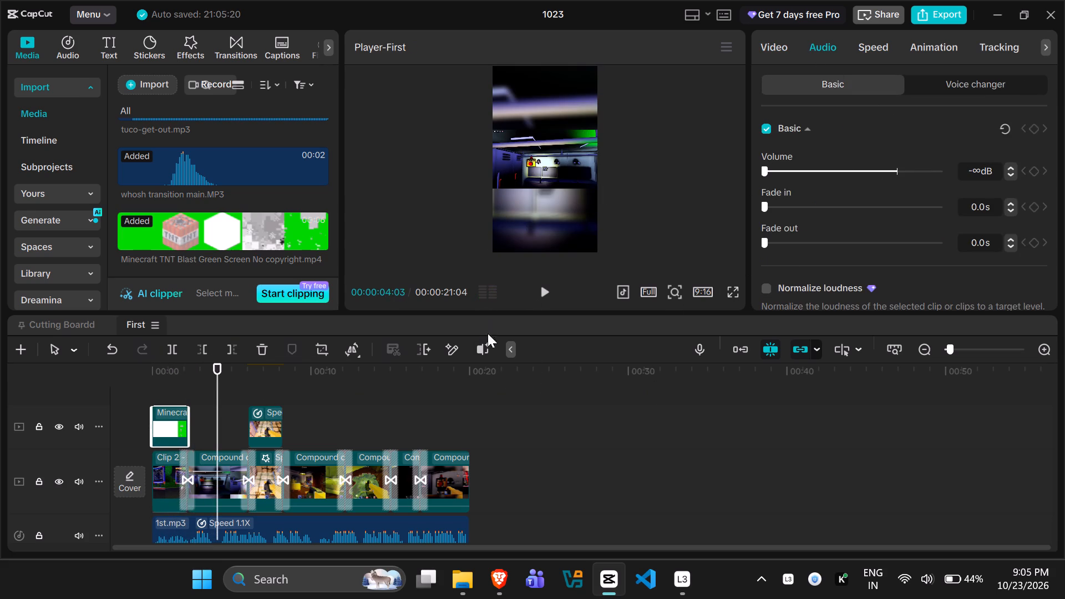
Generate auto captions with English as the spoken language and no bilingual captions.
scroll(480, 372, down, 1)
click(239, 46)
click(281, 40)
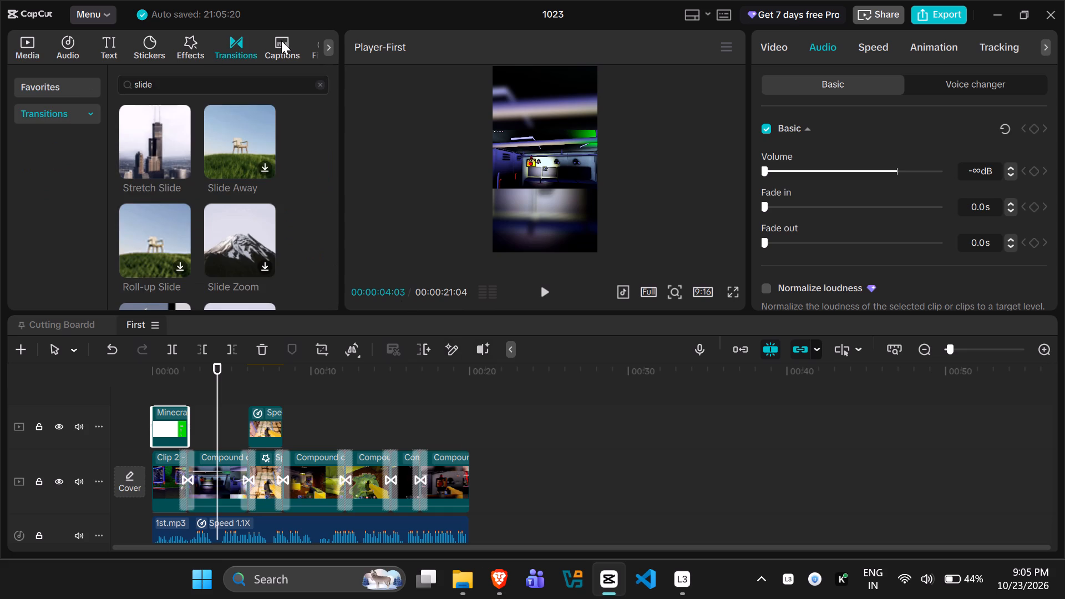
click(306, 293)
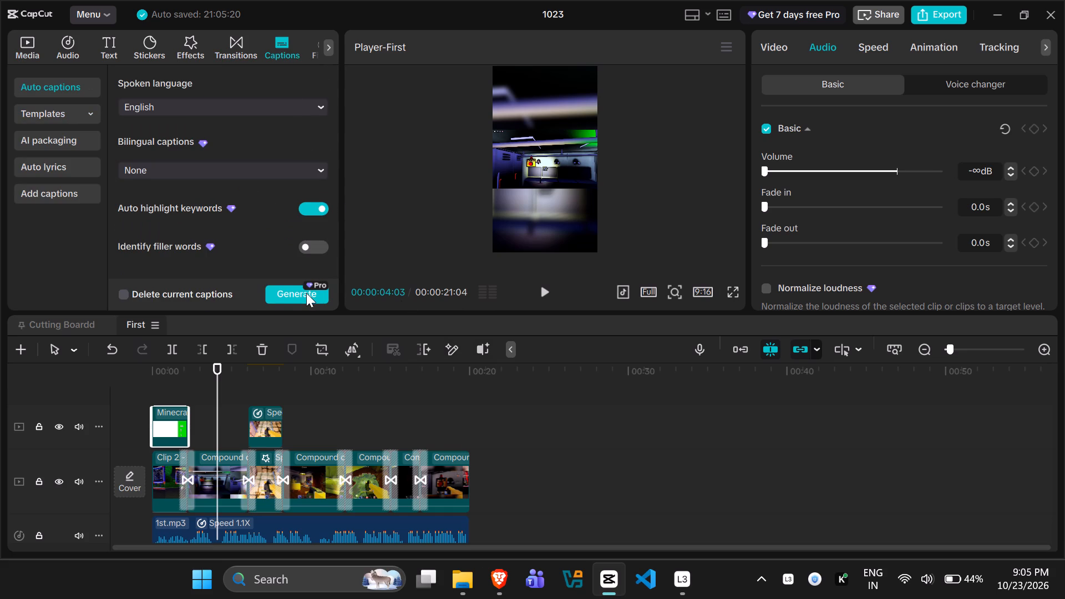
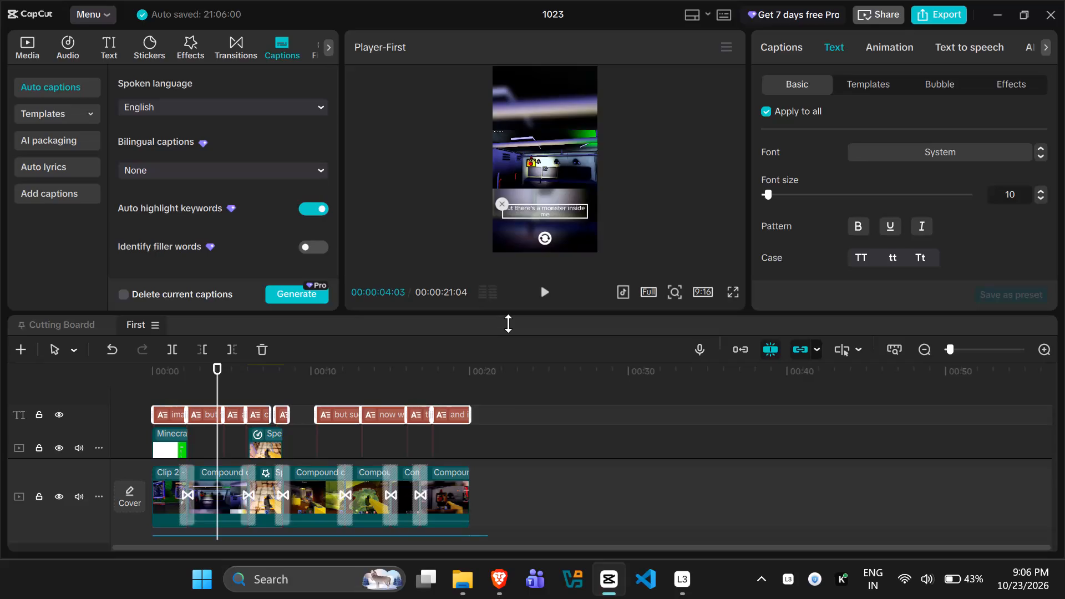
Move the captions up to the vertical middle of the video frame, keeping them horizontally centred.
drag(557, 207, 556, 174)
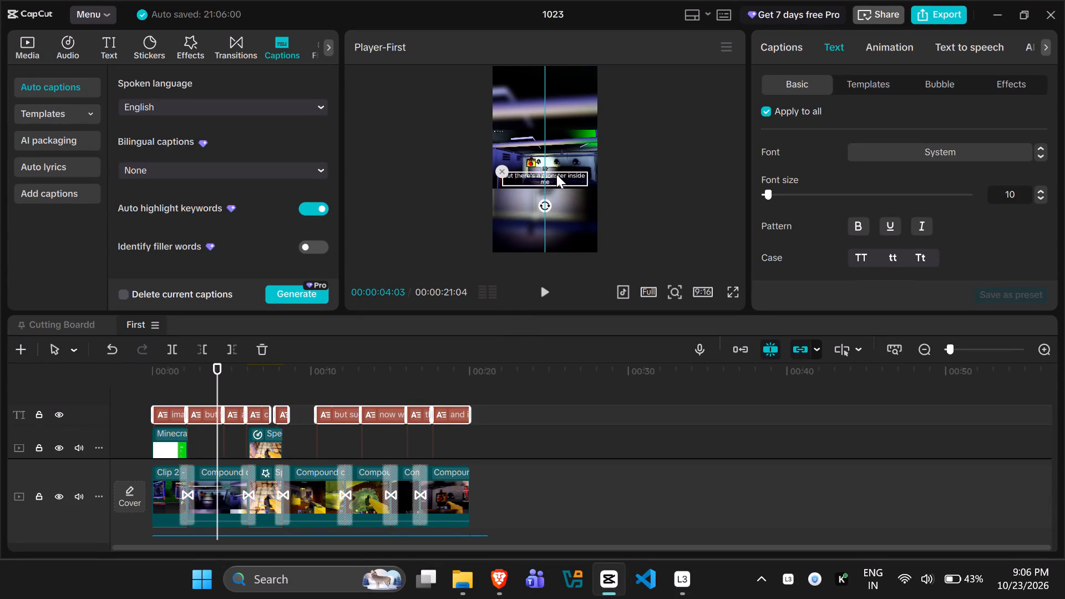
drag(556, 174, 555, 156)
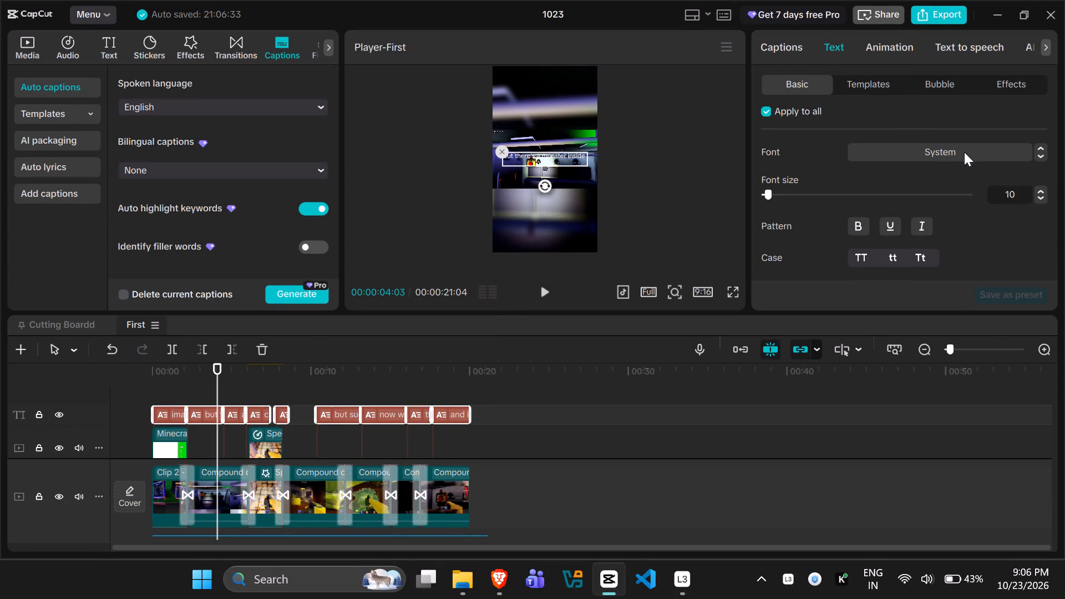
Set the font size of all captions to 17 and their font to Comic Sans MS Bold.
triple_click(1039, 191)
double_click(1039, 191)
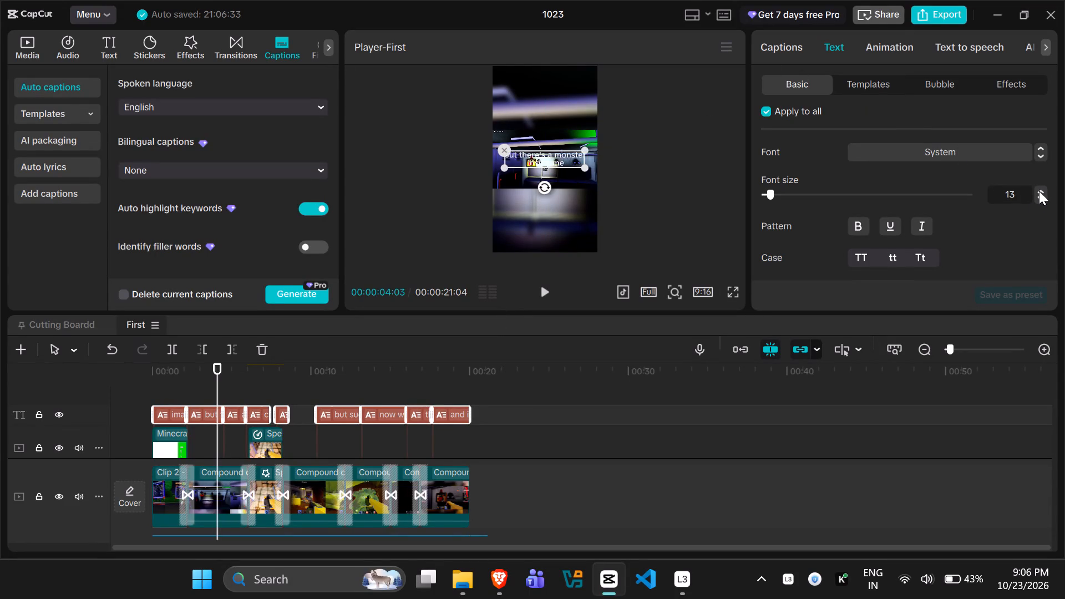
click(1039, 191)
click(1039, 191)
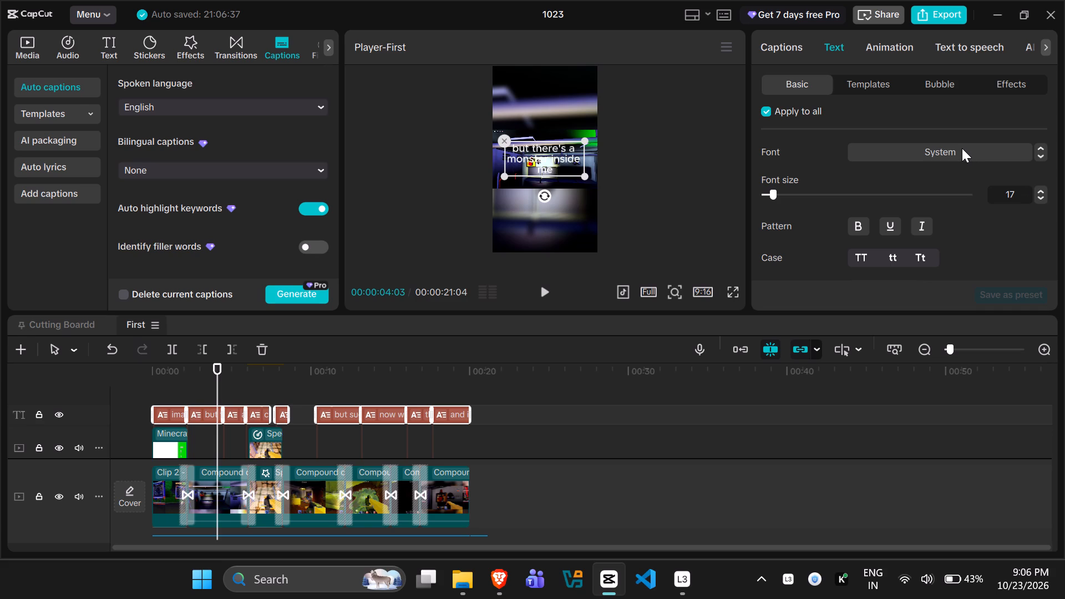
click(962, 148)
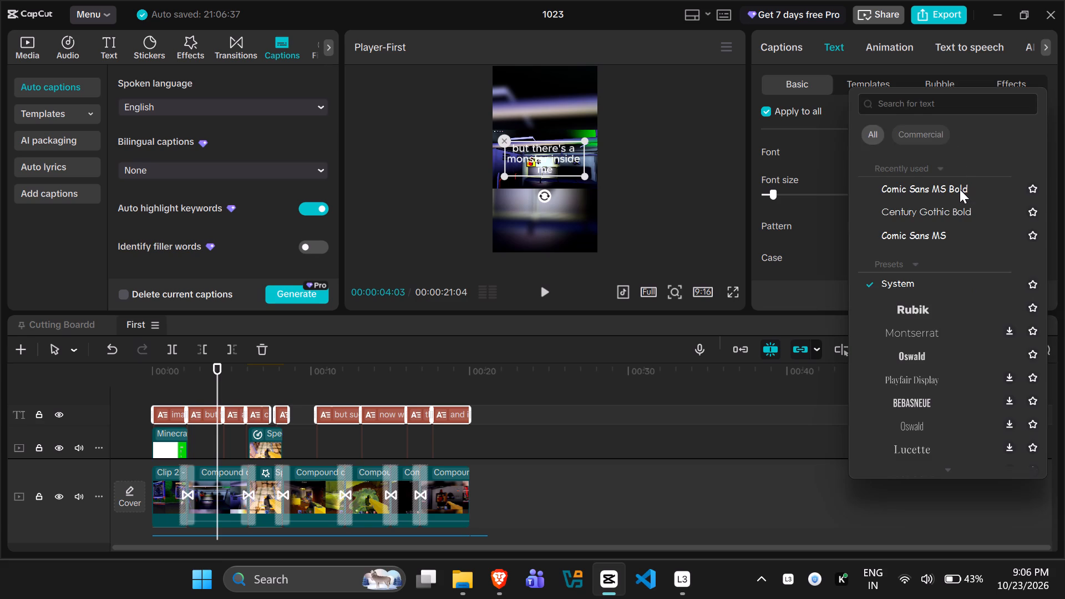
click(960, 189)
Make all captions bold and convert their text to uppercase.
click(858, 224)
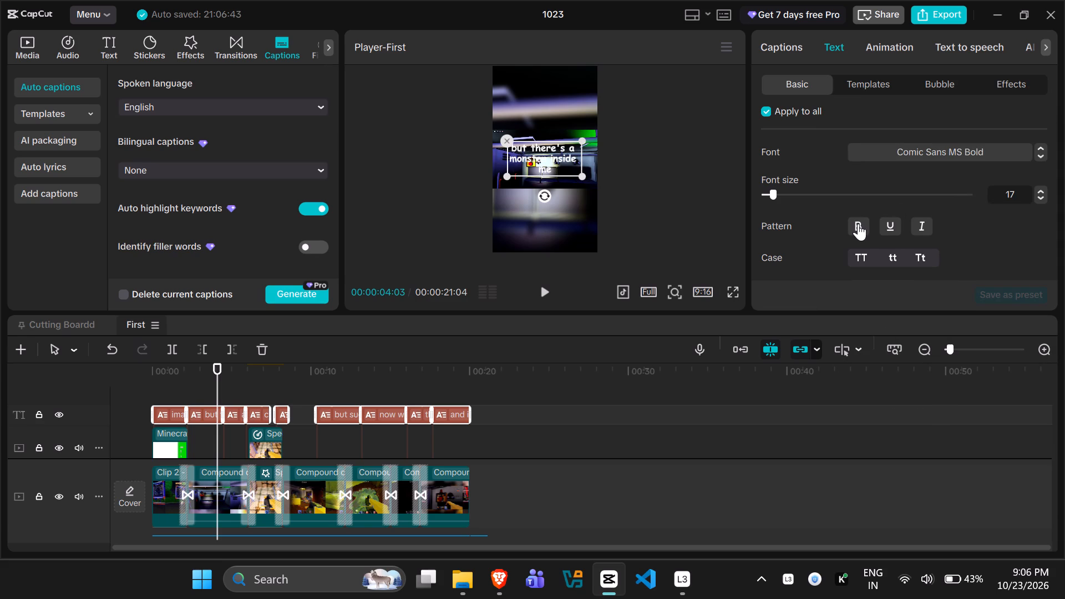
click(863, 251)
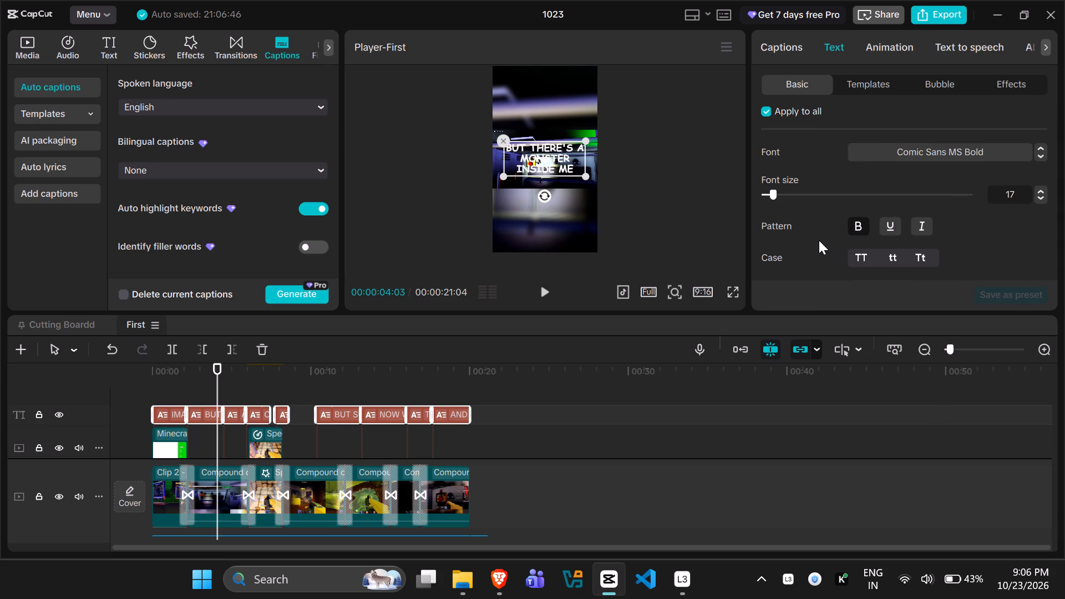
Apply the first preset style, white text with a black outline, to all captions.
scroll(819, 240, down, 1)
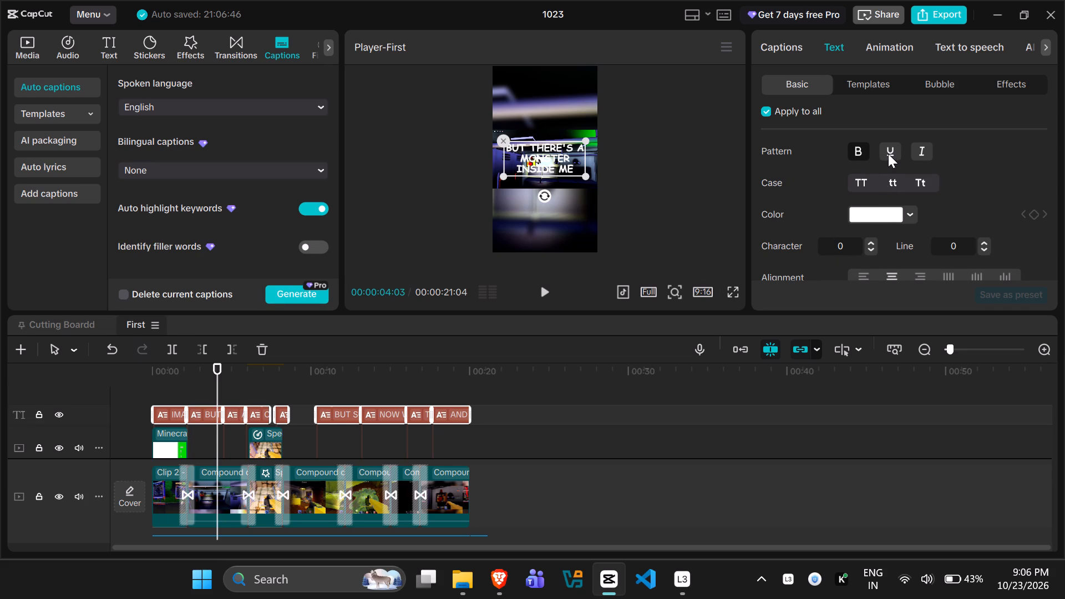
scroll(889, 228, down, 1)
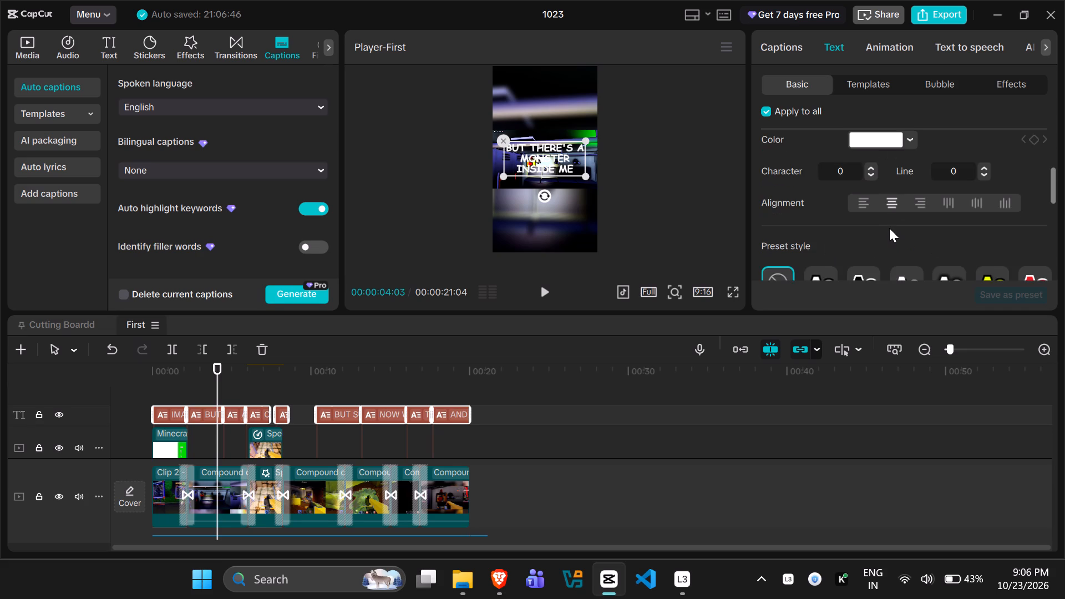
scroll(884, 229, down, 1)
click(822, 205)
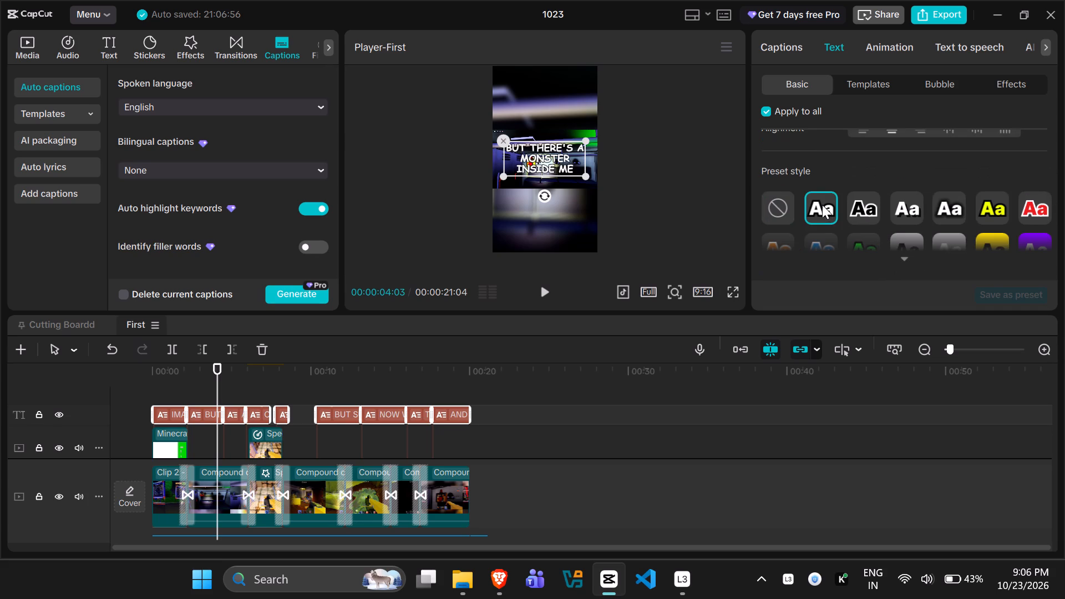
click(861, 199)
click(814, 200)
Turn on the Shadow effect for all captions in their basic text settings.
scroll(835, 189, down, 7)
drag(841, 170, 857, 54)
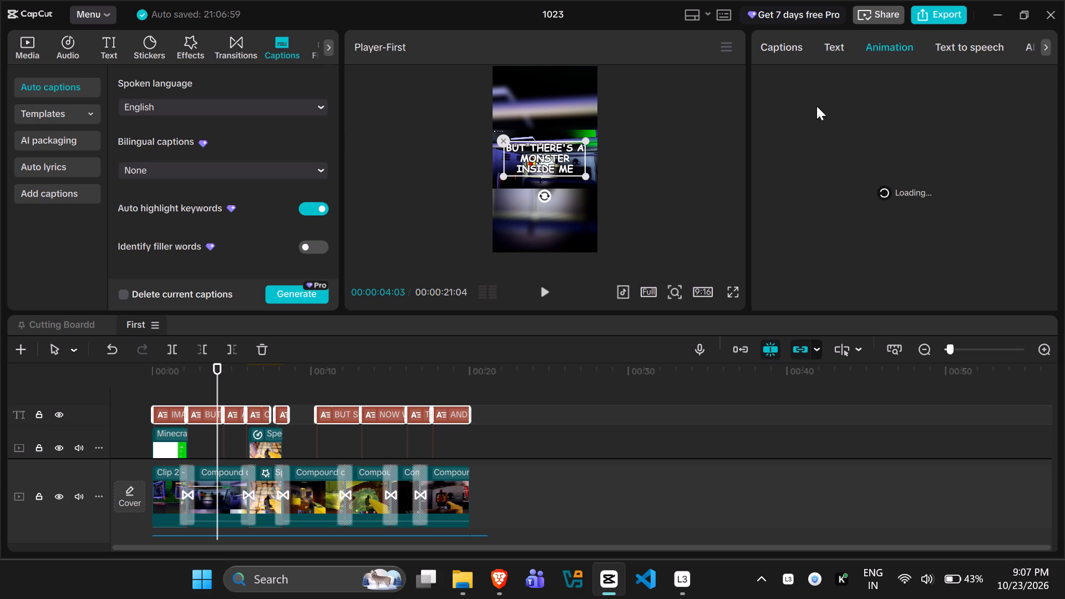
click(789, 48)
click(829, 49)
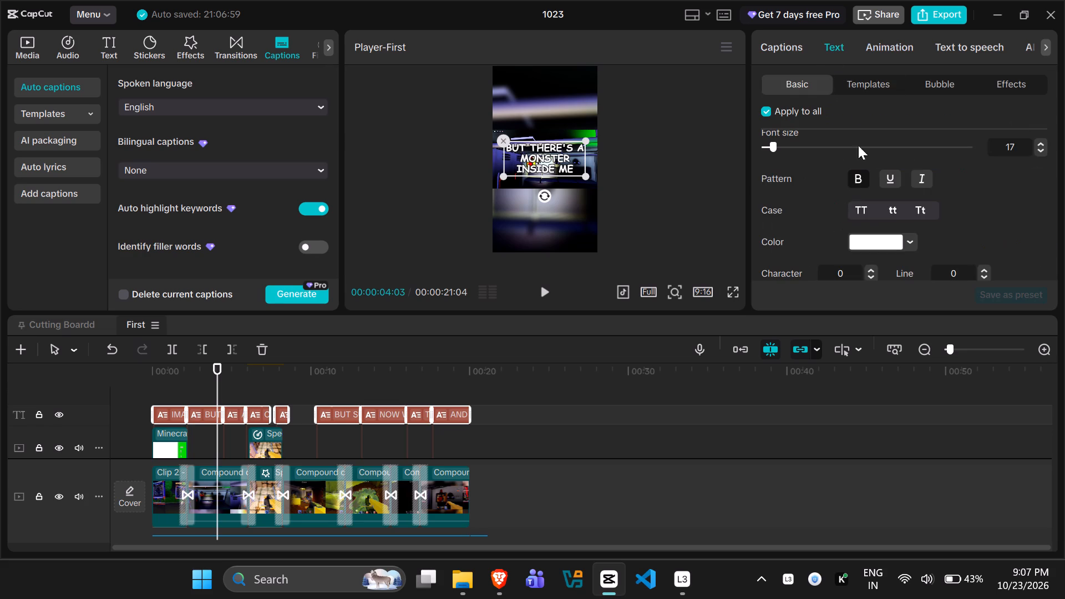
drag(806, 237, 807, 120)
scroll(816, 216, down, 4)
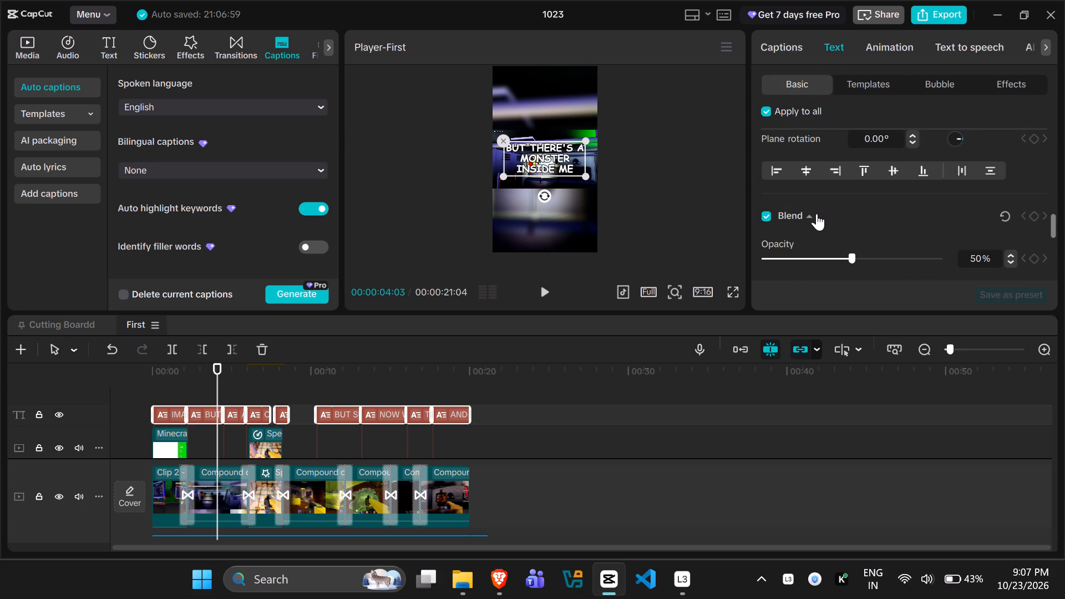
scroll(816, 214, down, 4)
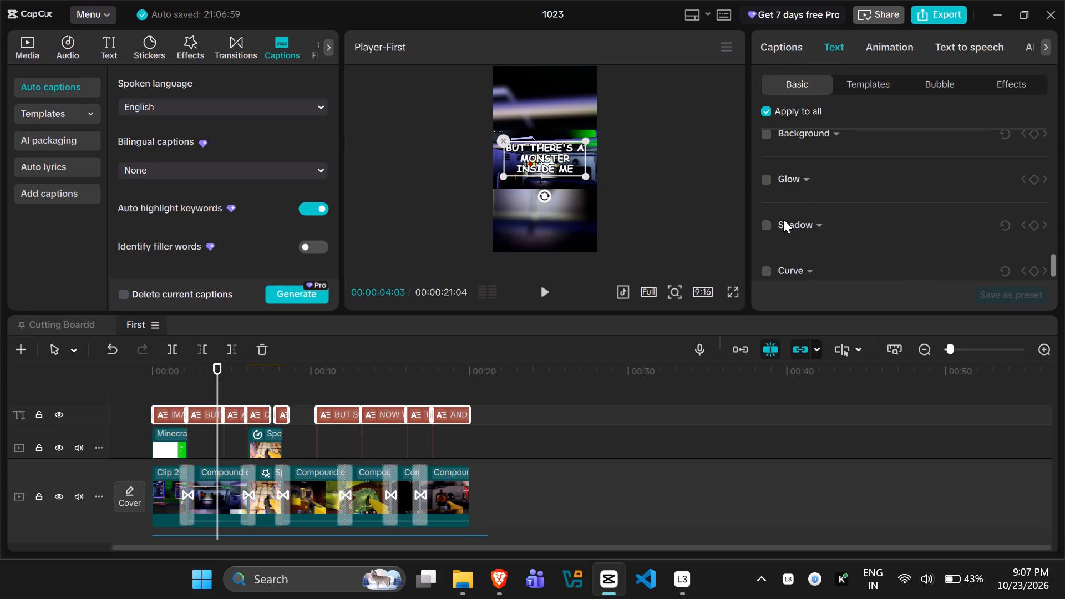
click(765, 226)
Search the Captions category of text animations for "stretch".
scroll(888, 203, up, 9)
scroll(889, 202, down, 2)
scroll(889, 202, up, 11)
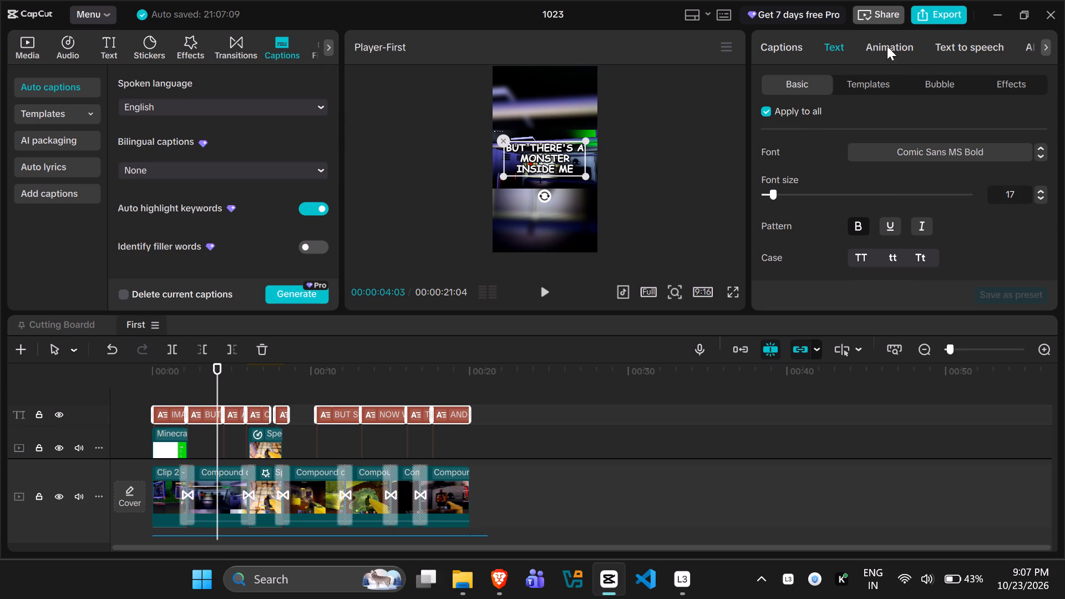
click(884, 46)
click(993, 92)
click(831, 123)
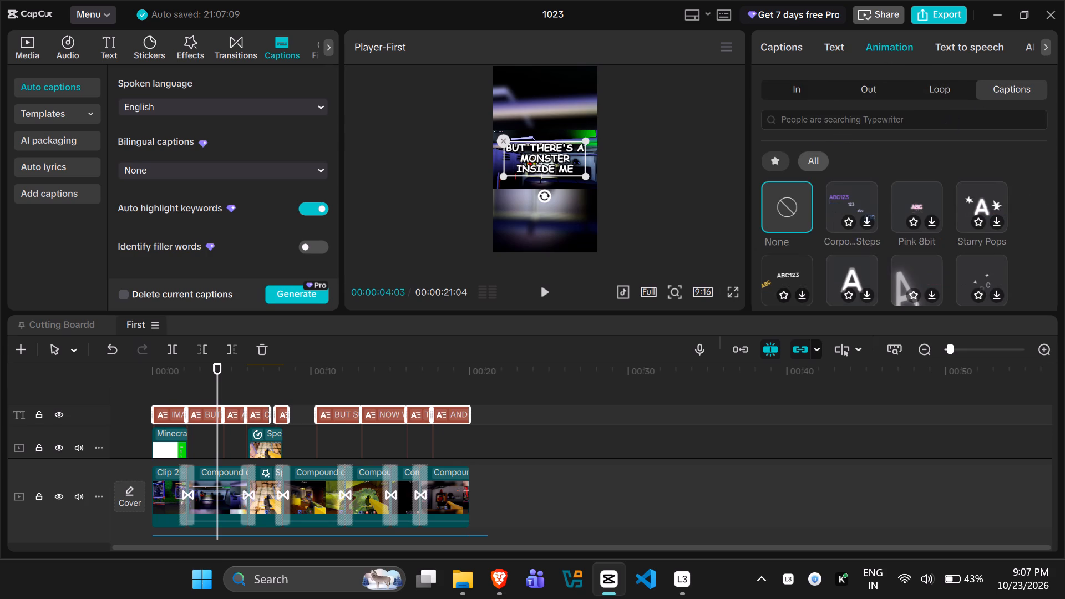
click(791, 164)
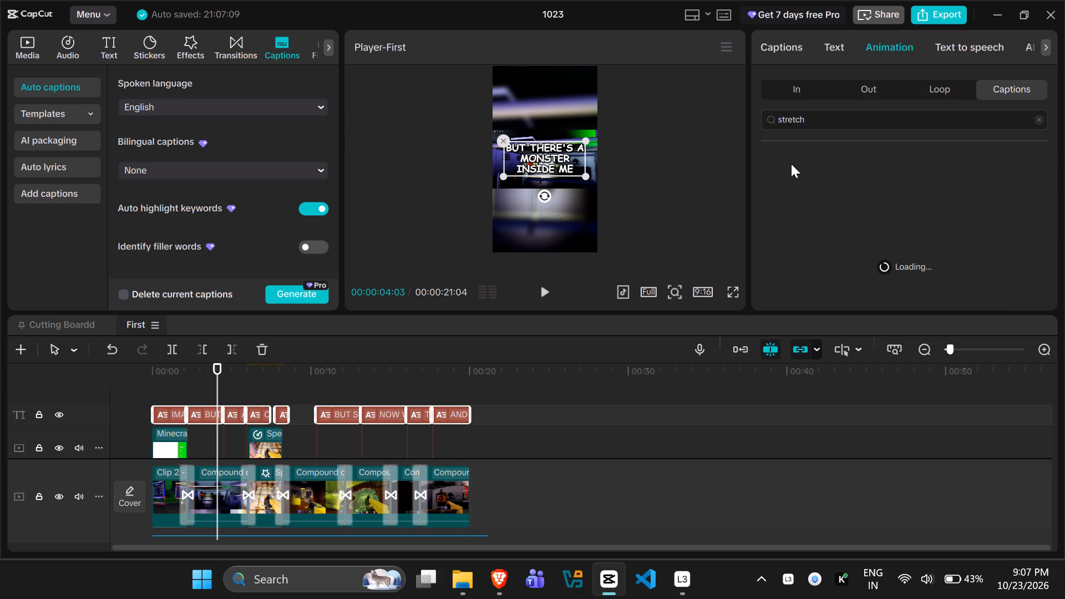
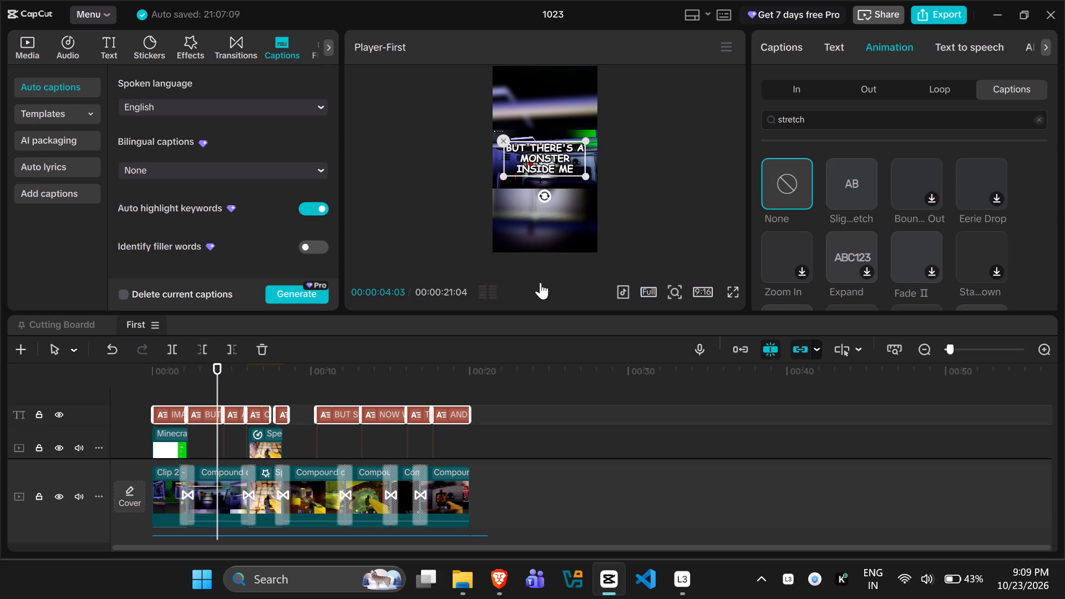
Apply the first "stretch" search result as the caption animation for all captions and play part of the video to check it.
click(542, 288)
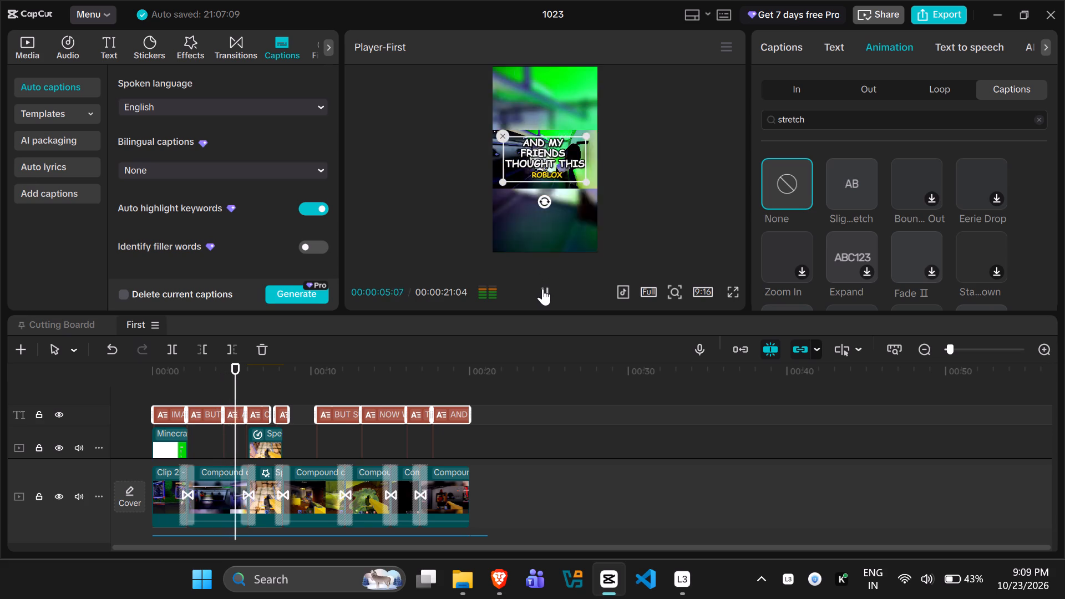
click(542, 288)
click(850, 181)
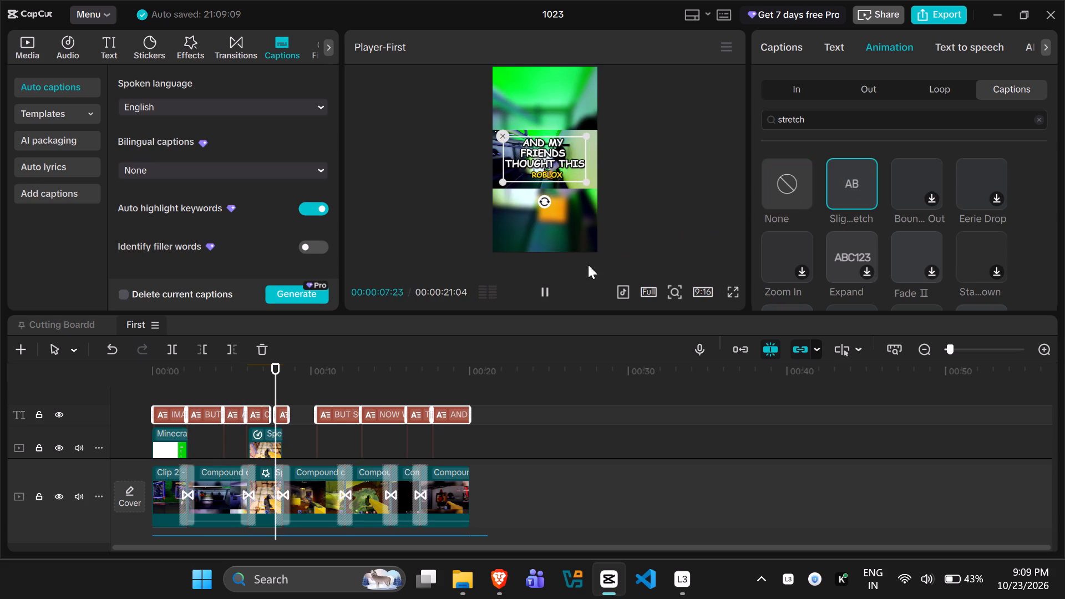
click(549, 293)
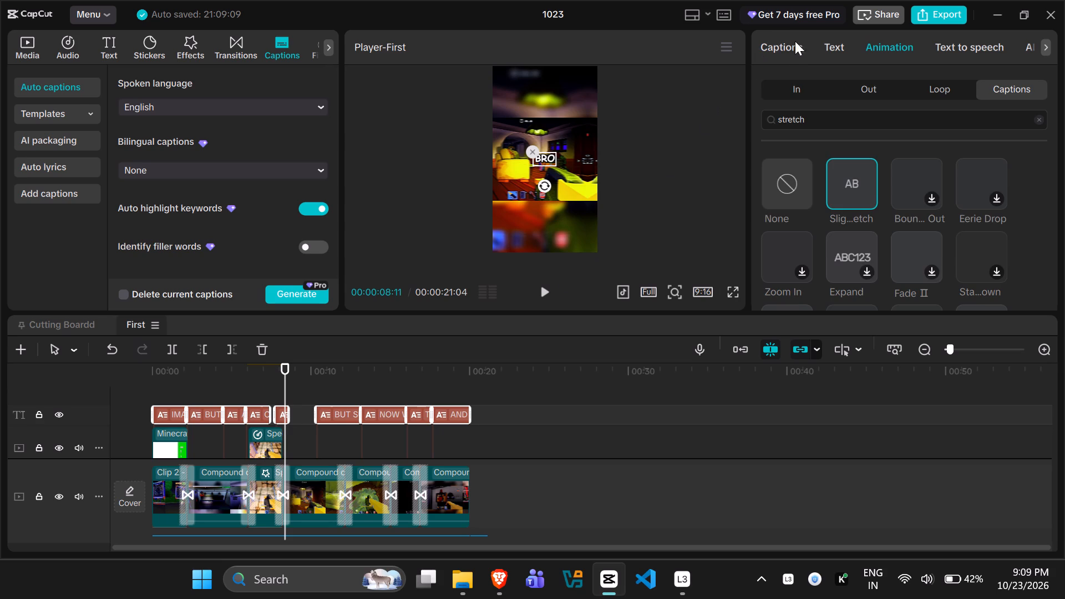
Add the word JOB to the end of the fourth caption, "CLEANING JOB WOULD BE EASY".
click(792, 53)
scroll(809, 197, down, 1)
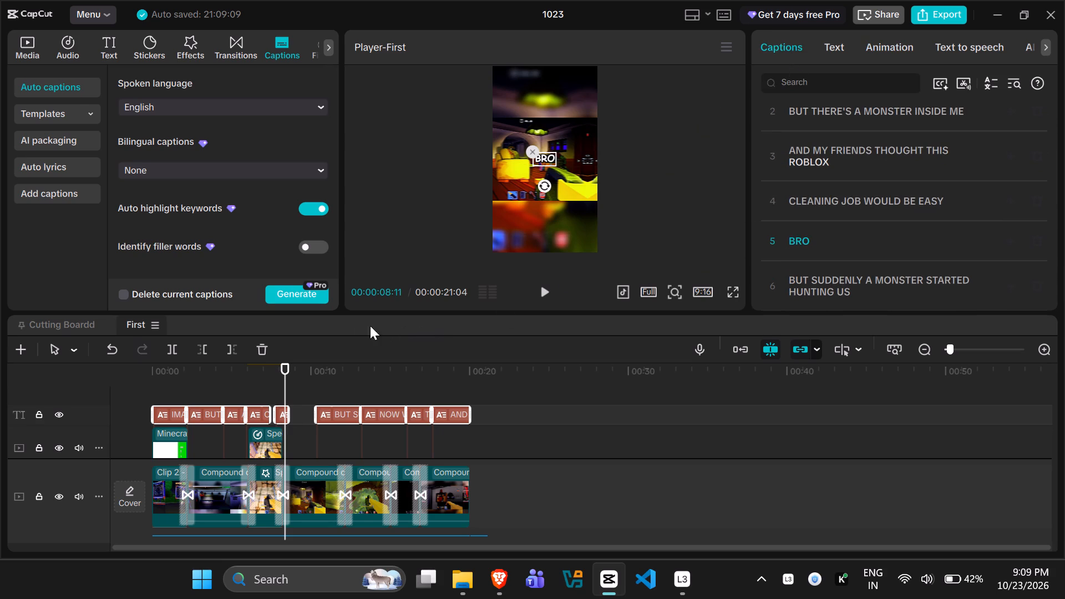
double_click(956, 209)
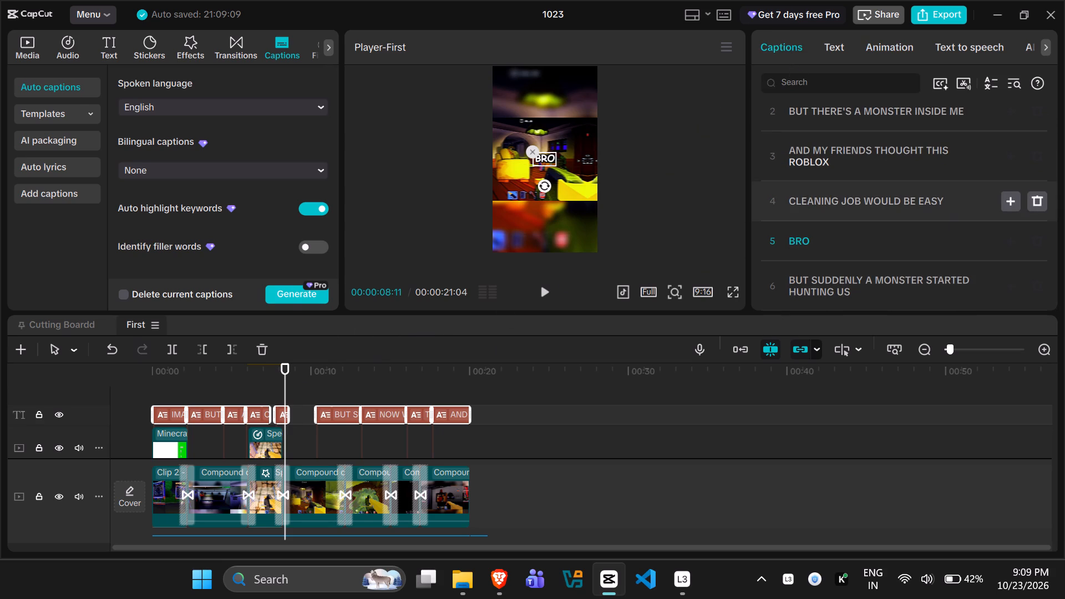
click(956, 206)
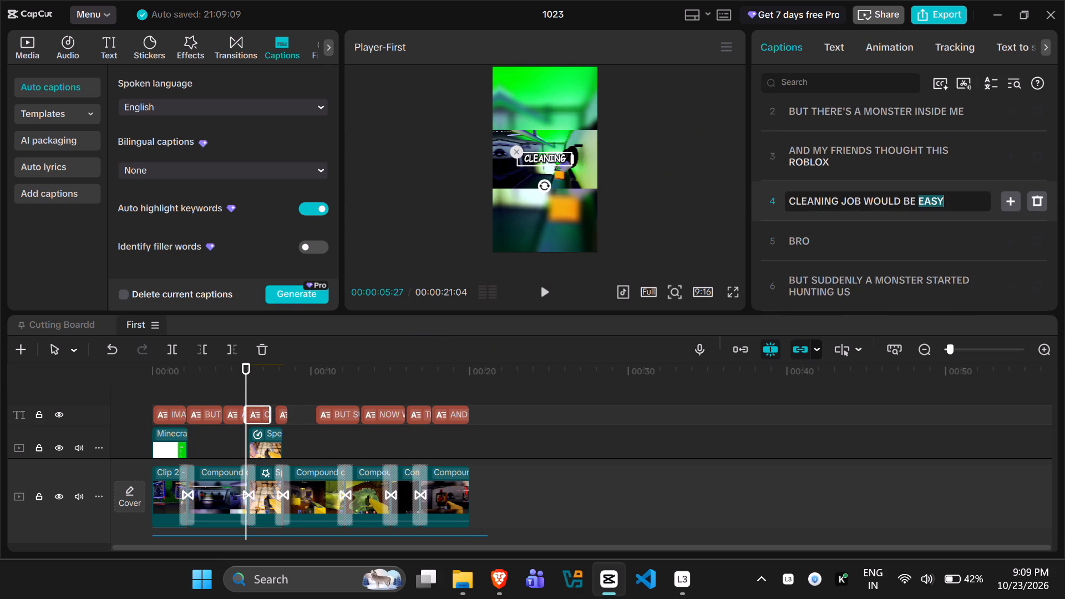
key(space)
text(JOB)
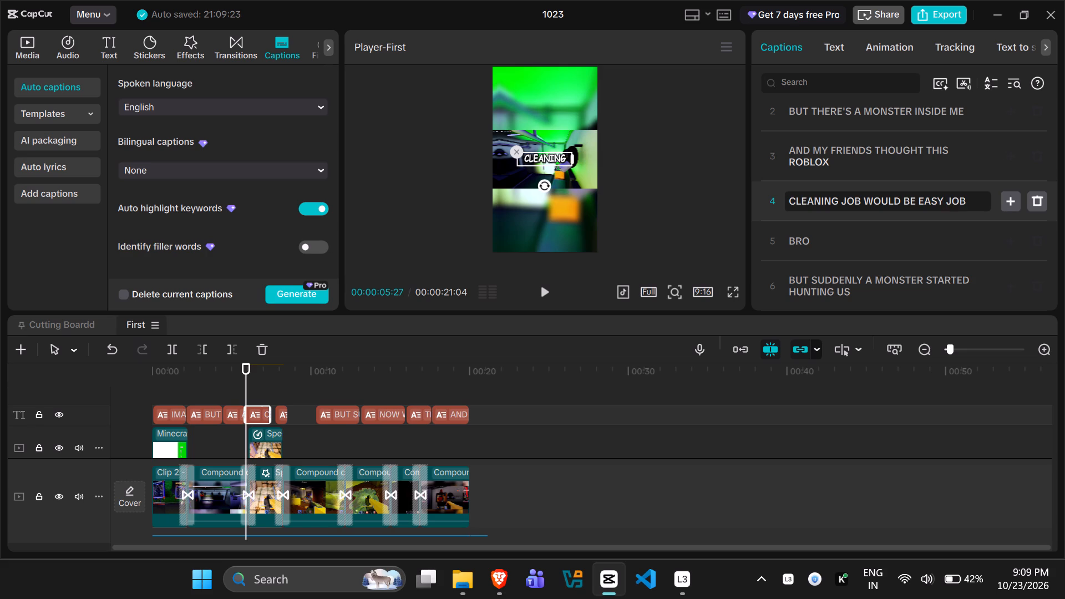
Extend the end of the fourth caption clip on the timeline up to the start of the BRO caption.
drag(271, 410, 275, 410)
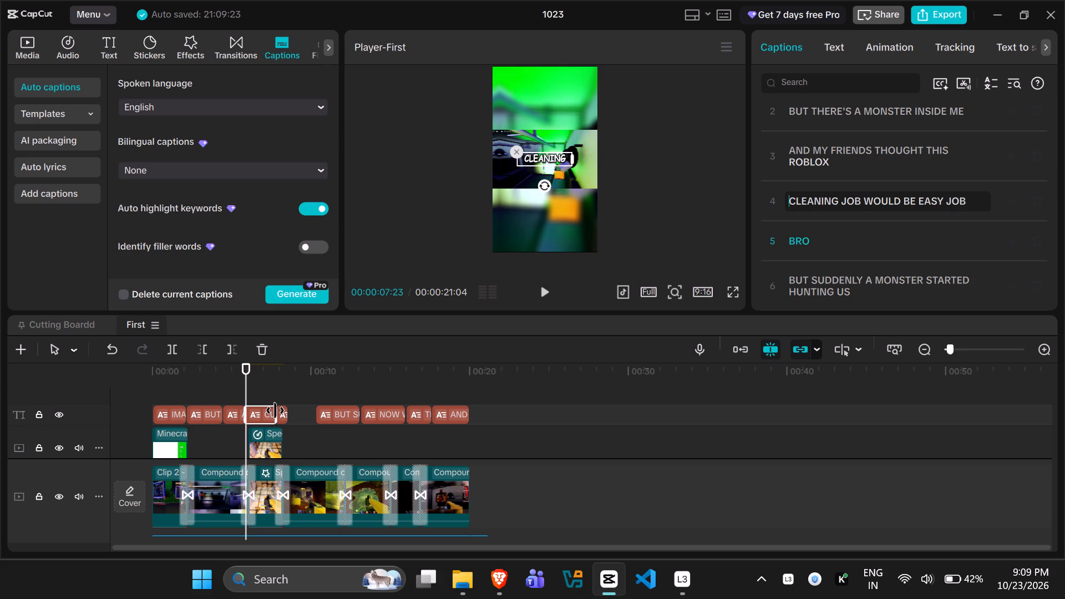
drag(275, 410, 277, 410)
Play the video from the beginning through the fourth caption to check the caption text, timing and animation.
drag(245, 387, 55, 388)
key(space)
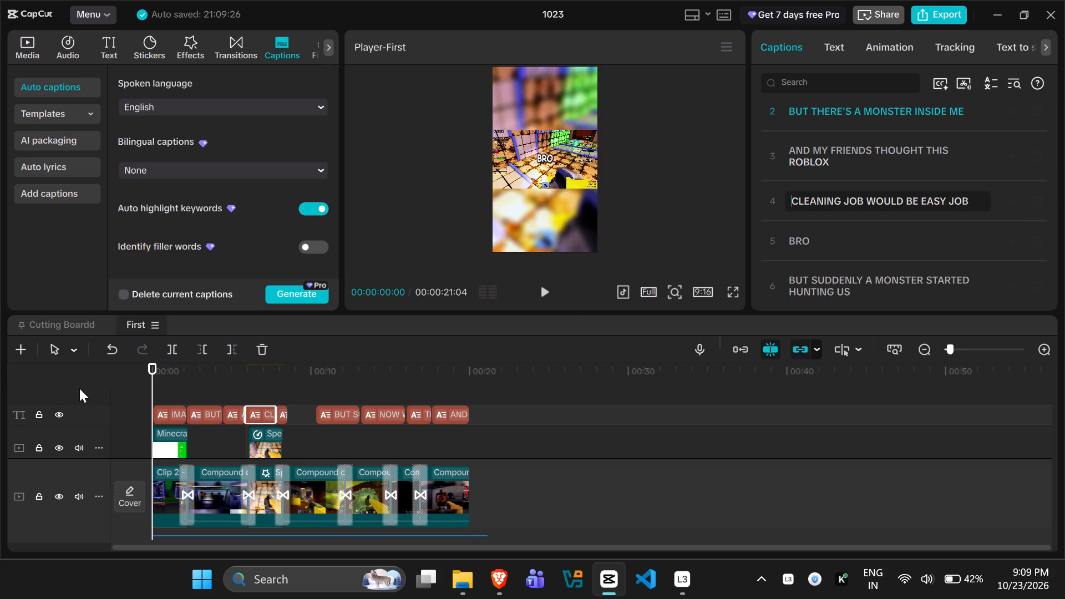
scroll(927, 171, up, 4)
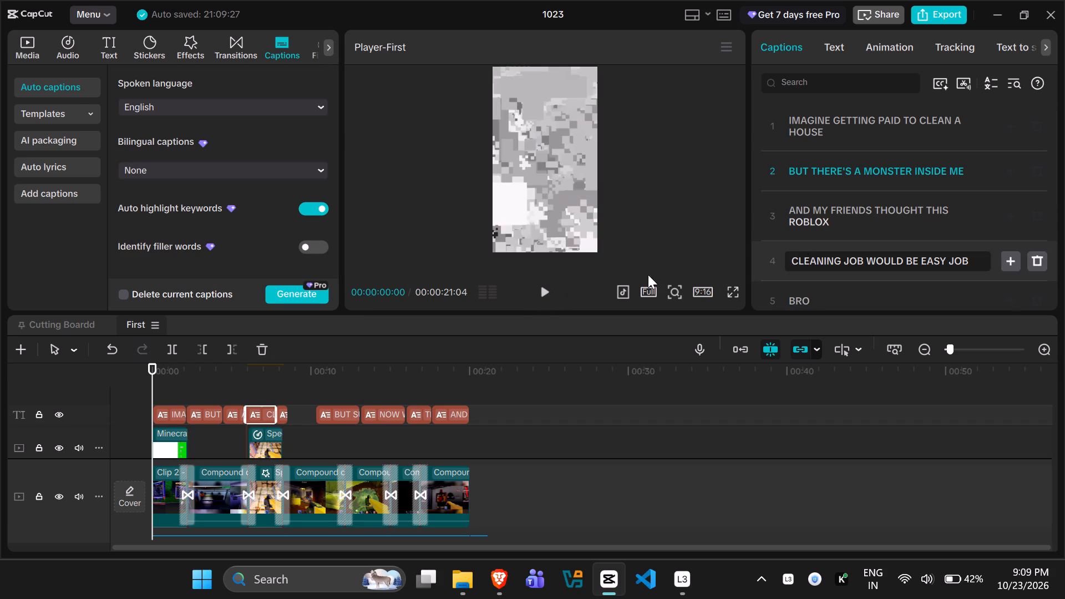
click(551, 290)
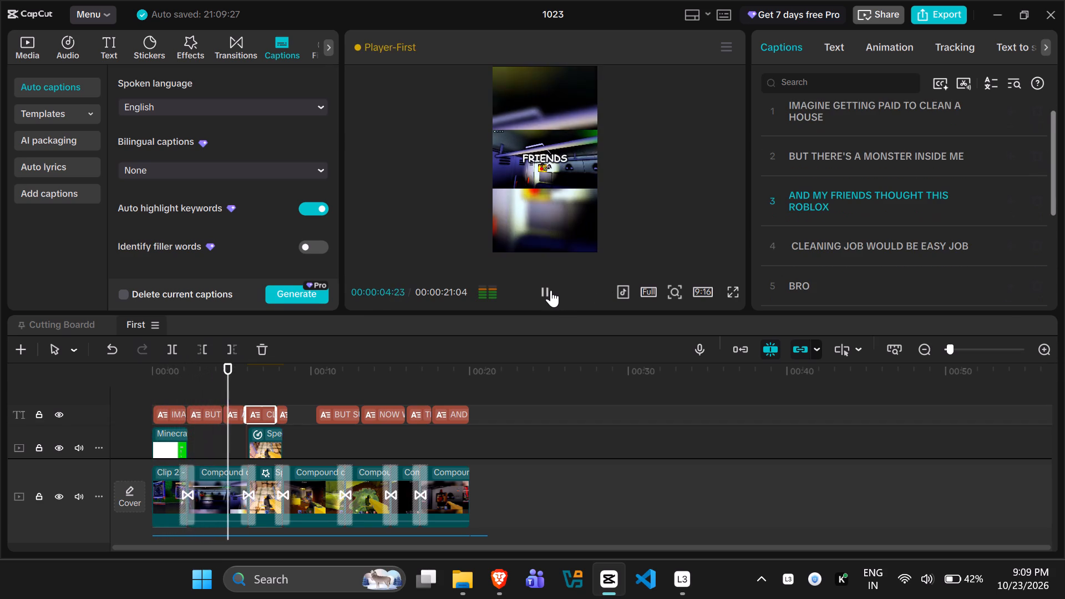
click(551, 290)
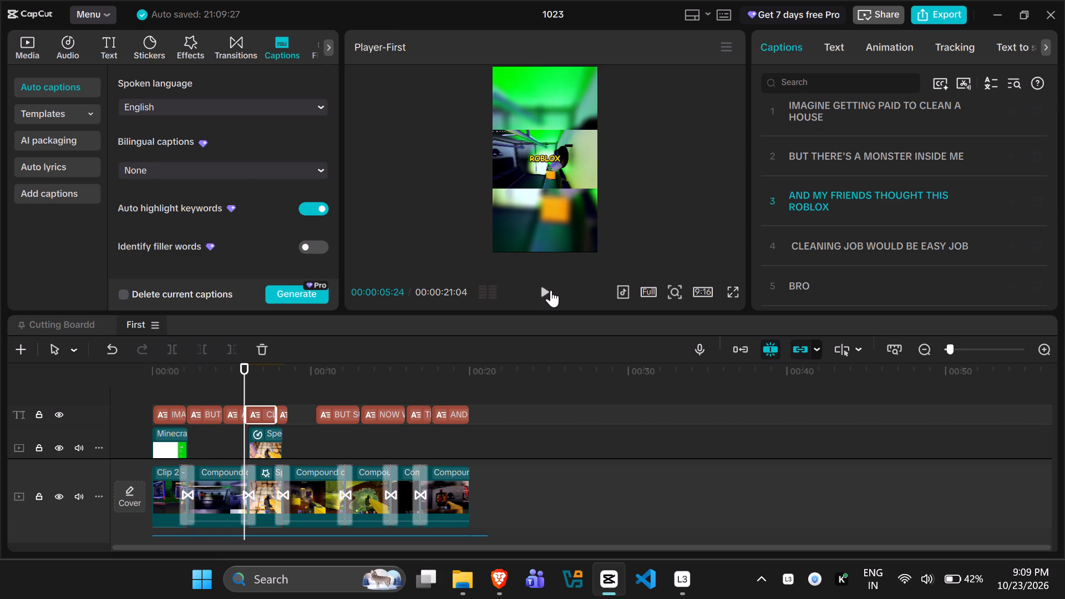
click(540, 288)
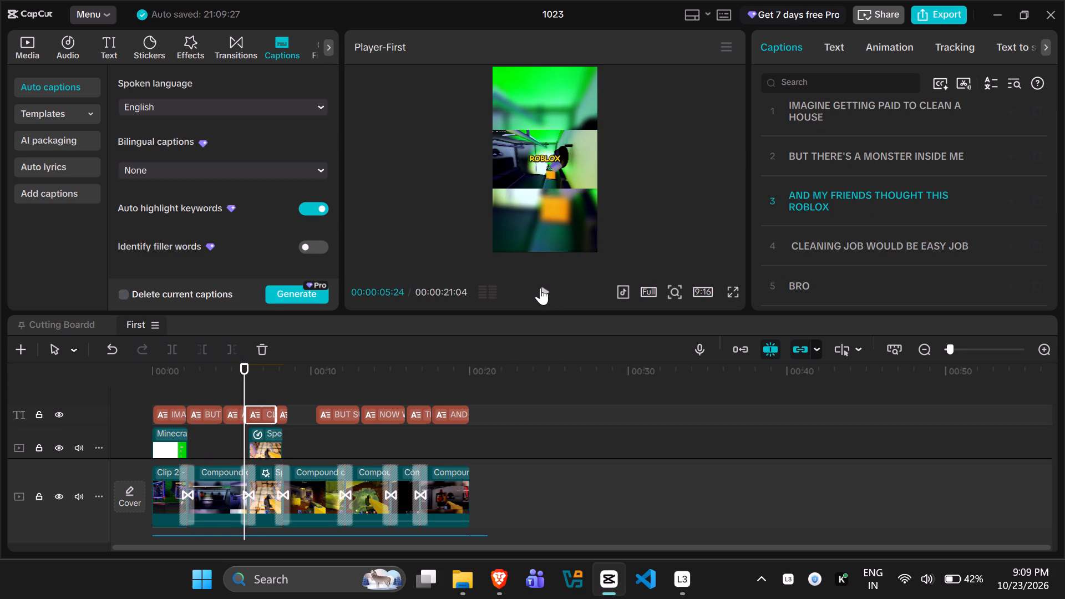
click(540, 288)
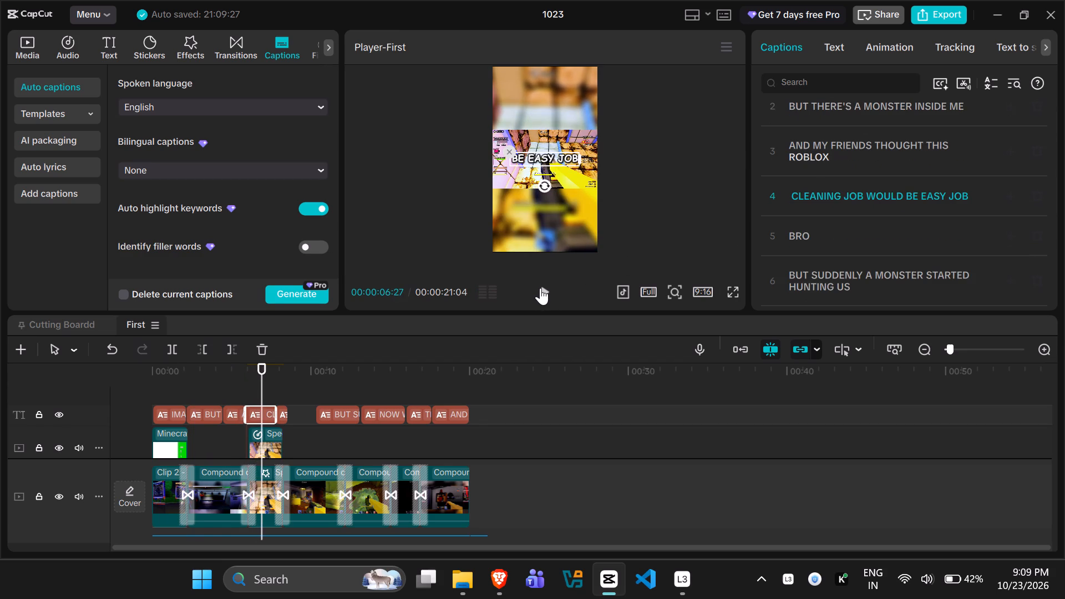
click(540, 288)
click(540, 288)
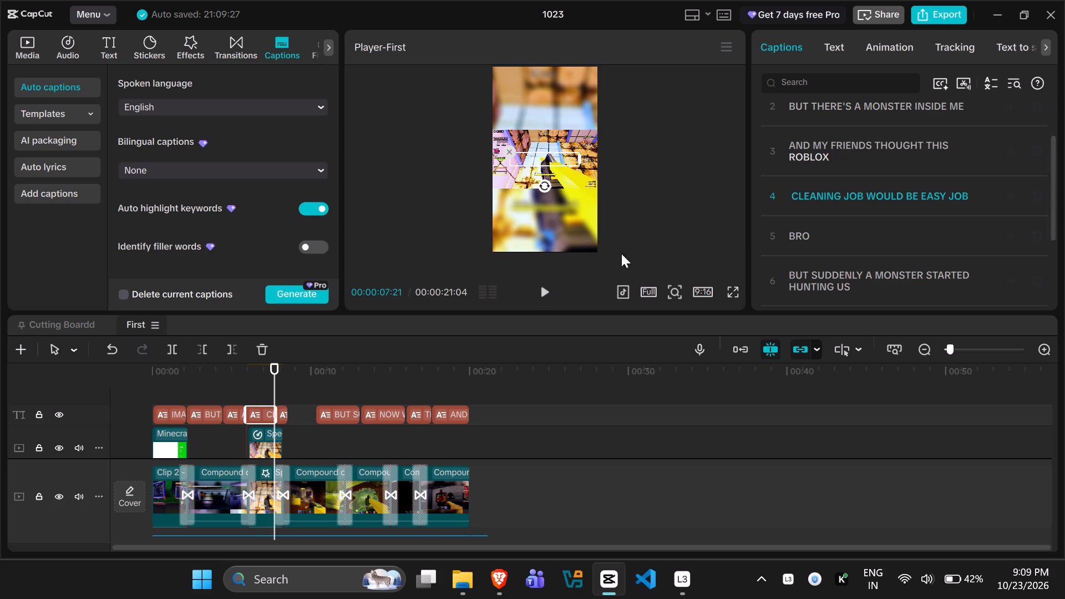
Open keyword highlighting for the captions and remove the highlight from ROBLOX in the third caption.
click(939, 83)
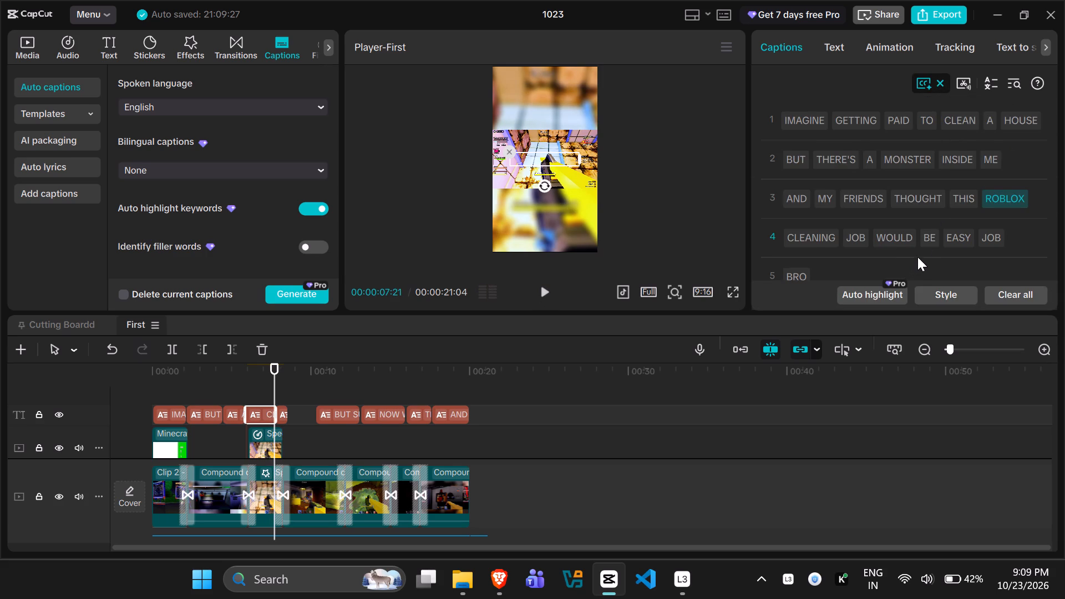
scroll(922, 252, down, 1)
click(993, 136)
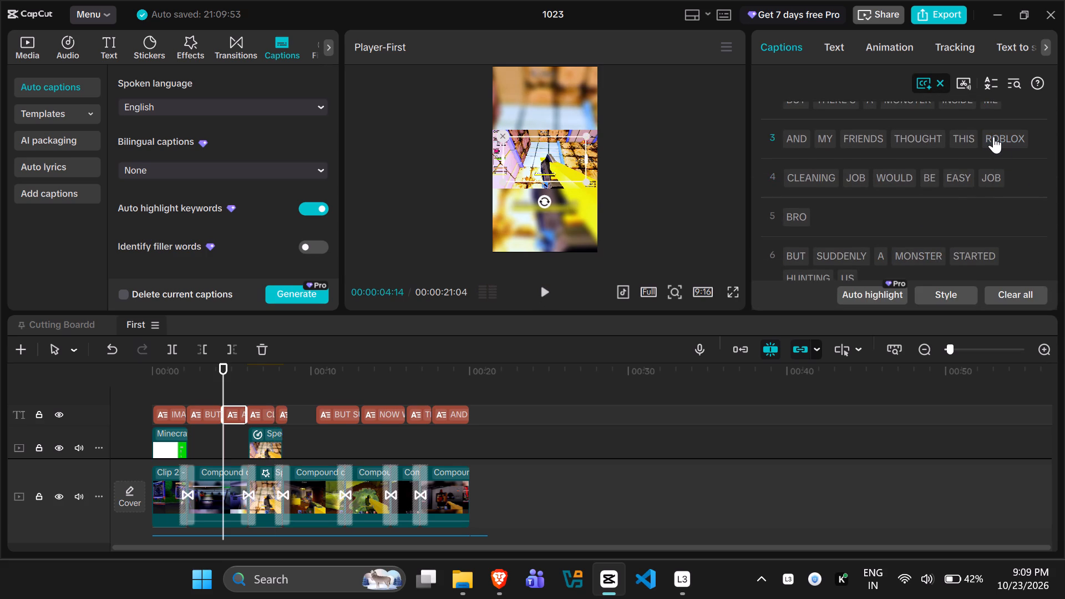
Automatically highlight the keywords across all captions.
scroll(920, 205, up, 4)
scroll(920, 205, down, 5)
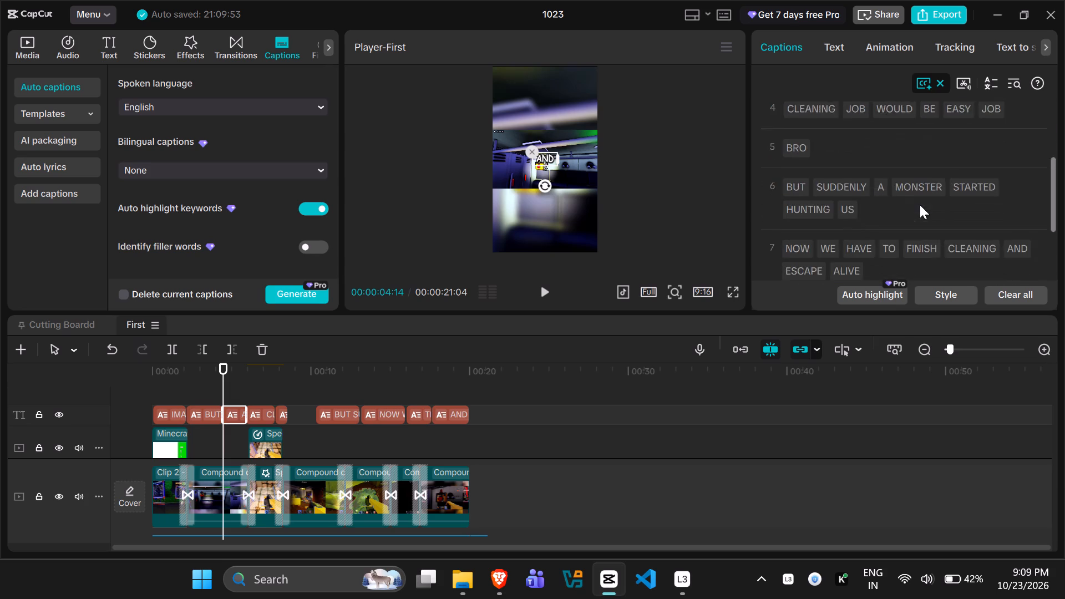
scroll(920, 205, down, 9)
click(890, 291)
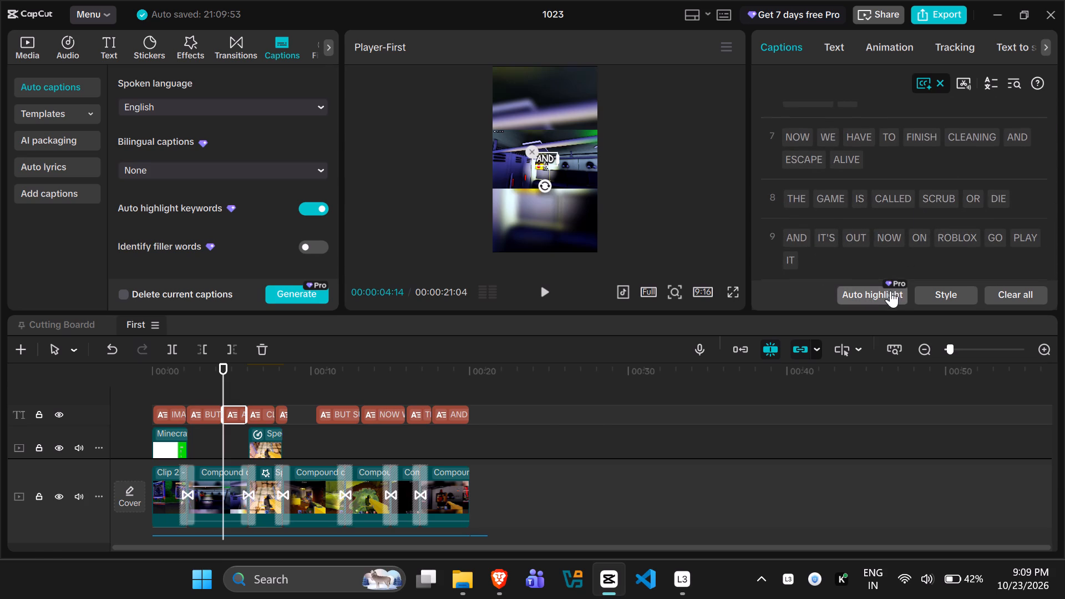
click(581, 330)
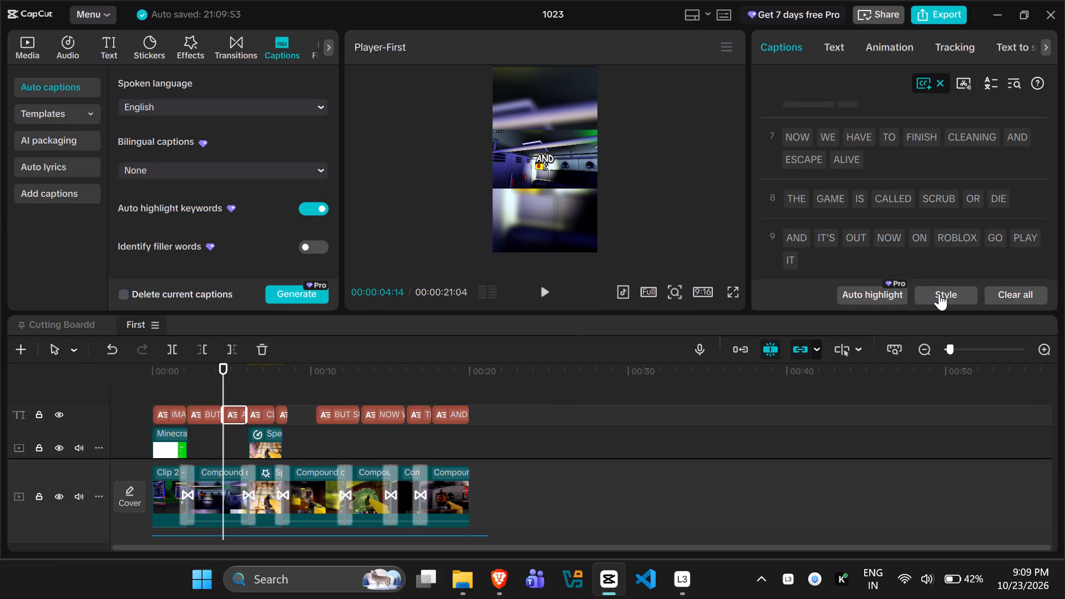
click(939, 293)
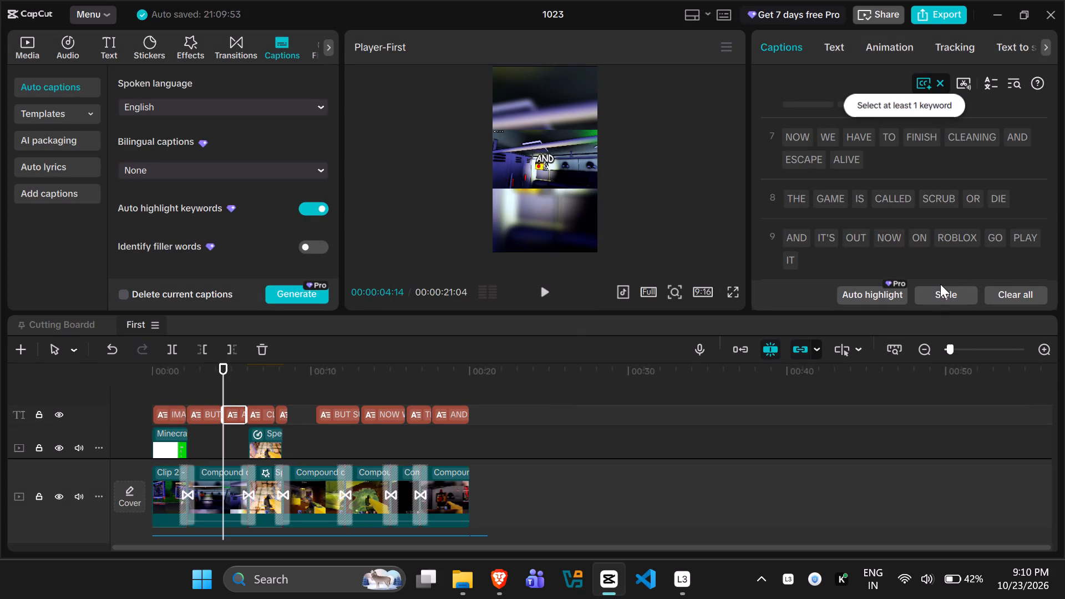
click(894, 292)
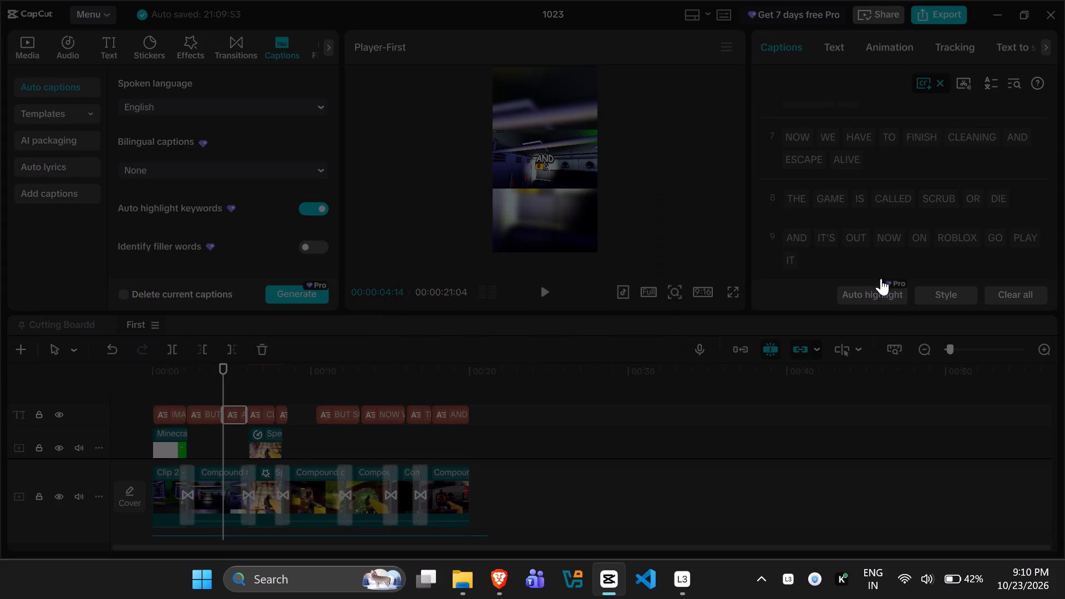
Set the highlighted keywords' style to font size 18, Comic Sans MS Bold, with bold turned on.
click(943, 292)
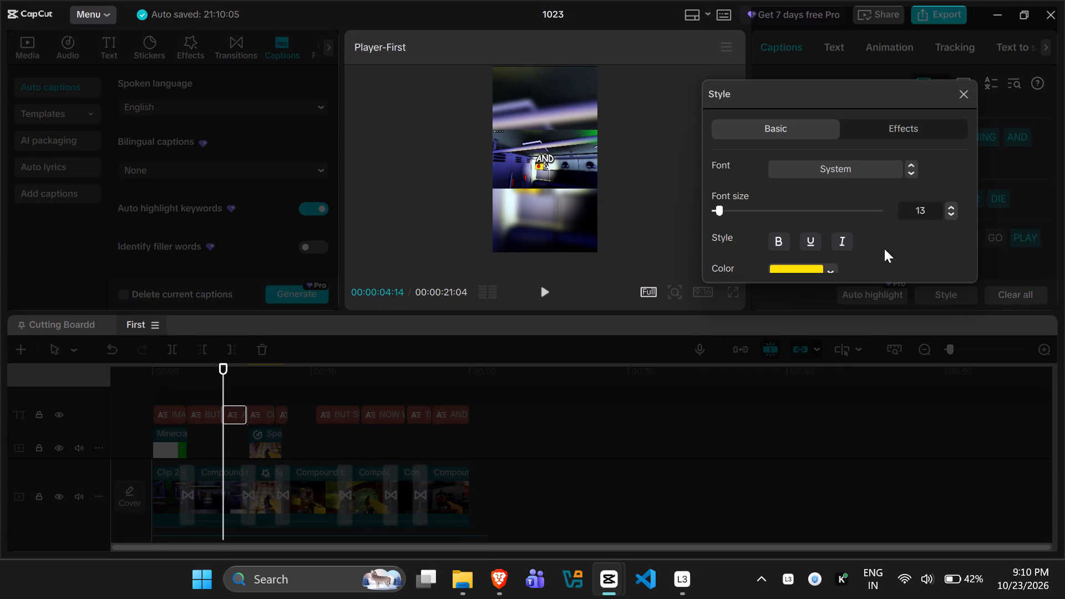
triple_click(948, 209)
click(950, 209)
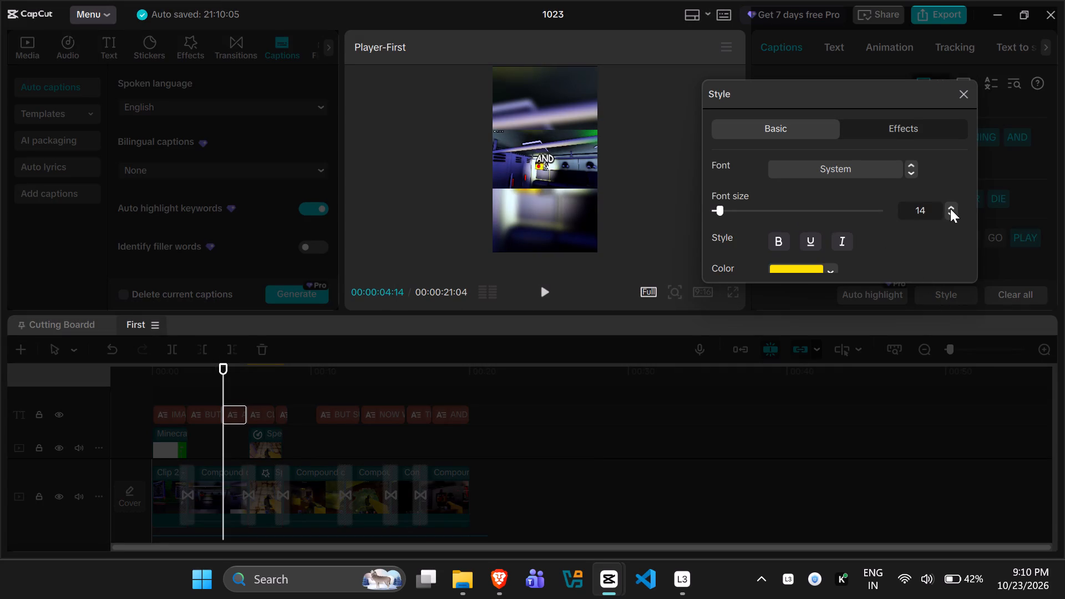
click(951, 208)
click(848, 166)
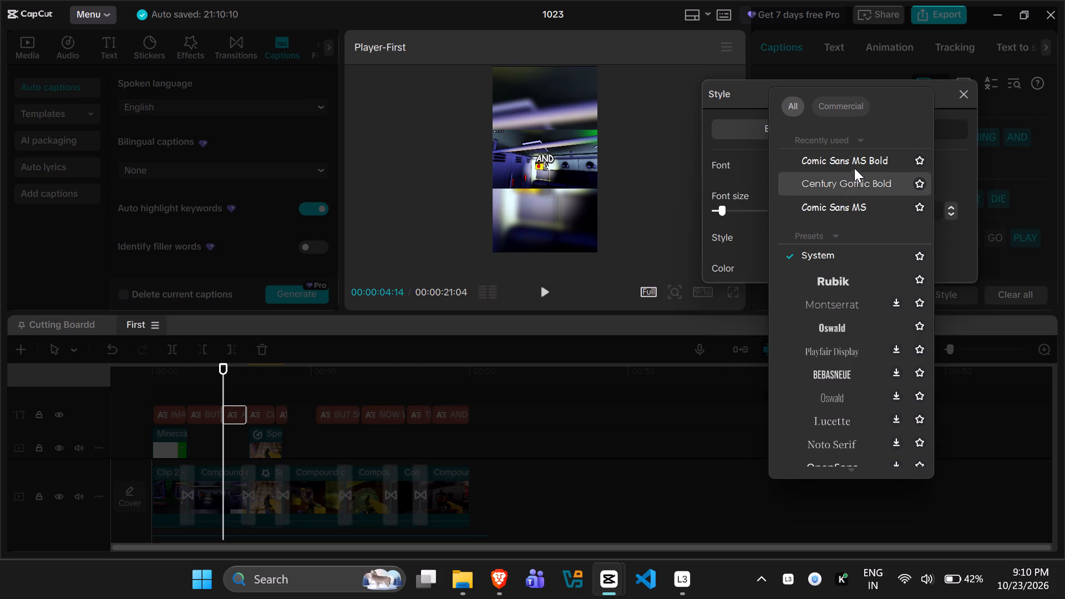
click(854, 165)
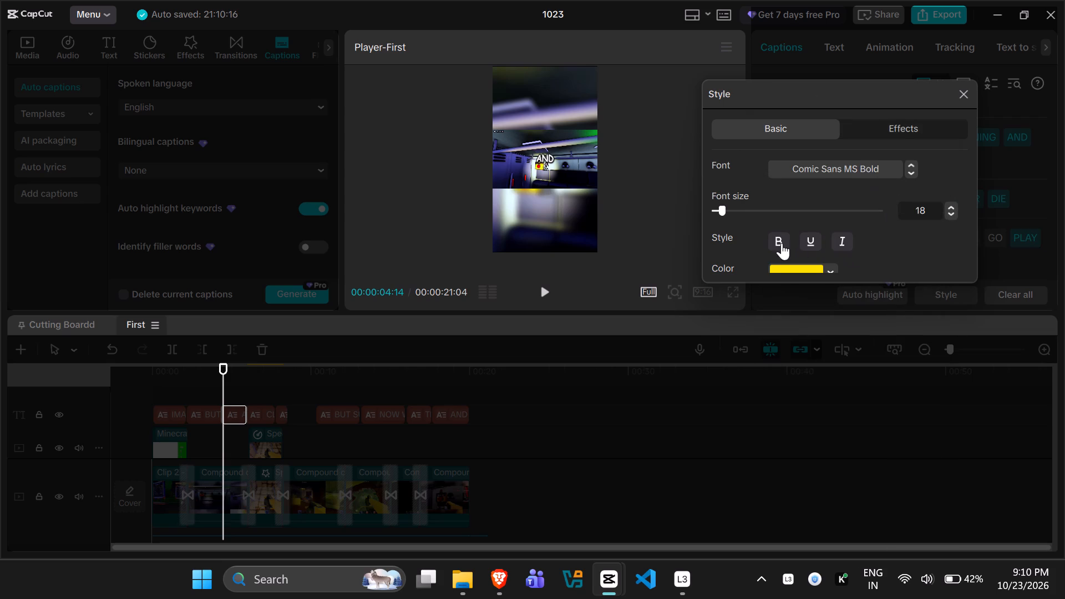
click(782, 243)
Change the highlighted keywords' color to a slightly softened red and close the style settings.
scroll(910, 233, down, 1)
click(831, 197)
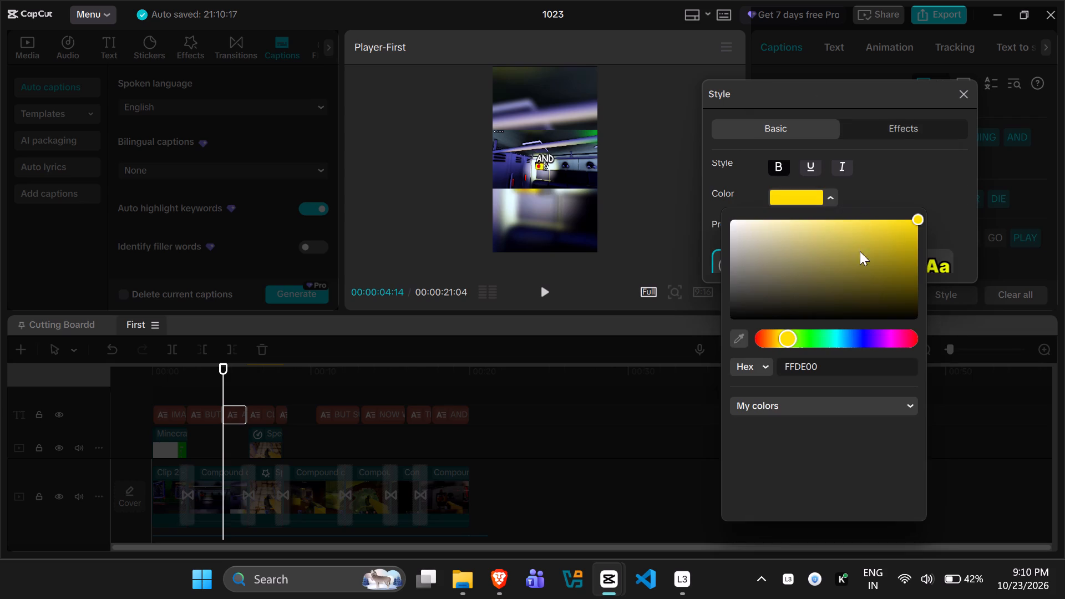
drag(775, 338, 749, 333)
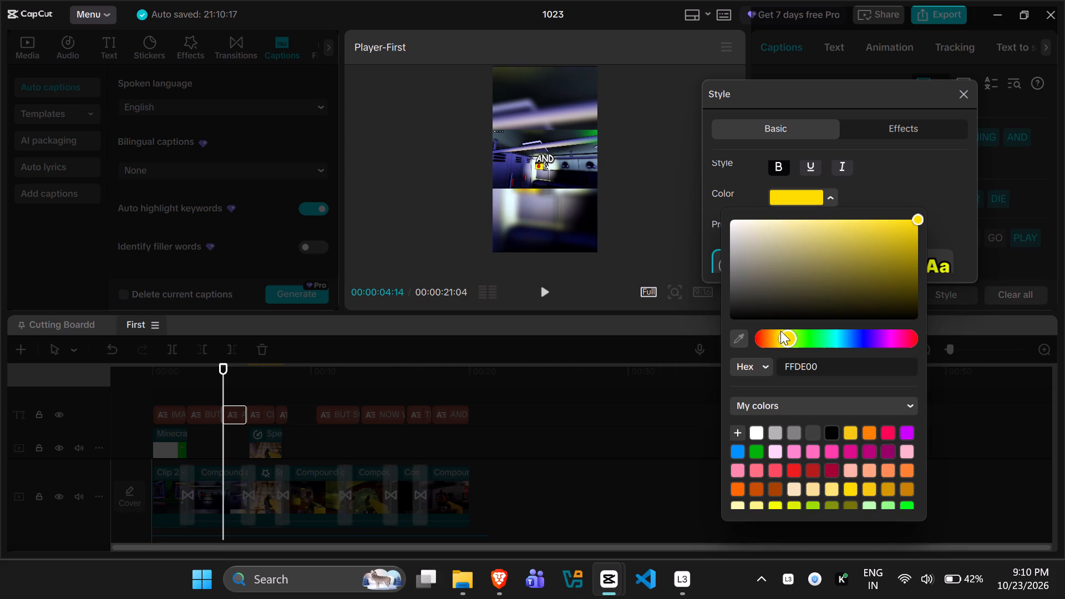
drag(782, 333, 743, 333)
drag(904, 216, 882, 228)
drag(892, 228, 880, 229)
click(920, 189)
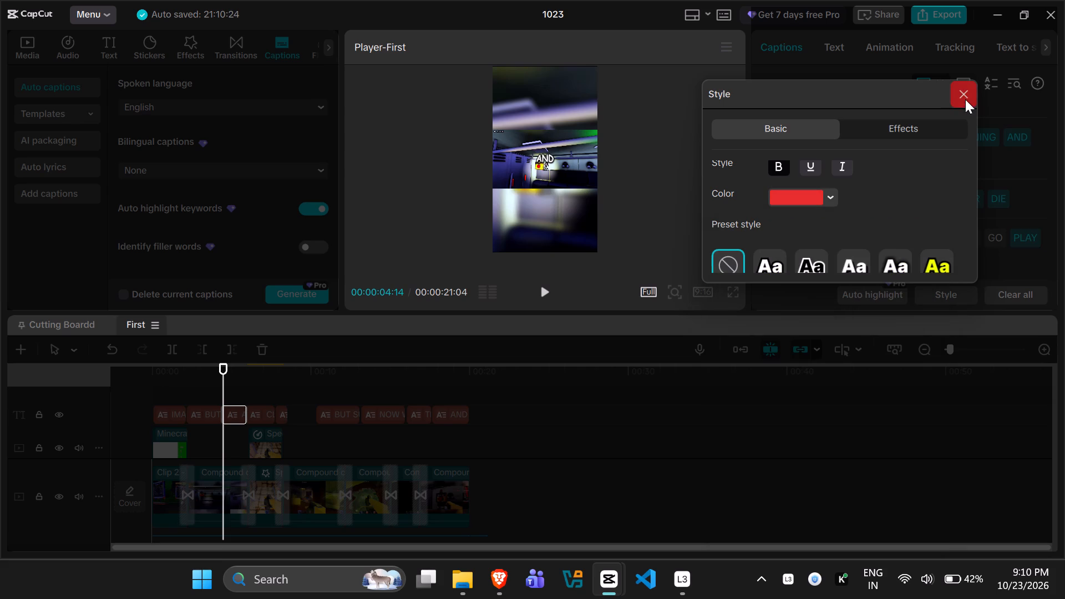
click(965, 99)
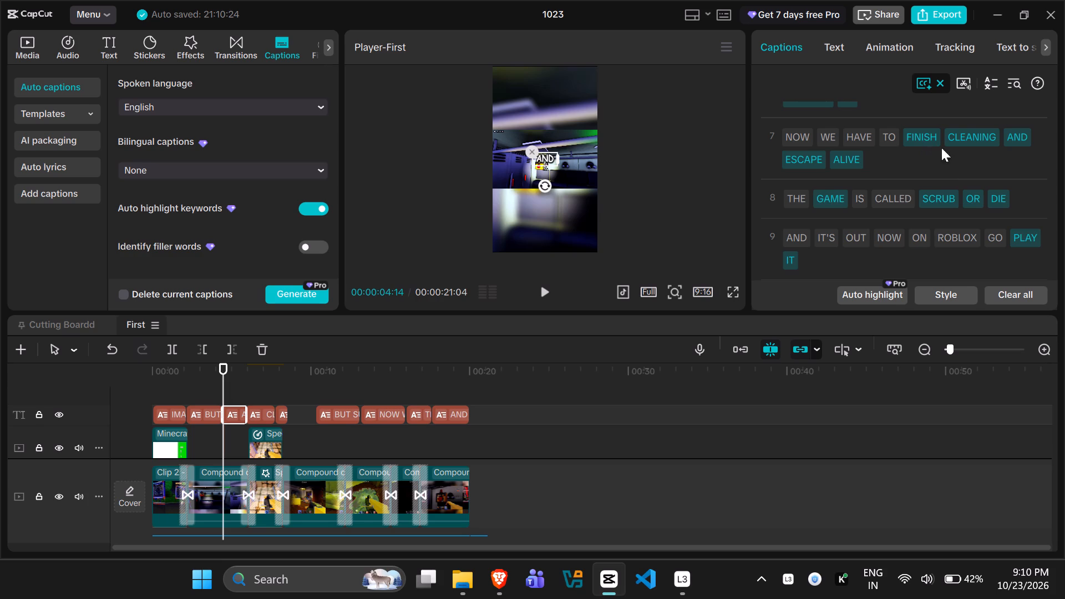
Play the video from the beginning into the fourth caption to check how the highlighted keywords look.
click(920, 141)
click(920, 141)
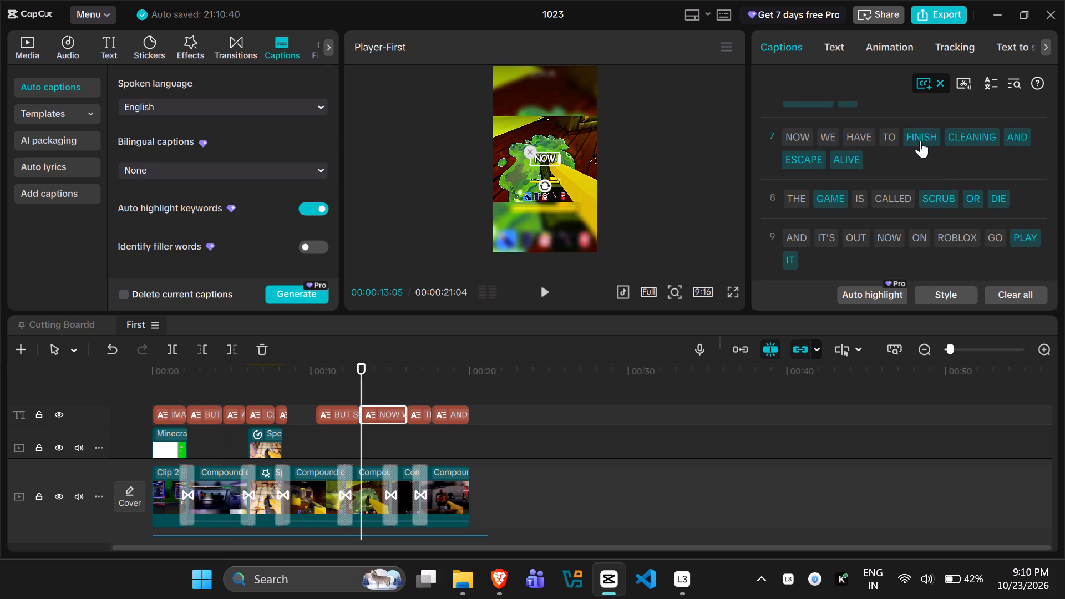
drag(358, 372, 333, 375)
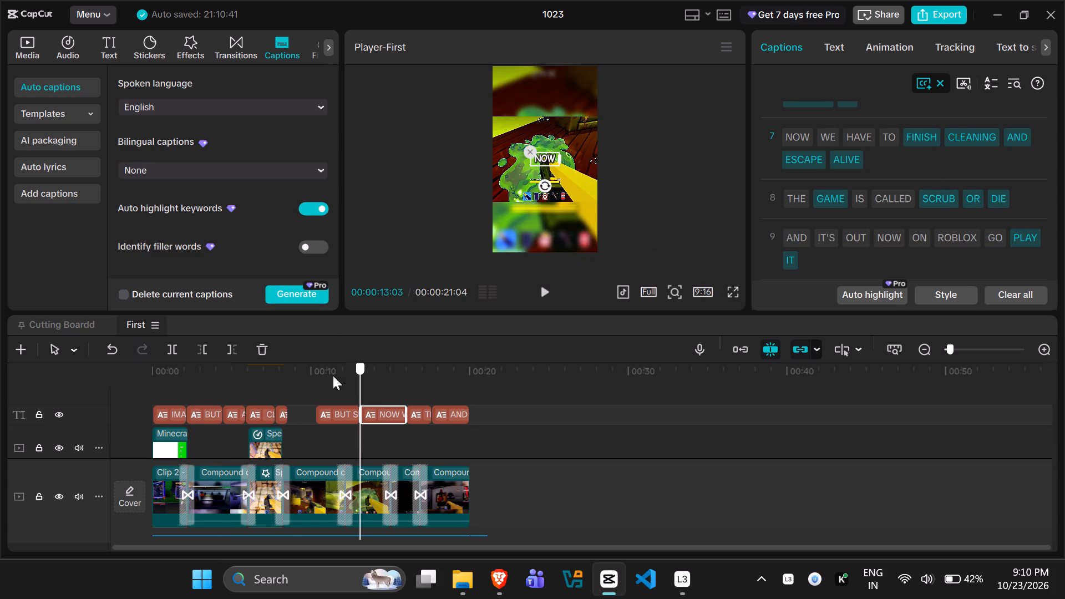
drag(333, 375, 22, 434)
key(space)
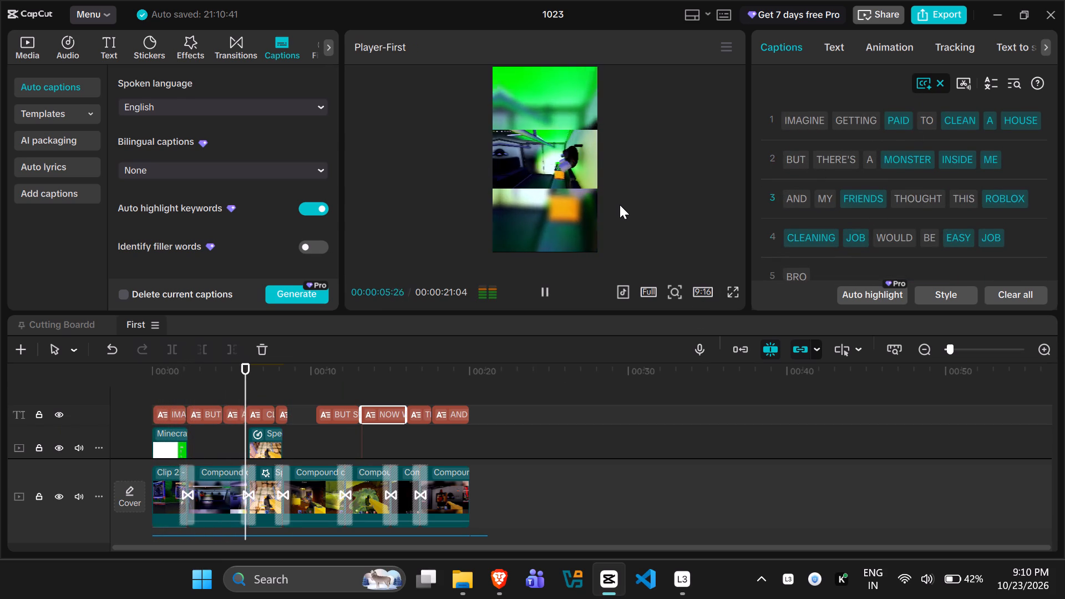
key(space)
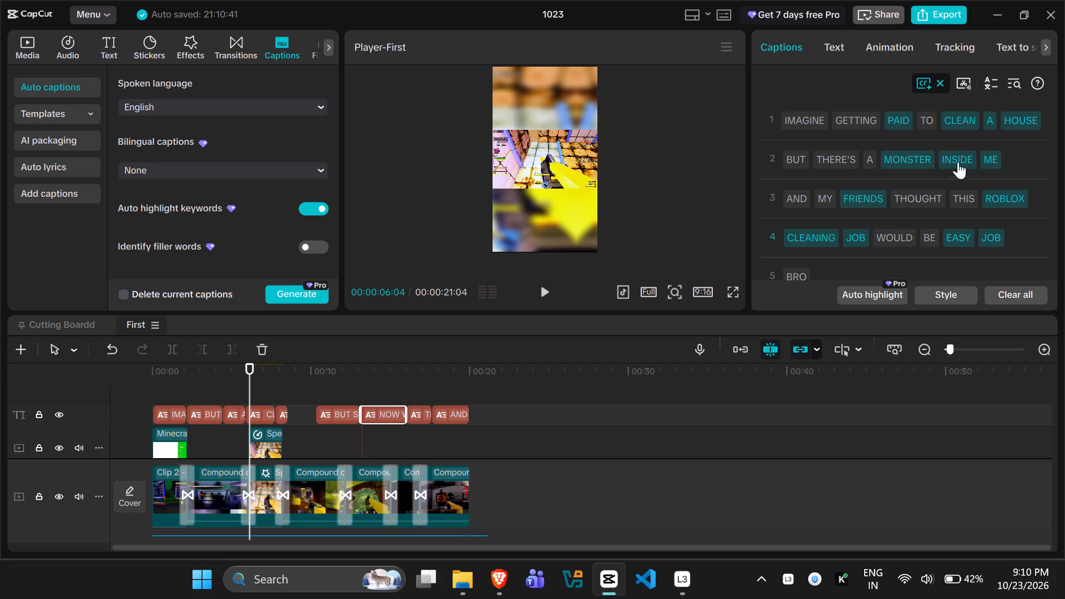
Leave keyword highlighting and add a comma after INSIDE in the second caption, BUT THERE'S A MONSTER INSIDE ME.
click(941, 86)
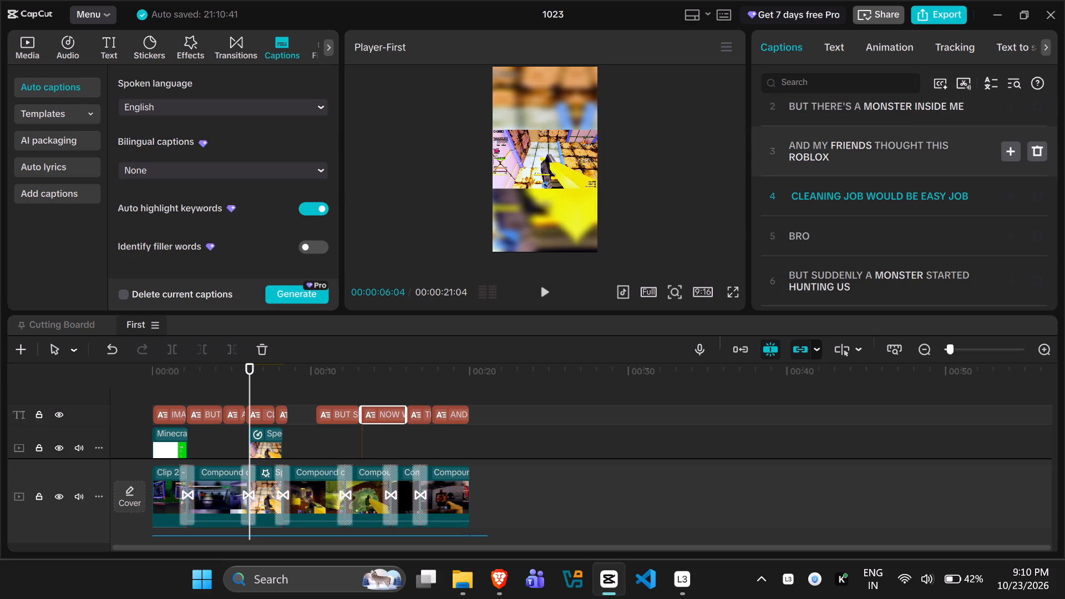
click(942, 108)
click(947, 120)
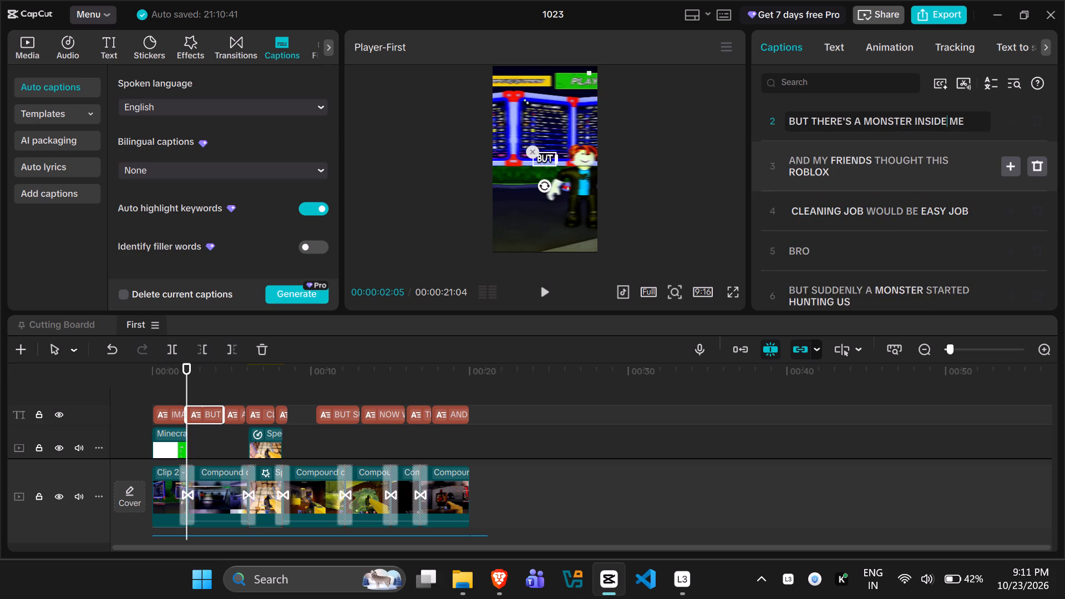
key(comma)
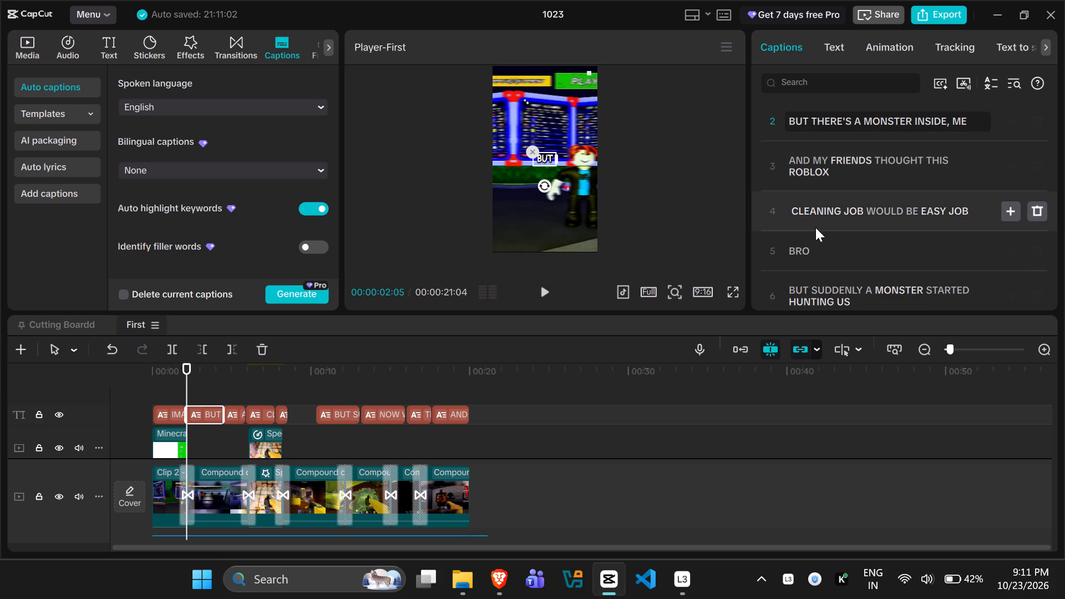
key(space)
key(BackSpace)
Play the video in short bursts from the second caption to the start of the sixth to check the captions.
click(541, 301)
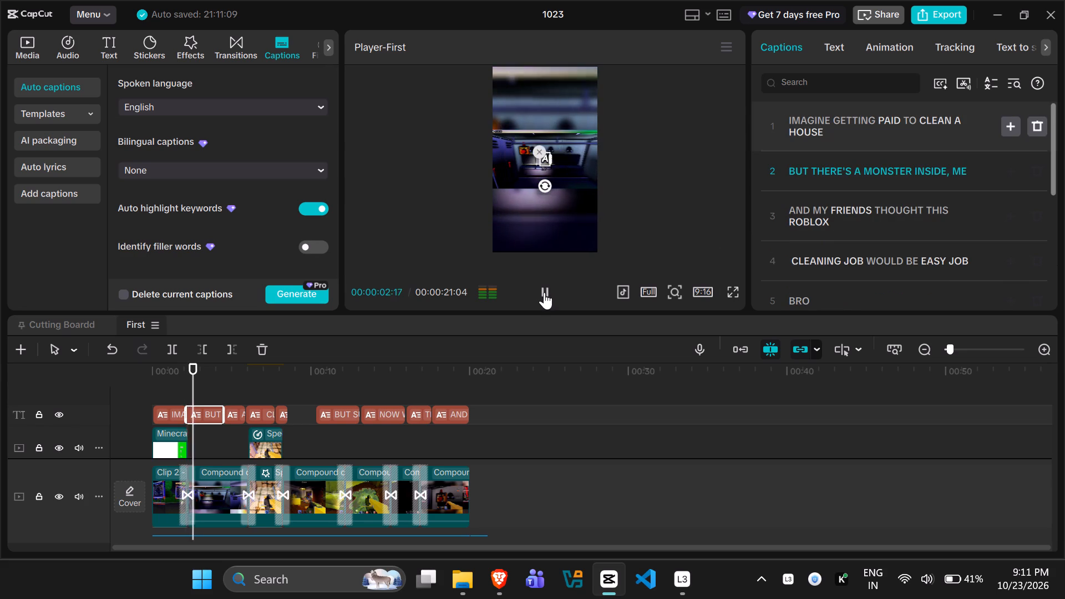
click(544, 292)
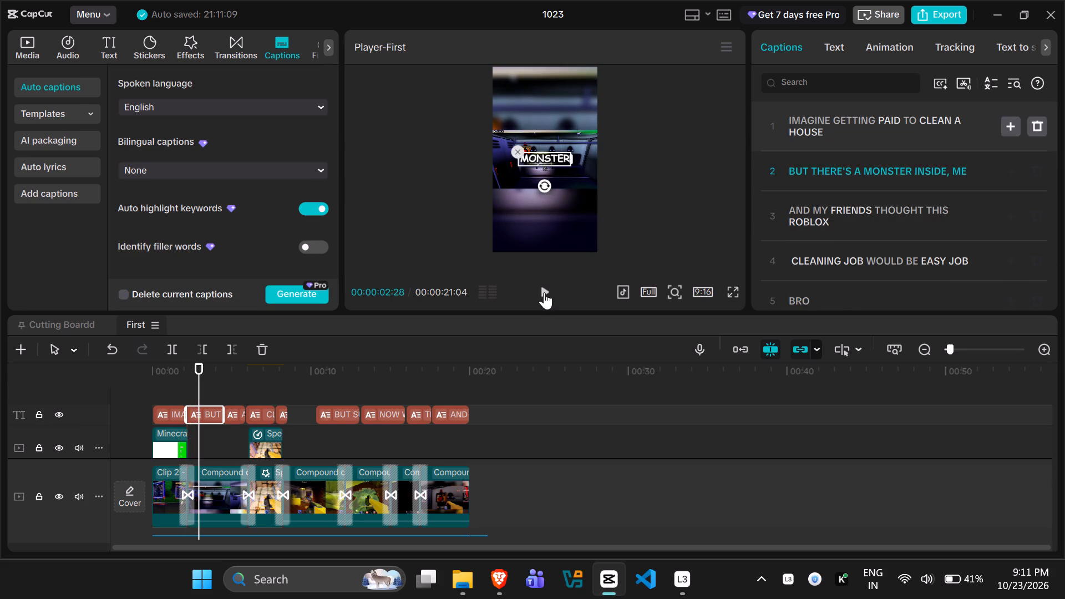
click(544, 292)
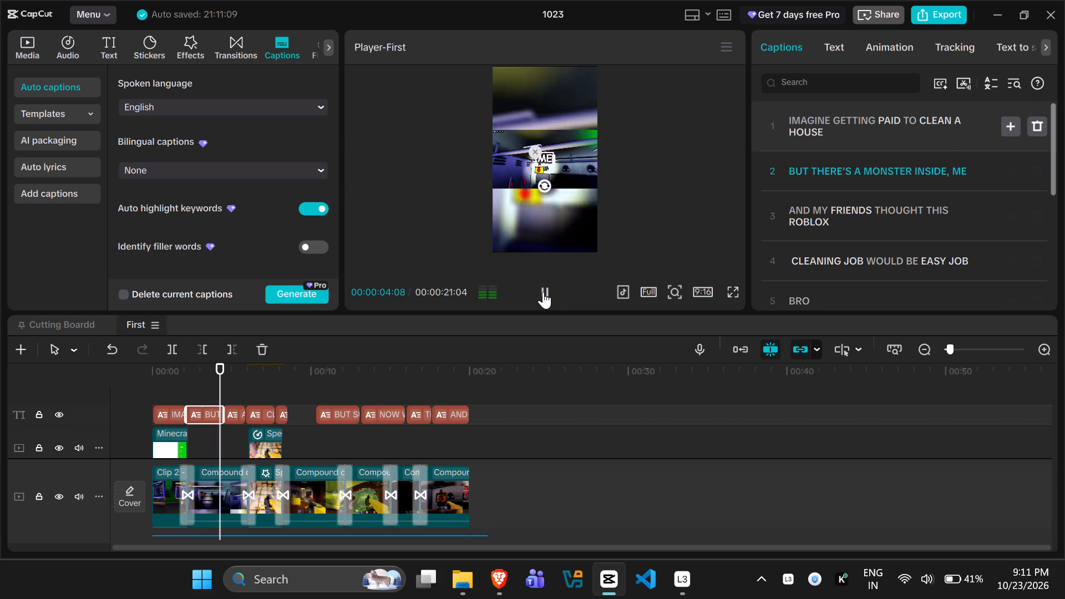
click(543, 292)
click(542, 291)
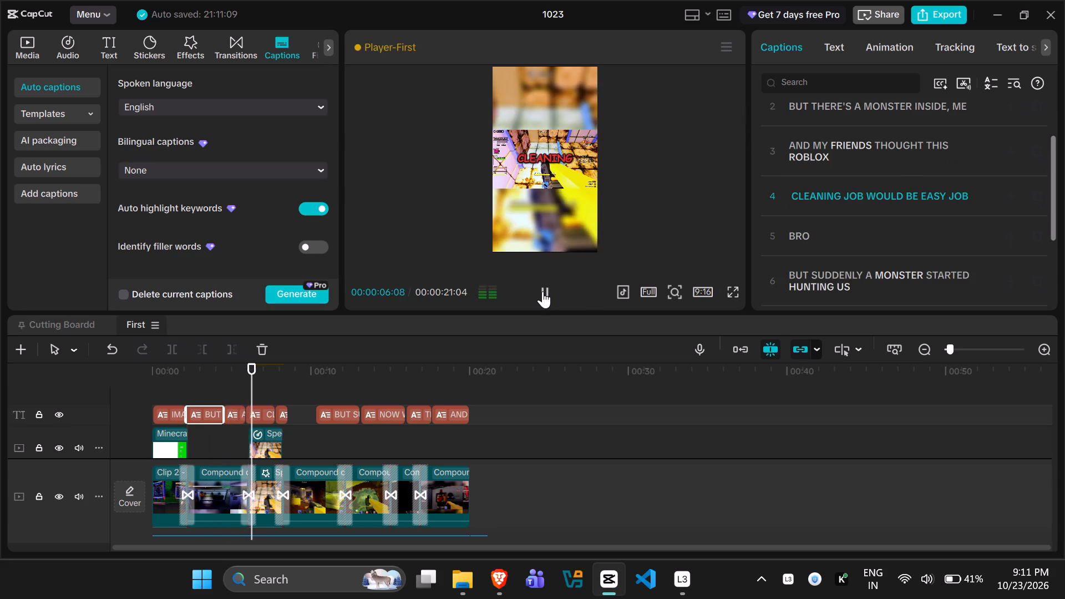
click(542, 291)
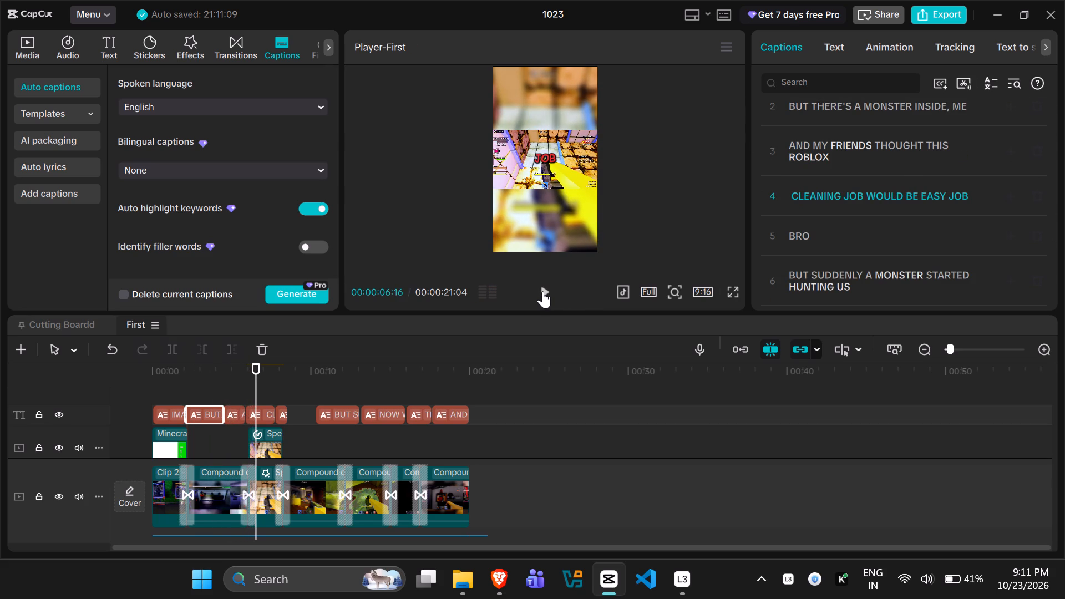
click(542, 291)
click(542, 291)
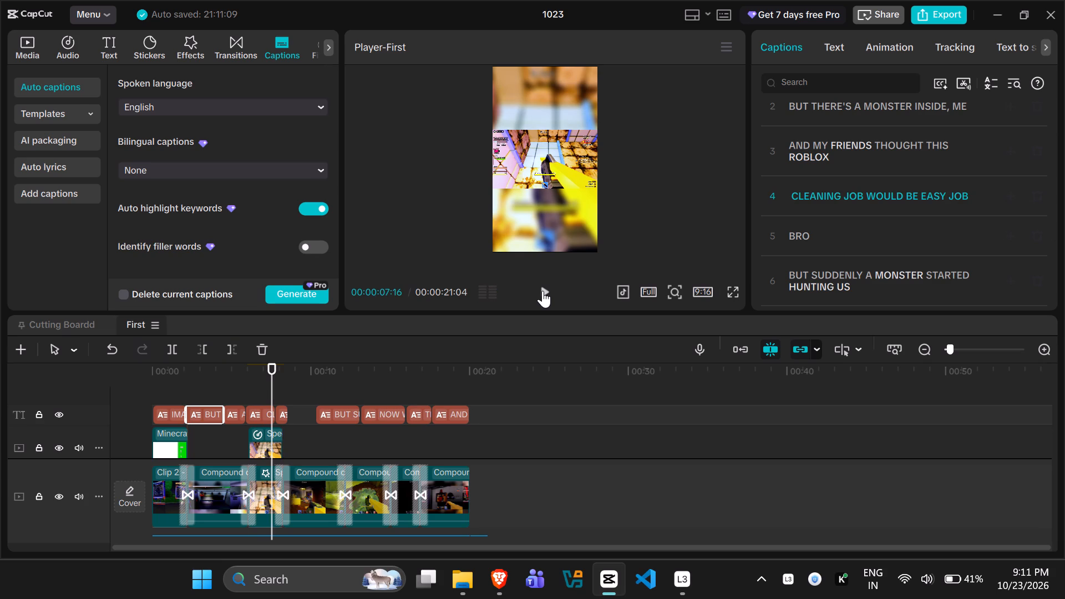
click(542, 291)
click(542, 291)
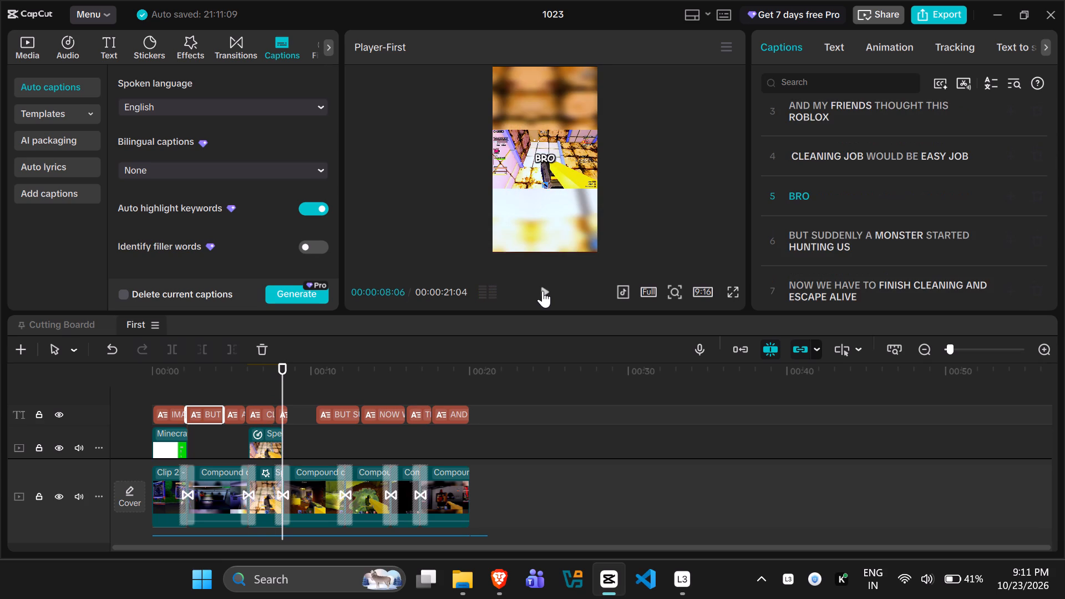
click(542, 291)
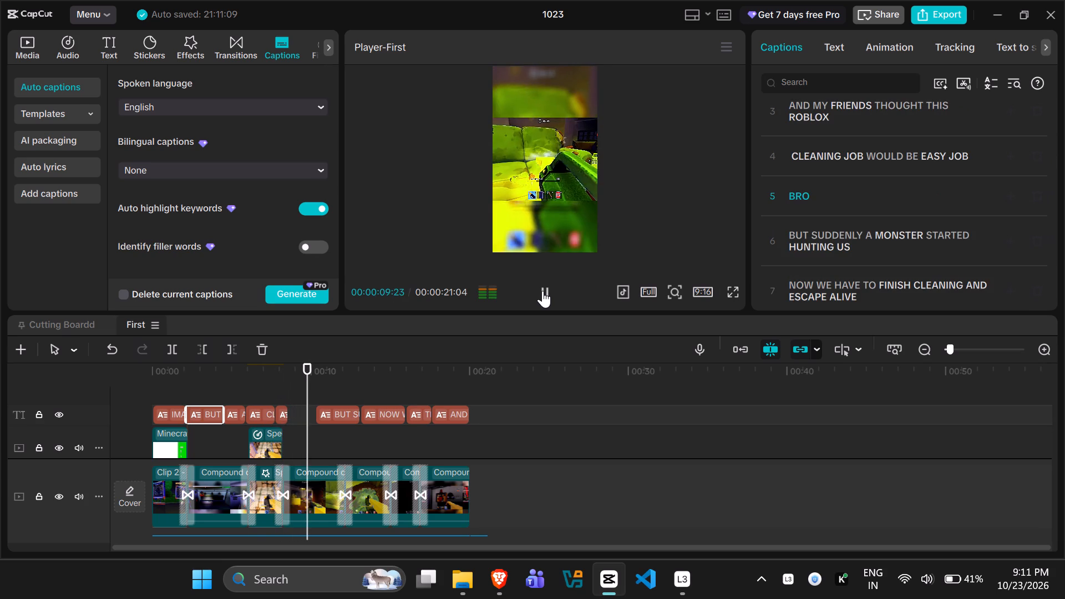
click(542, 291)
Replace the fifth caption's text BRO with "JUST SCRUB THE FLOOR, CLEAN THE TOILET AND LEAVE".
double_click(814, 176)
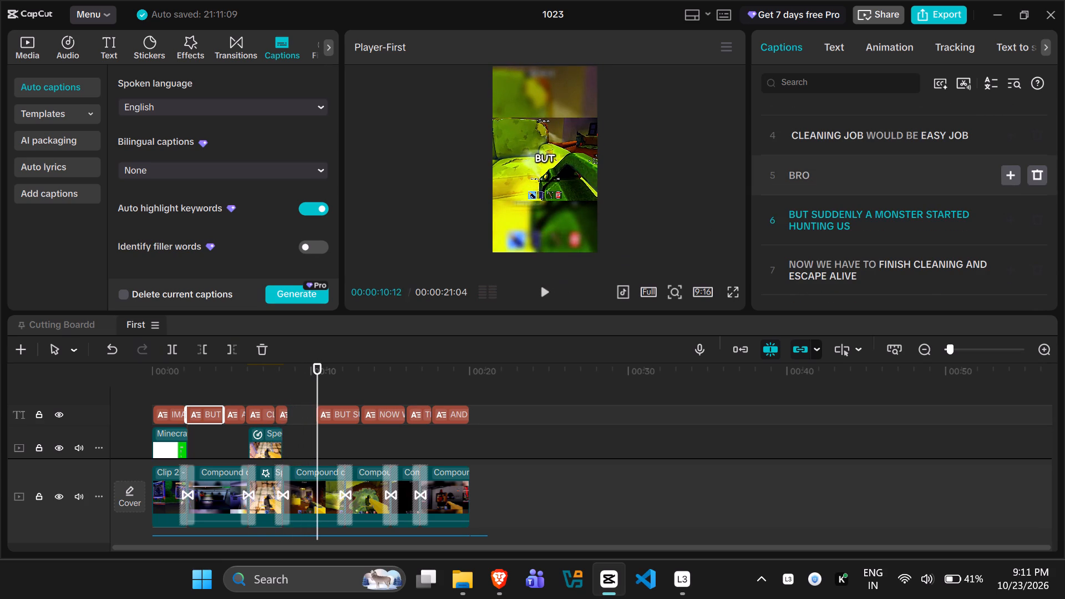
text(JUST SCRUB THE FLOOR)
key(space)
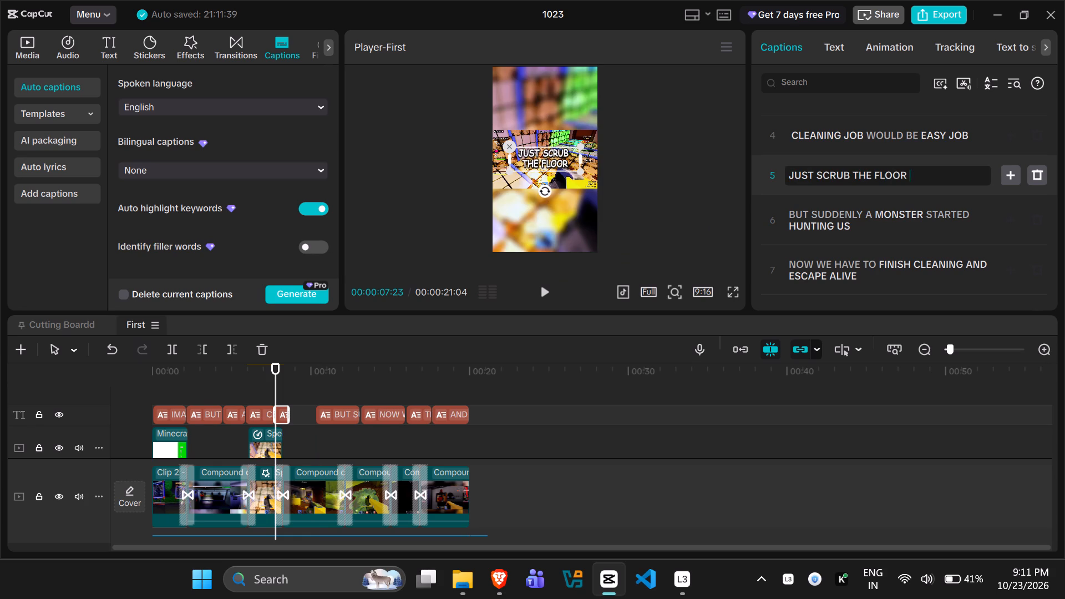
key(shift+BackSpace)
text(, CLEAN THE)
key(space)
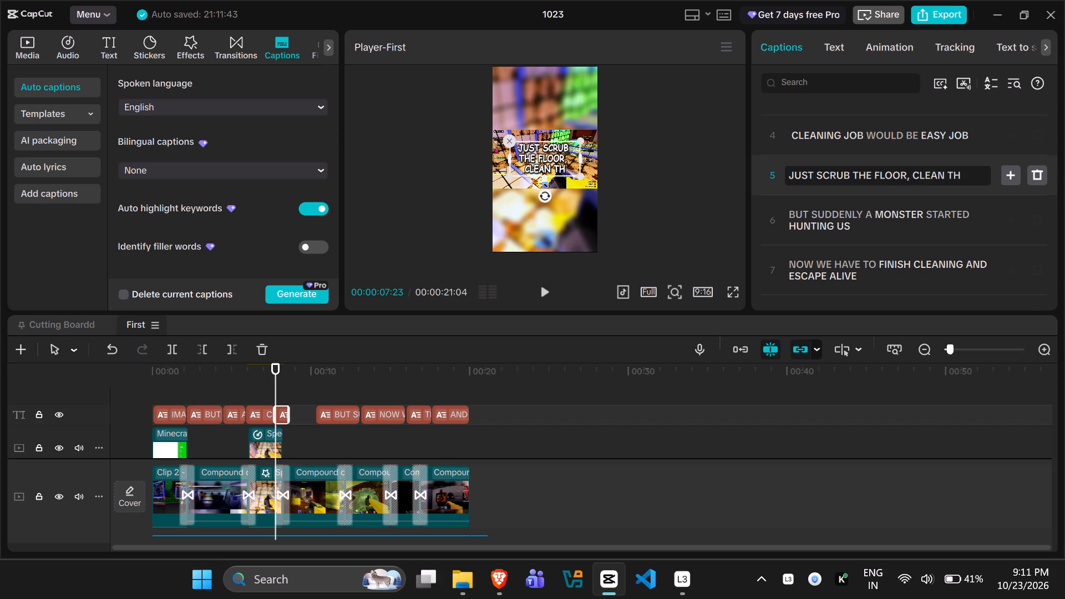
text(FLOOR)
key(space)
key(shift+BackSpace)
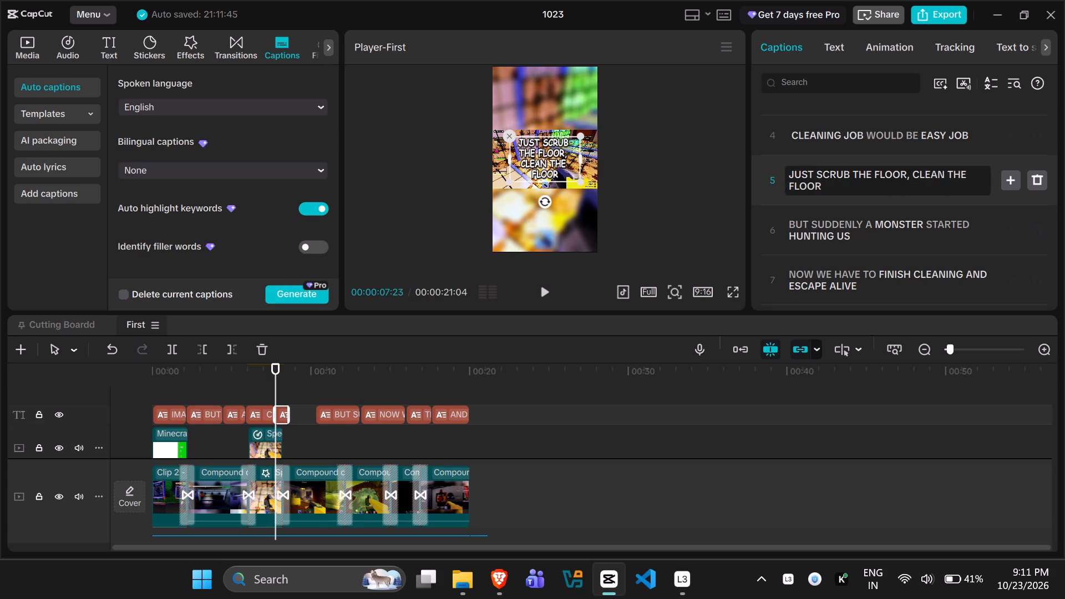
key(shift+BackSpace)
key(shift+BackSpace)
key(ctrl+BackSpace)
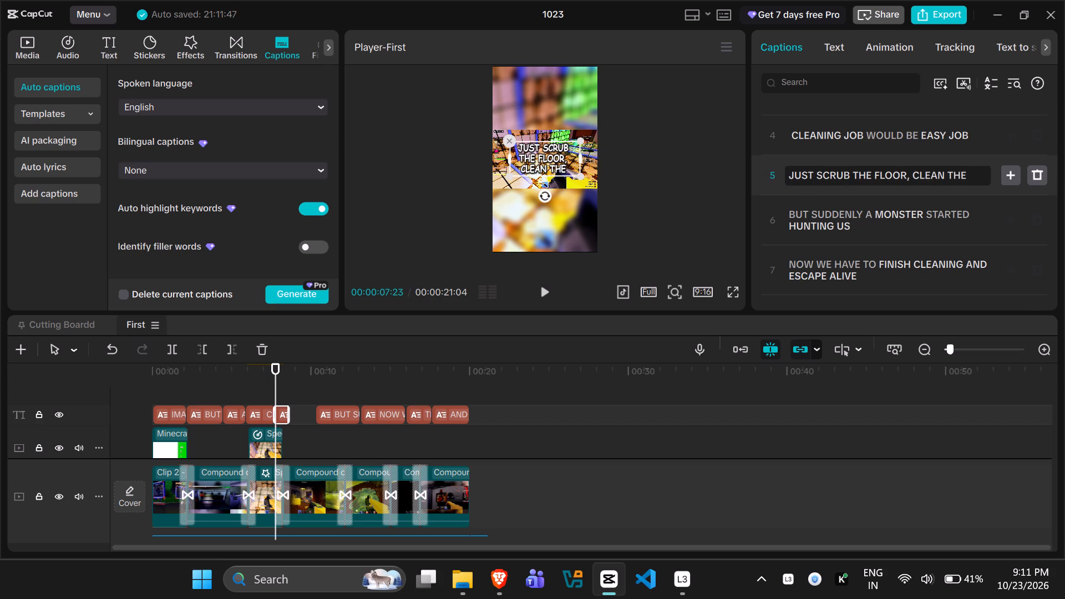
text(TOIN)
key(shift+BackSpace)
text(LET AND LEAVE)
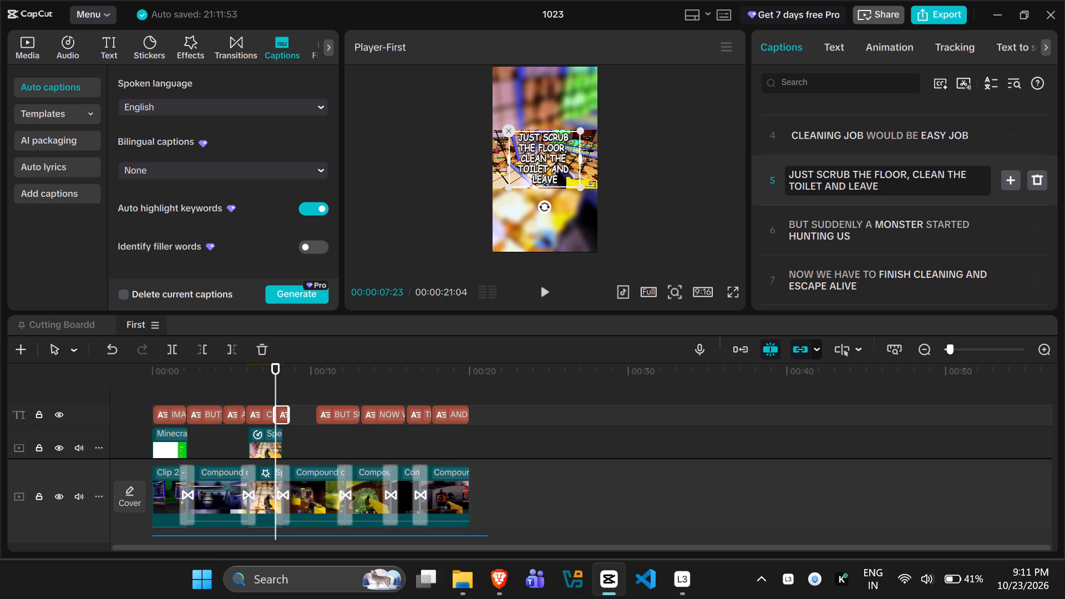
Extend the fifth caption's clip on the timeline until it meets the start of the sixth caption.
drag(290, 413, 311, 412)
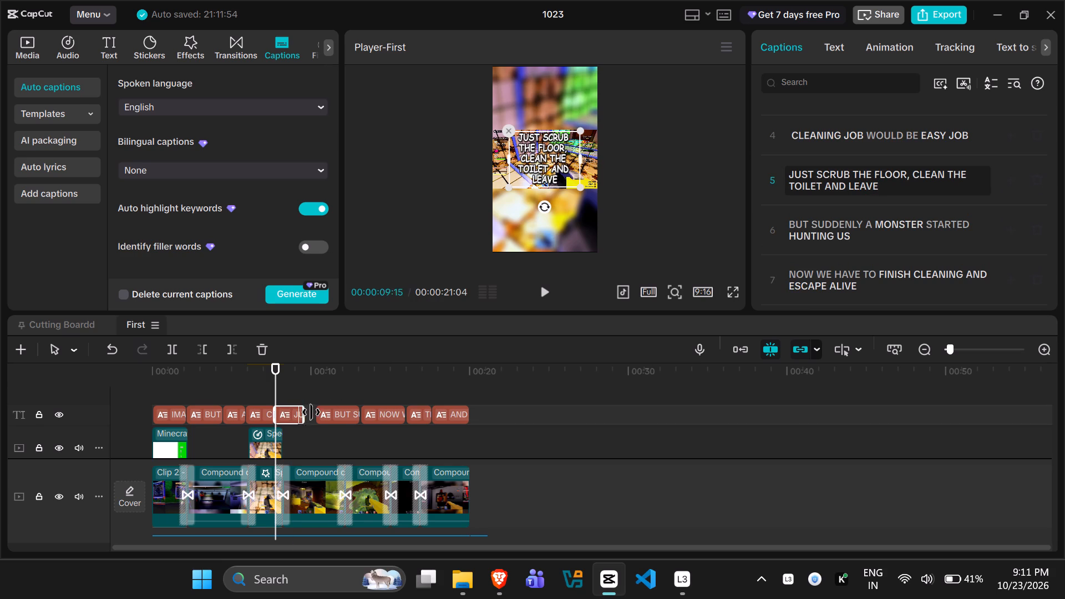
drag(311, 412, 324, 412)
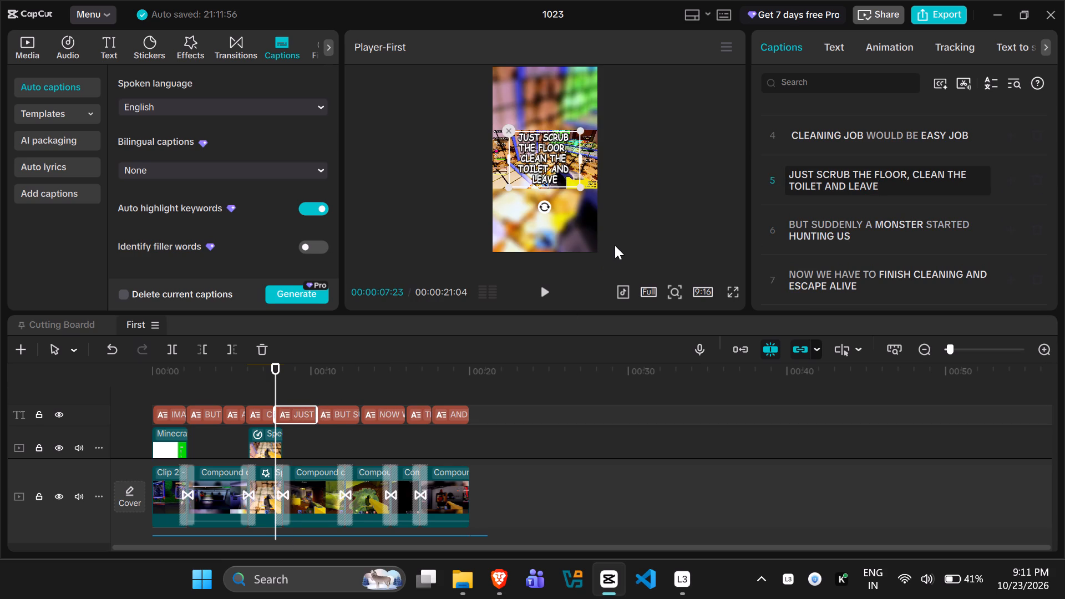
Play the video into the fifth caption to check how its new text displays.
key(space)
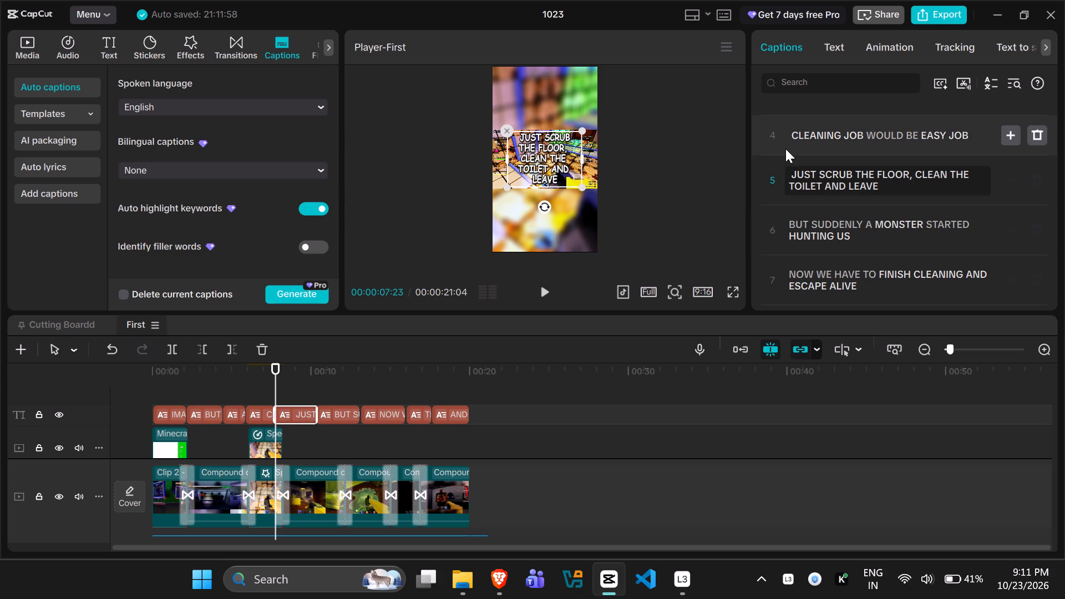
click(757, 155)
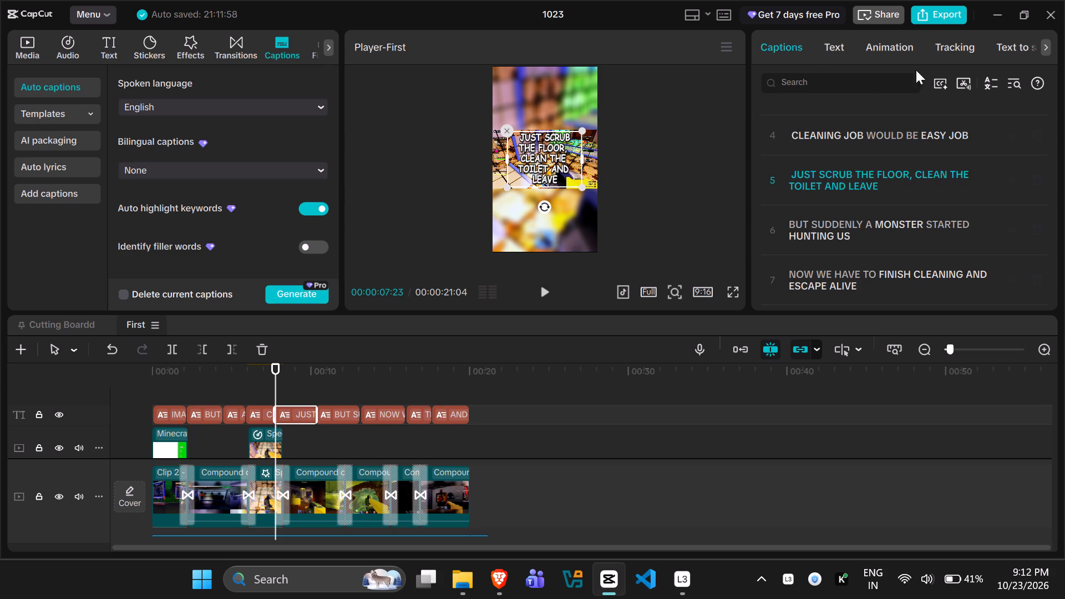
drag(277, 388, 248, 388)
key(space)
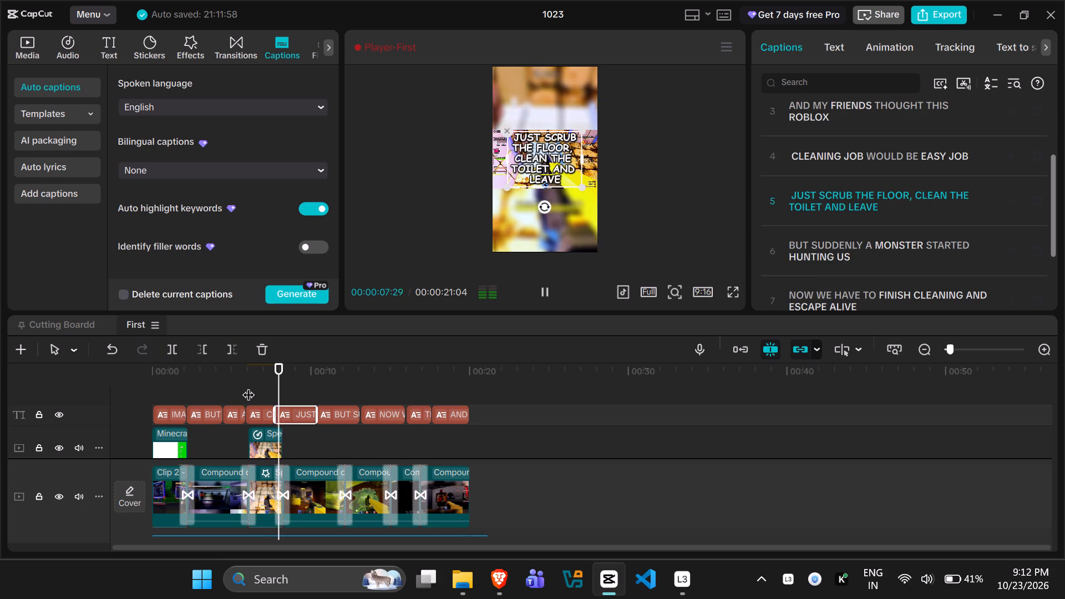
key(space)
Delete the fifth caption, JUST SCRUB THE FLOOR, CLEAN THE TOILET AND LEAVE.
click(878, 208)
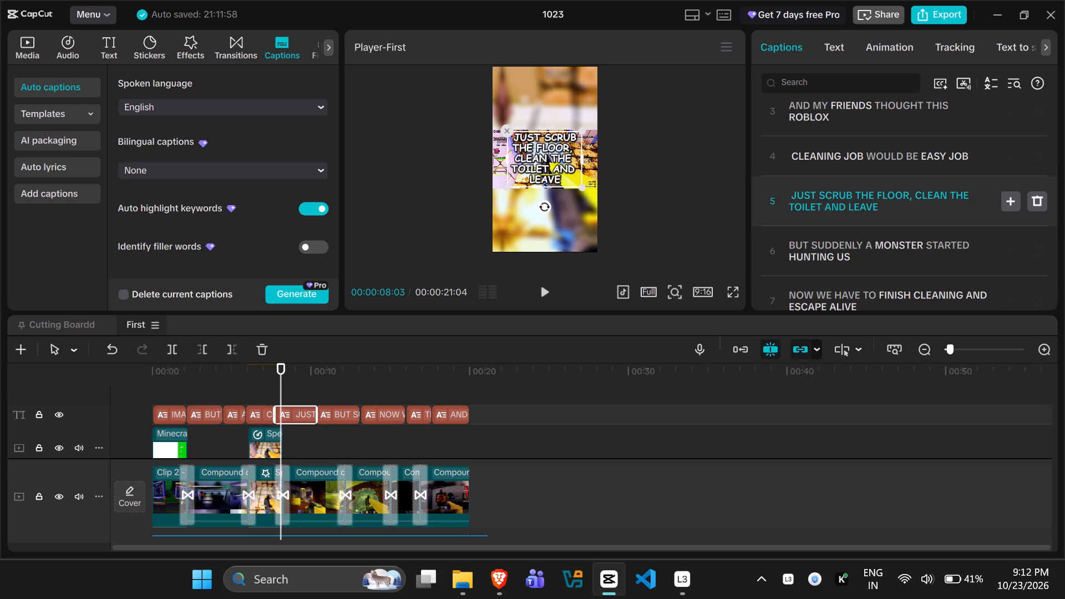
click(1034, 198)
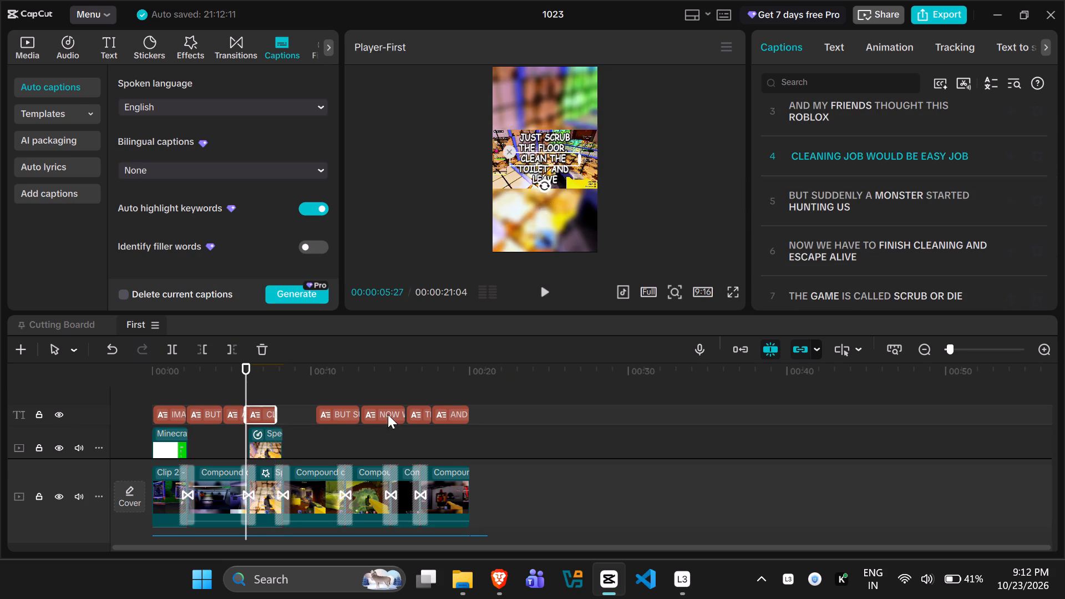
Copy the BUT SUDDENLY A MONSTER STARTED HUNTING US caption, undo the fifth caption's deletion and paste the copy above it.
click(339, 412)
key(ctrl+c)
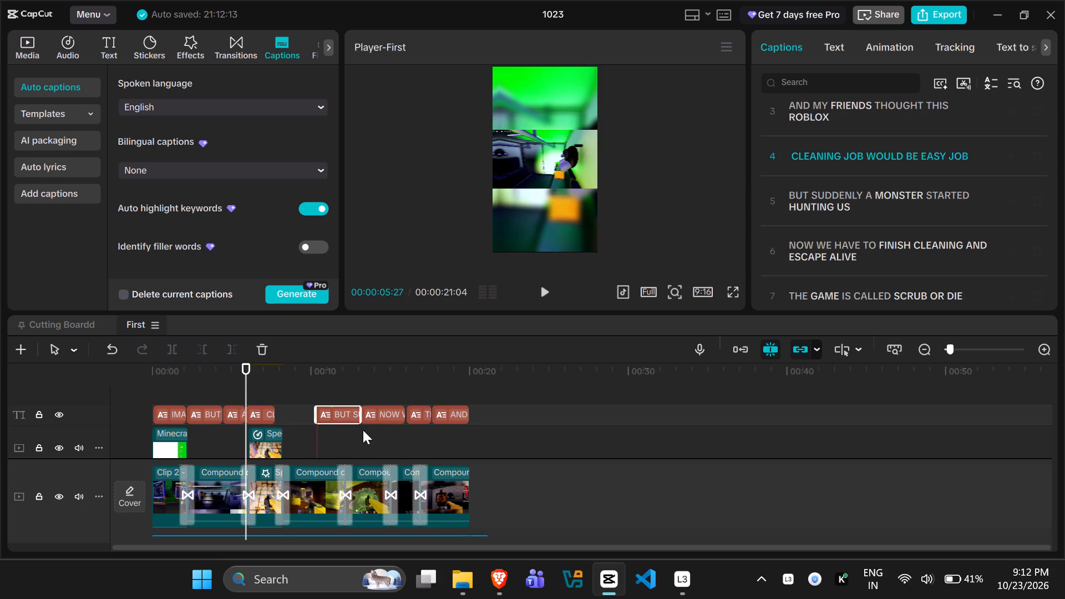
key(ctrl+z)
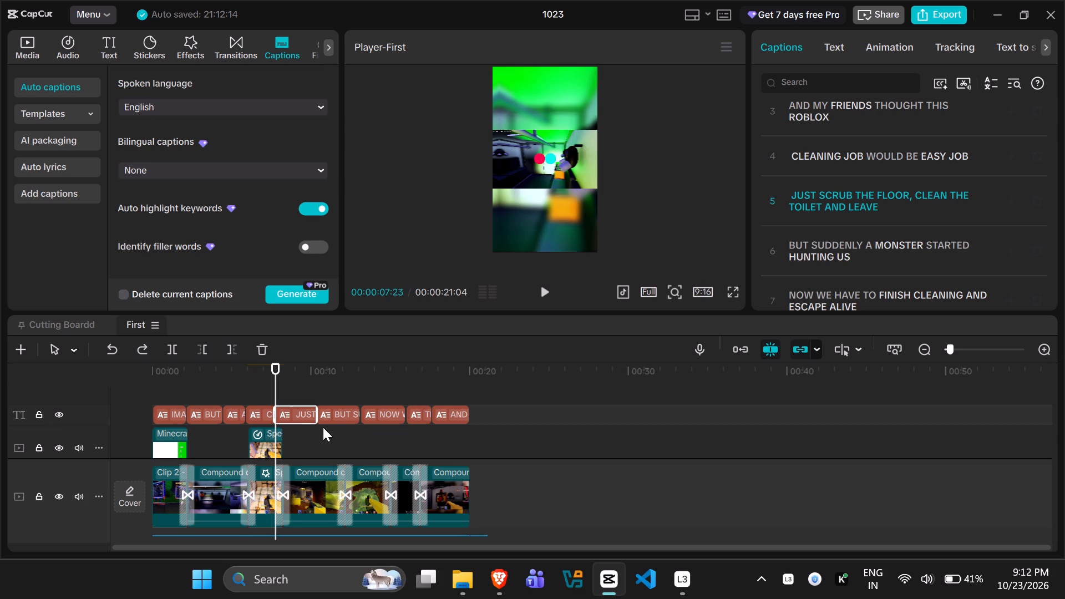
key(ctrl+v)
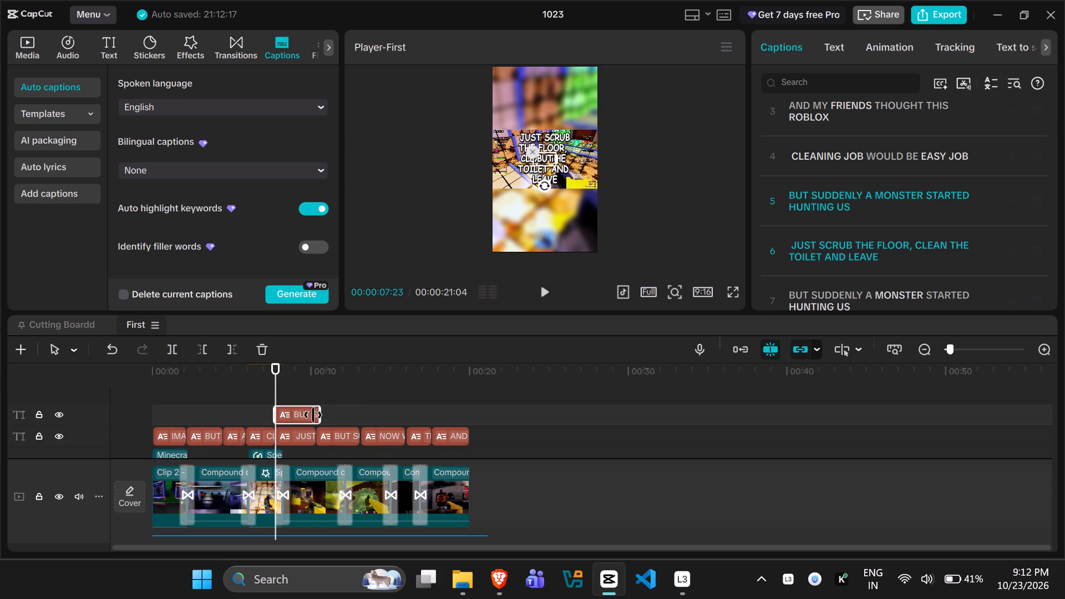
Cut the whole text out of the JUST SCRUB THE FLOOR caption and delete the emptied caption.
click(300, 434)
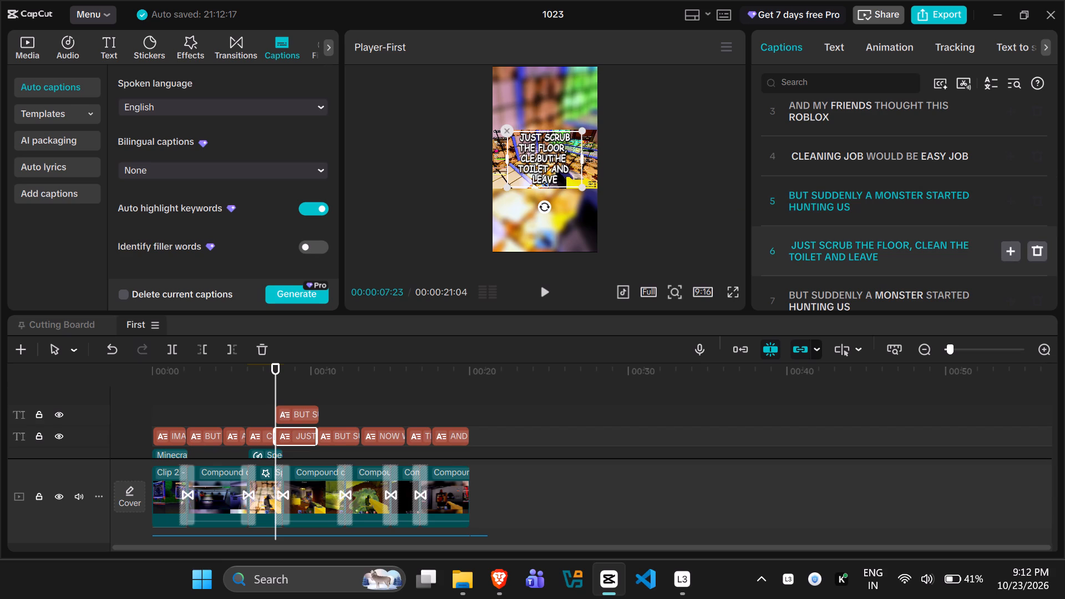
drag(885, 254, 783, 240)
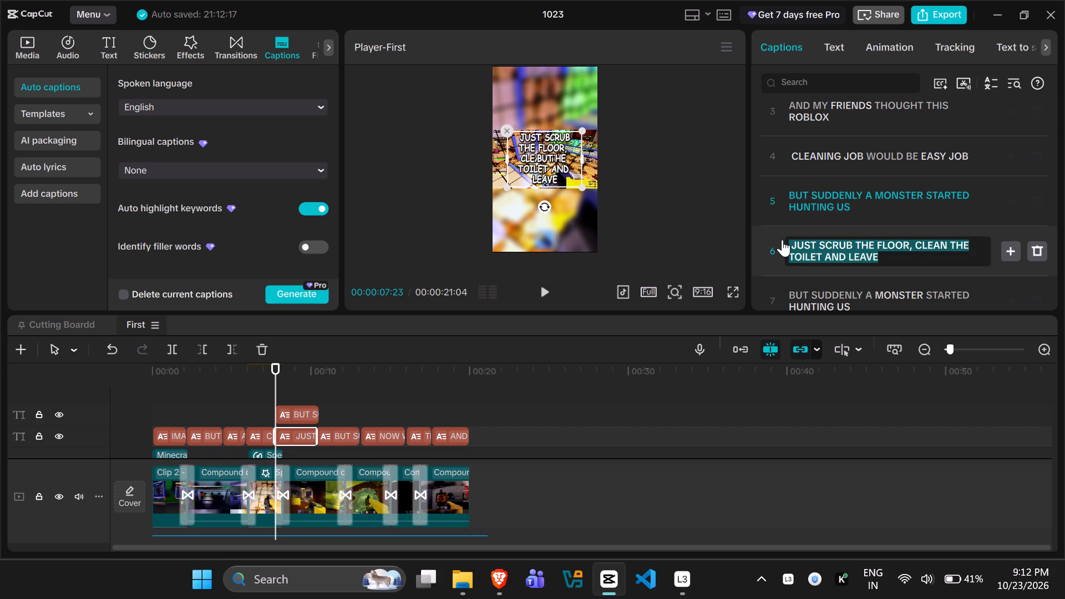
key(ctrl+x)
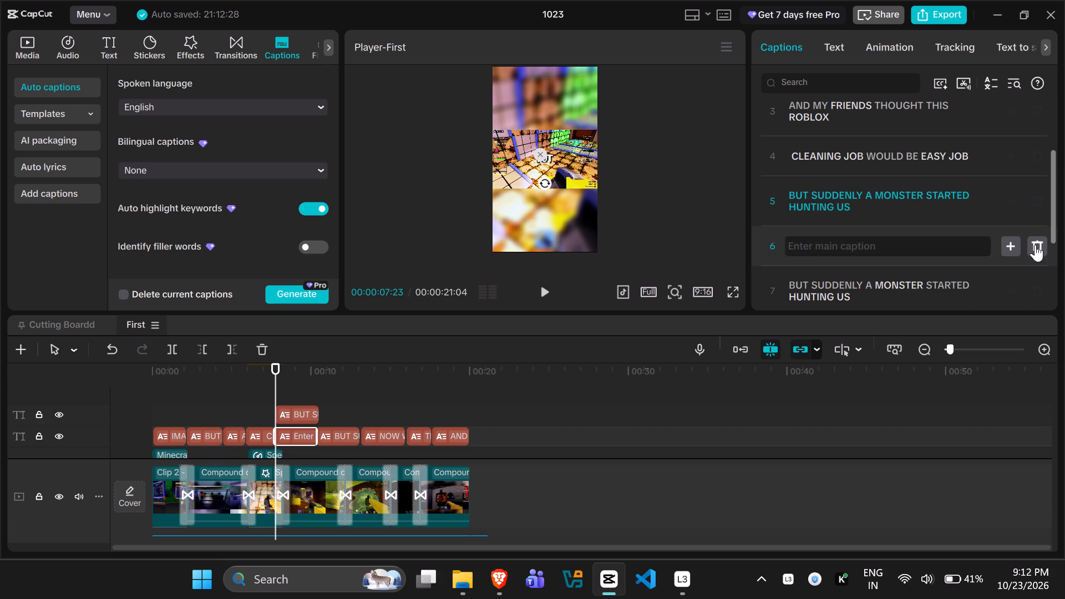
click(1035, 245)
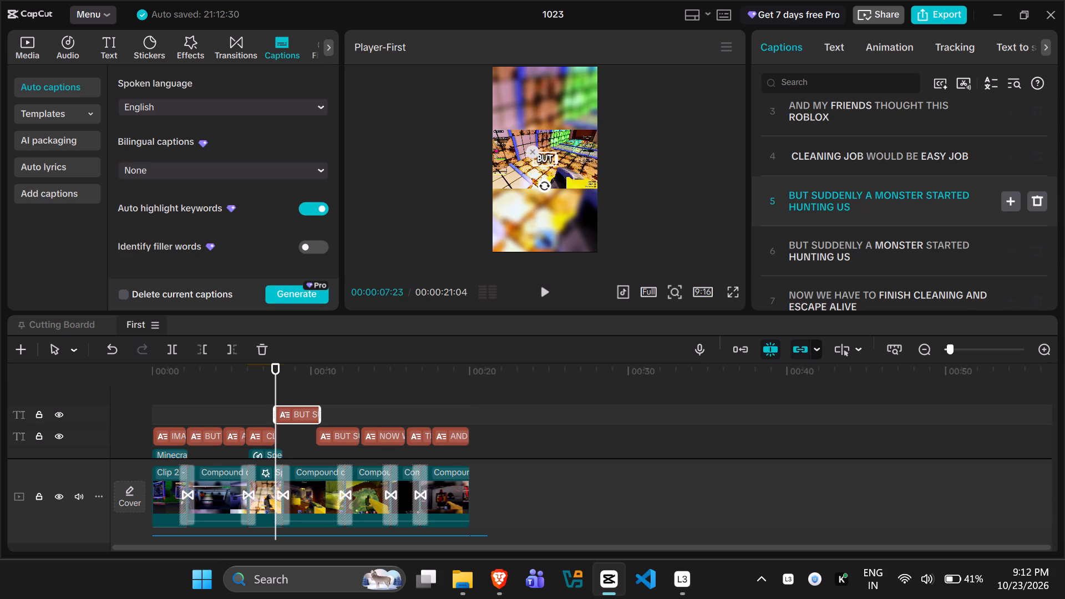
Replace the pasted caption's text with the cut text "JUST SCRUB THE FLOOR, CLEAN THE TOILET AND LEAVE".
drag(859, 209, 787, 197)
key(ctrl+v)
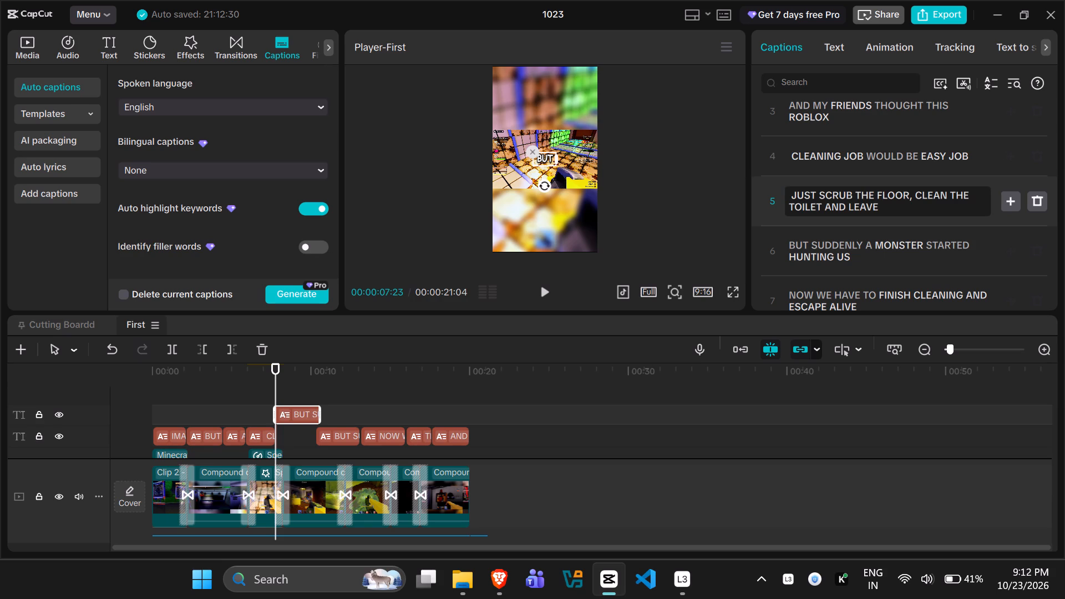
Trim the new fifth caption's end to the next caption's start and move it down into the gap on the main caption track.
drag(317, 413, 312, 412)
drag(289, 417, 293, 435)
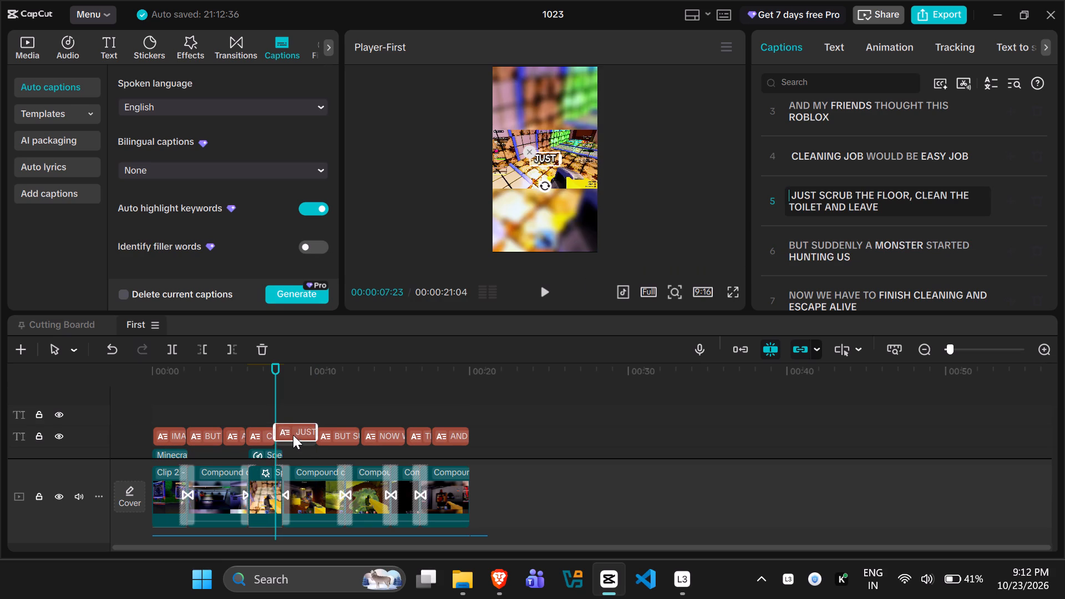
Place the JUST SCRUB THE FLOOR caption in the gap before BUT SUDDENLY A MONSTER on the main caption track.
drag(293, 435, 293, 436)
Play the short from its beginning to check the corrected captions against the video.
drag(274, 368, 187, 386)
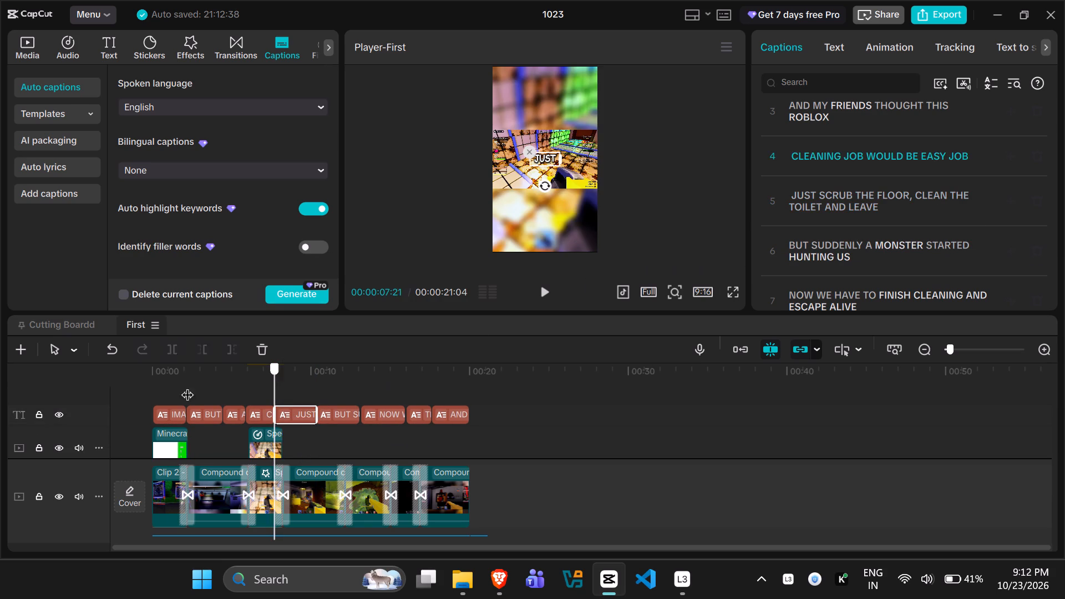
drag(187, 386, 75, 398)
key(space)
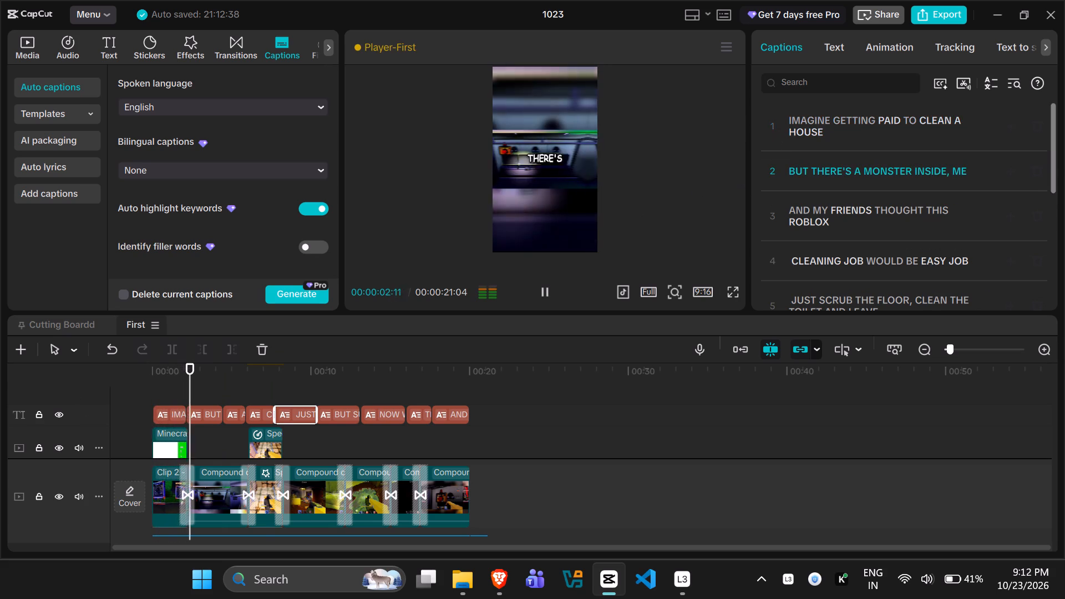
Close the captioned project and return to the home screen.
click(1046, 18)
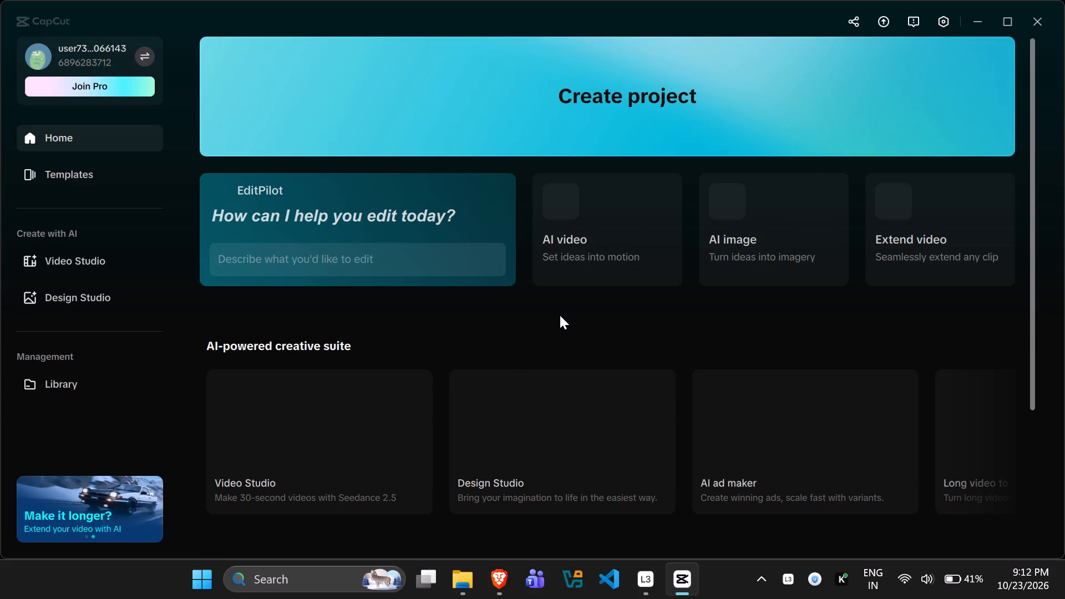
scroll(506, 366, down, 5)
click(443, 386)
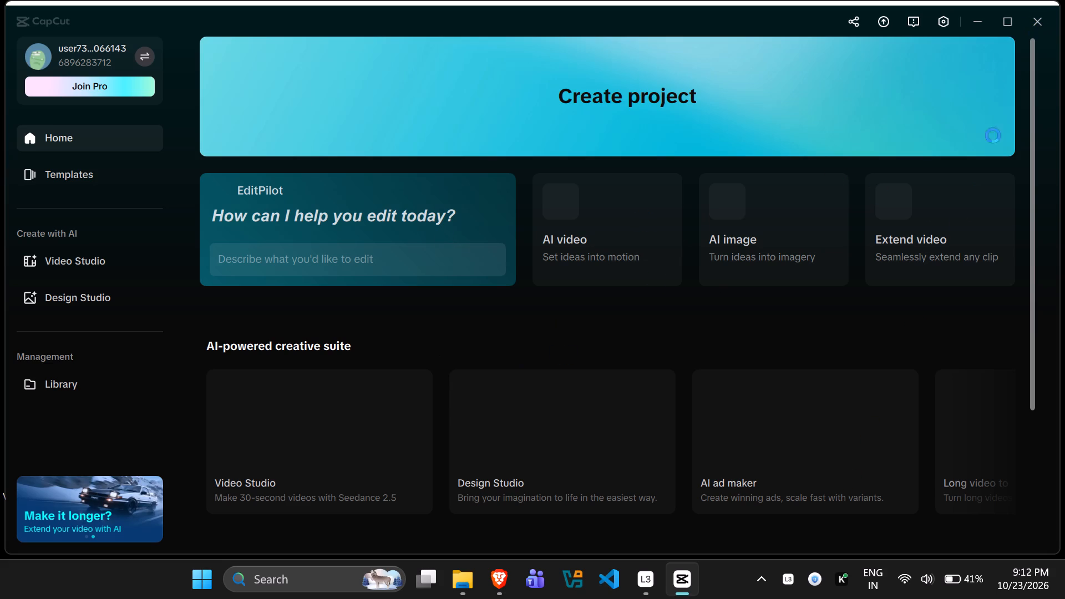
Switch to UrbanVPN and disconnect the United States VPN connection.
click(808, 581)
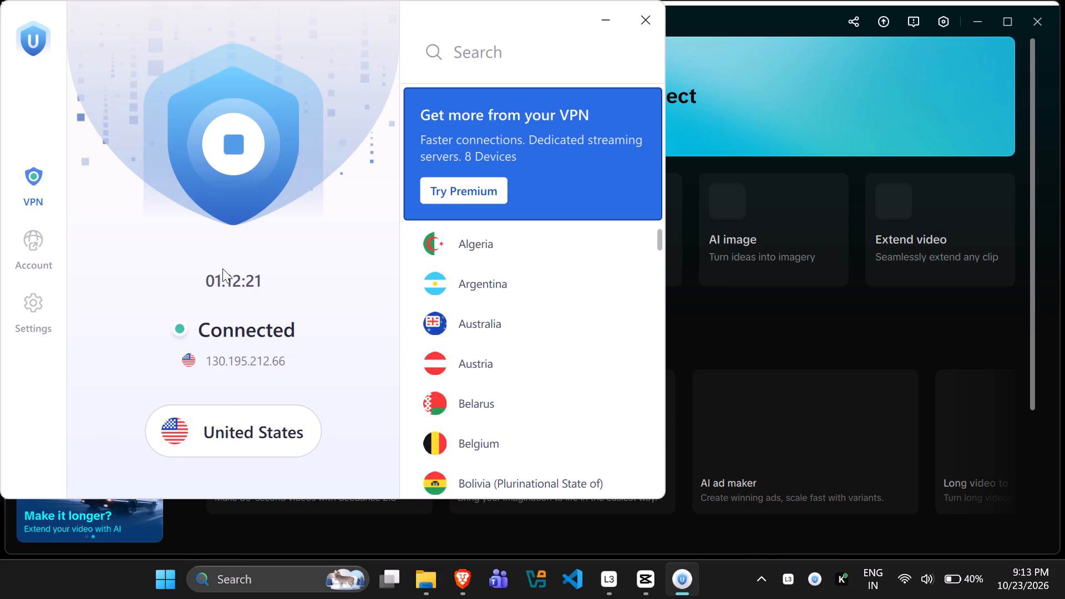
click(250, 150)
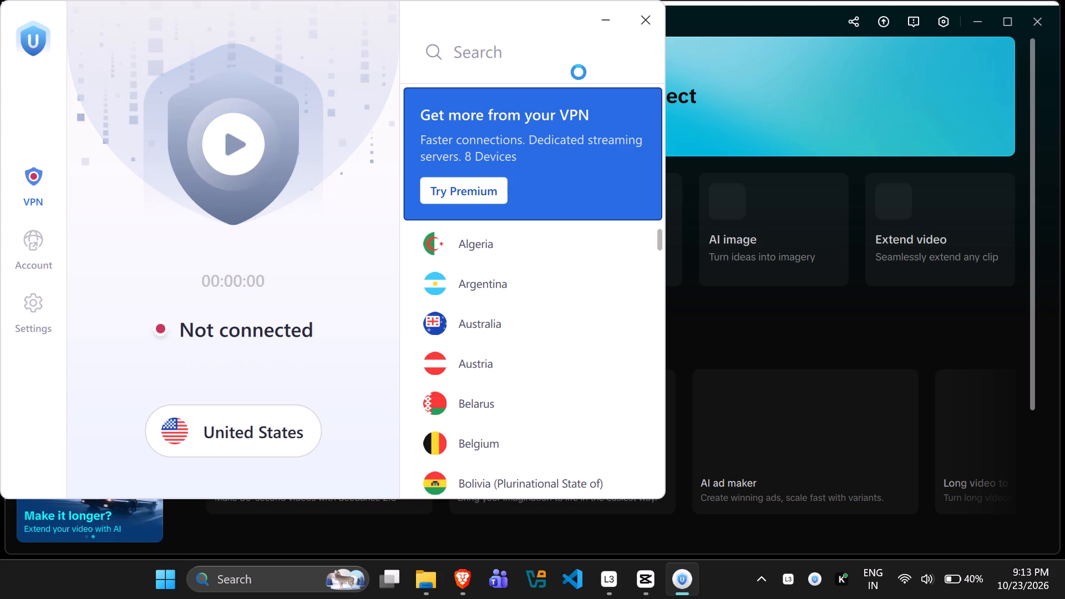
Quit the Loggy3 app running in the background.
right_click(788, 577)
click(810, 566)
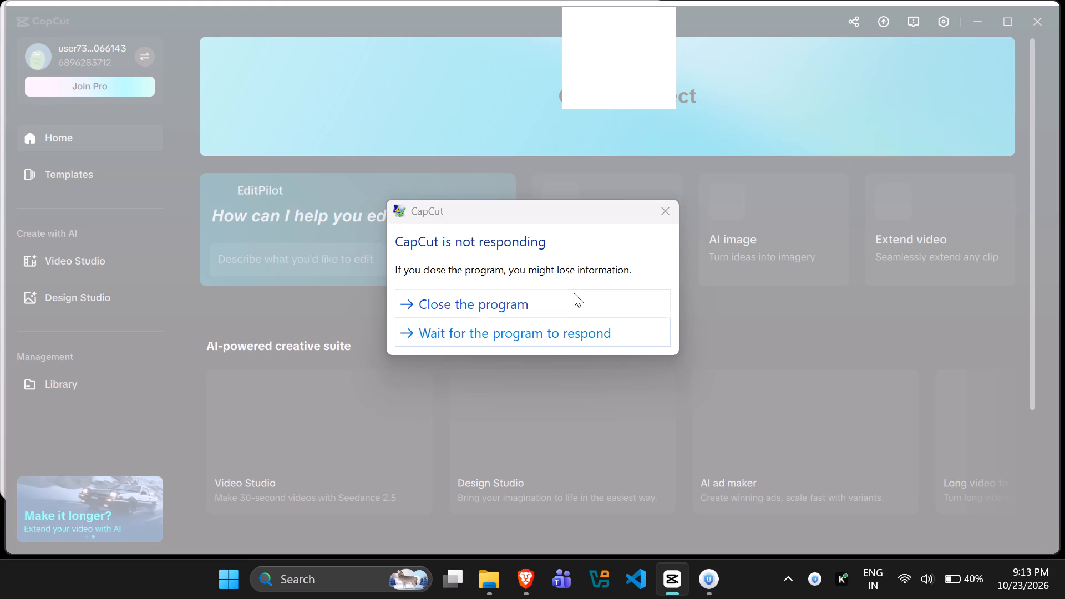
Force the unresponsive CapCut program to close.
click(554, 302)
click(622, 329)
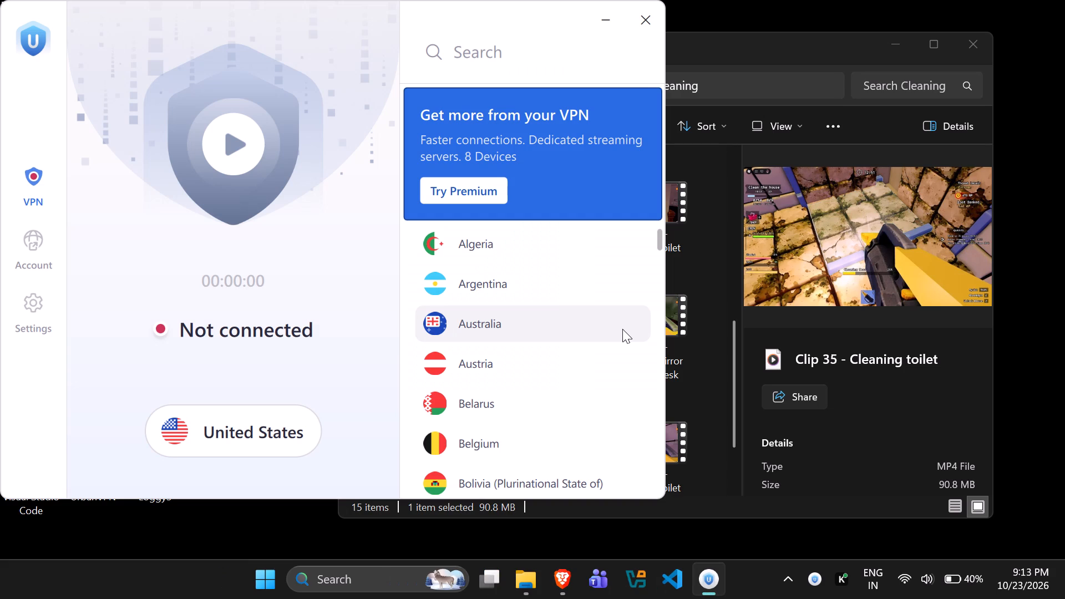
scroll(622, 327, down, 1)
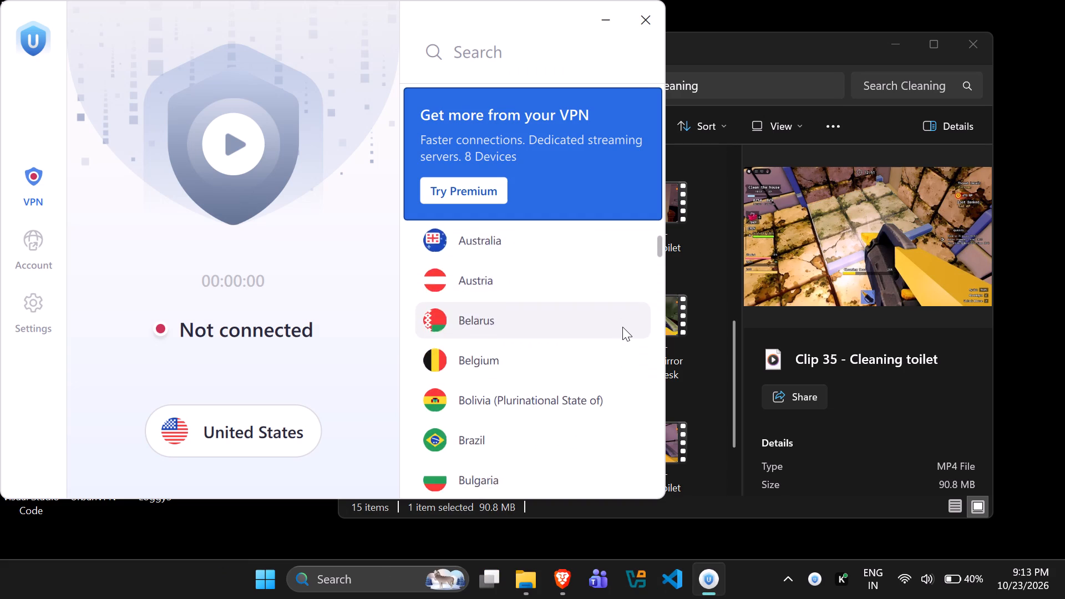
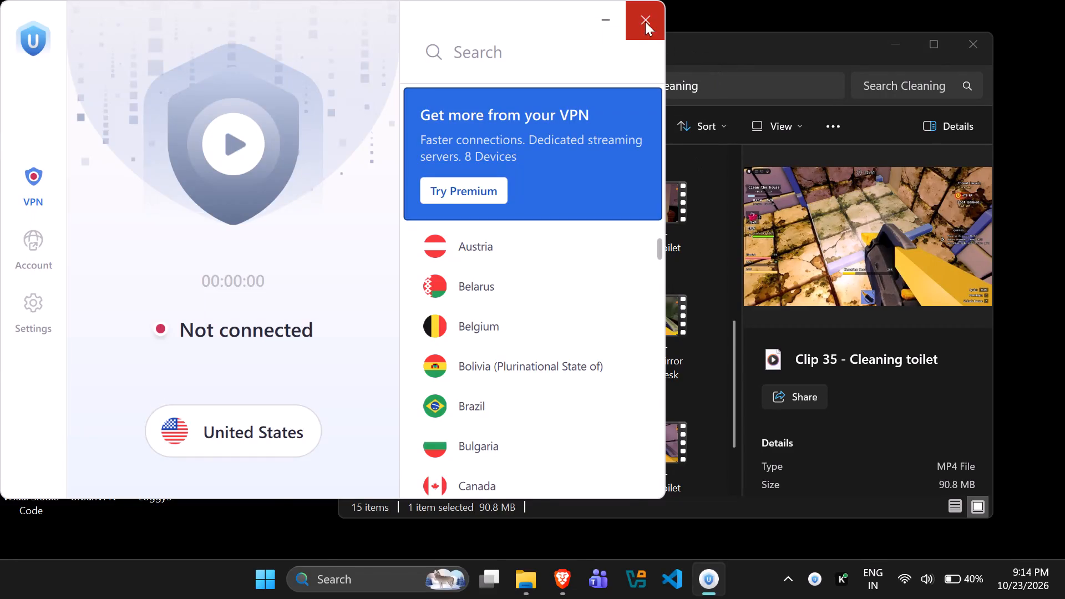
Close the UrbanVPN window and quit its background process completely.
click(645, 22)
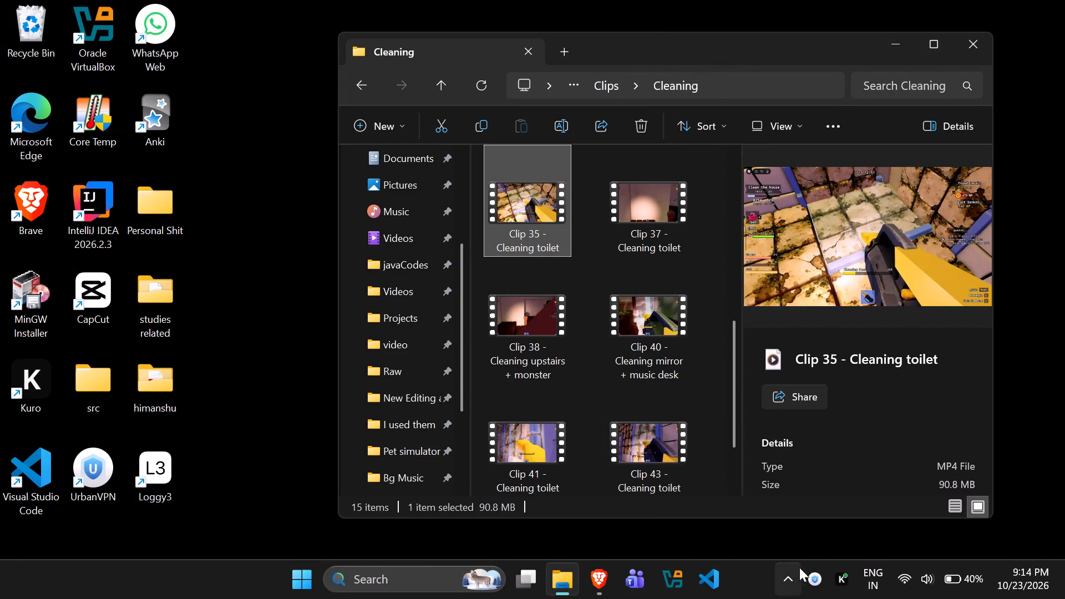
right_click(813, 580)
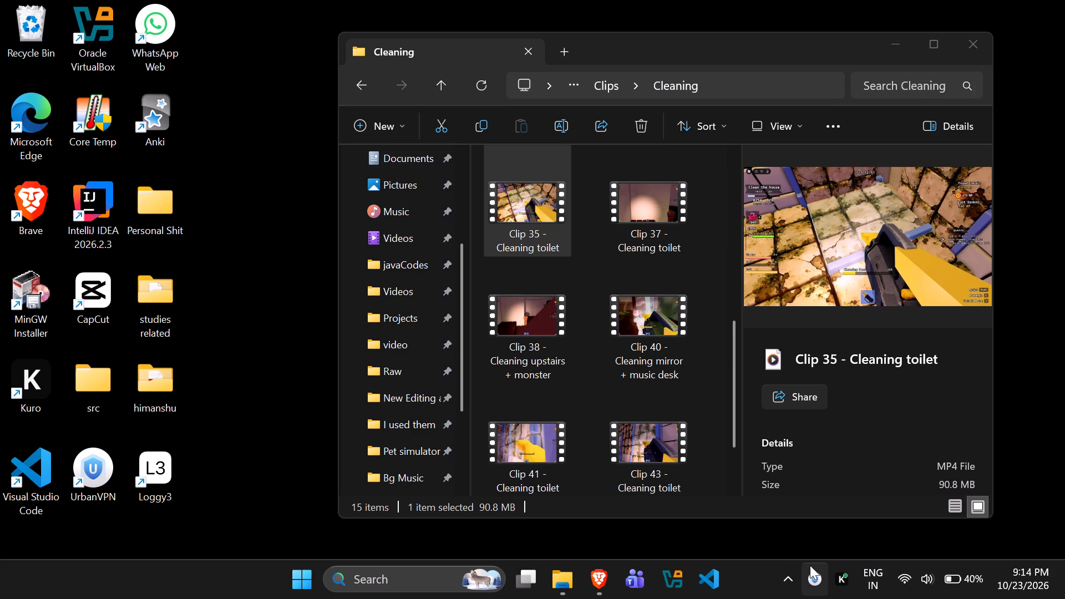
right_click(813, 580)
click(825, 558)
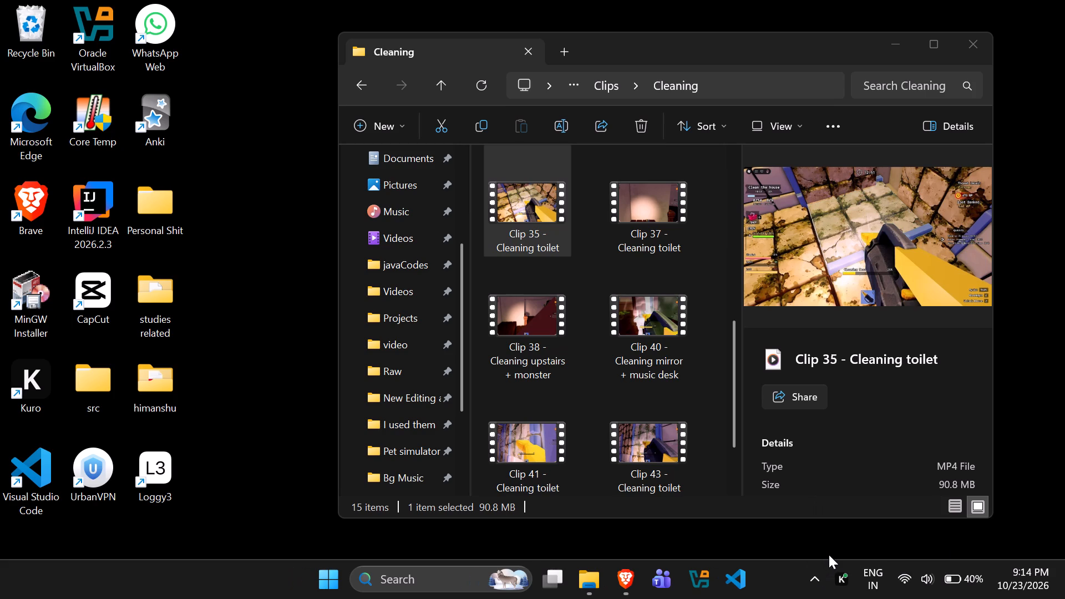
Relaunch UrbanVPN in free mode, search for "russi", connect to the Russia server, and close the window.
double_click(92, 450)
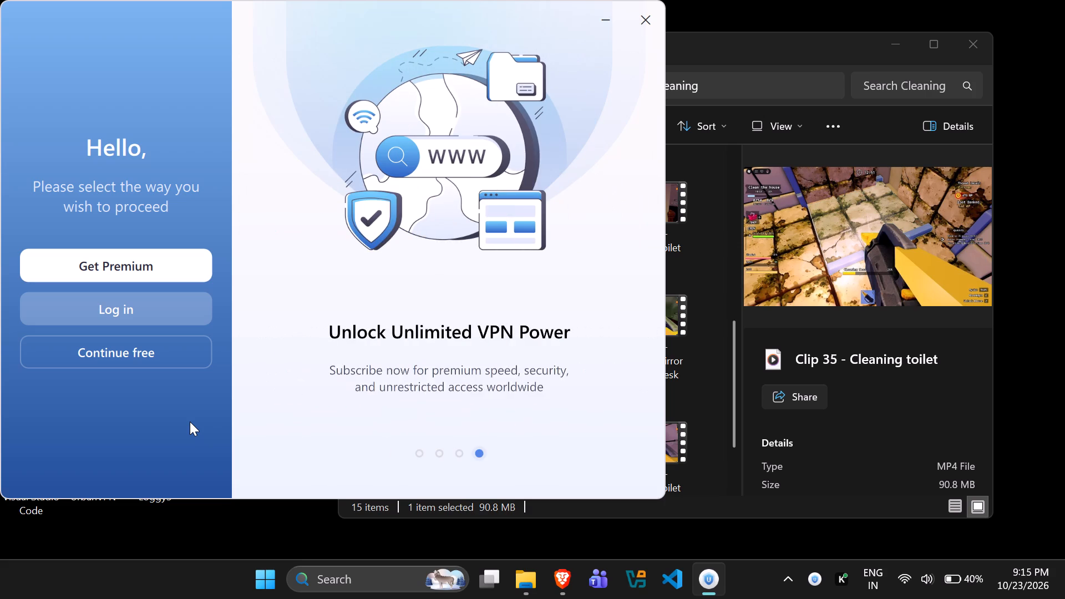
click(124, 351)
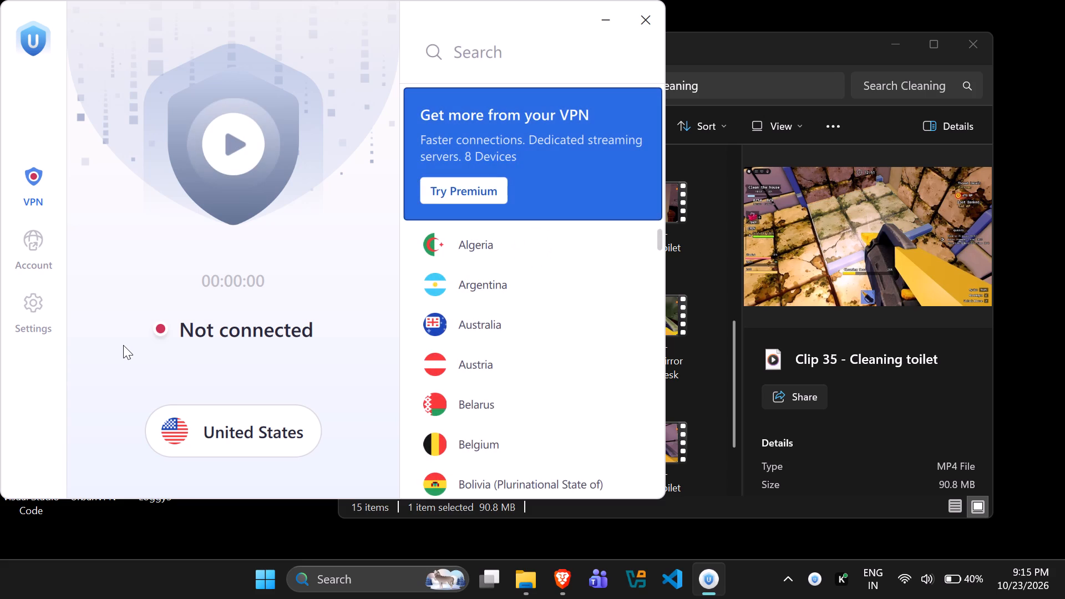
click(501, 51)
text(russi)
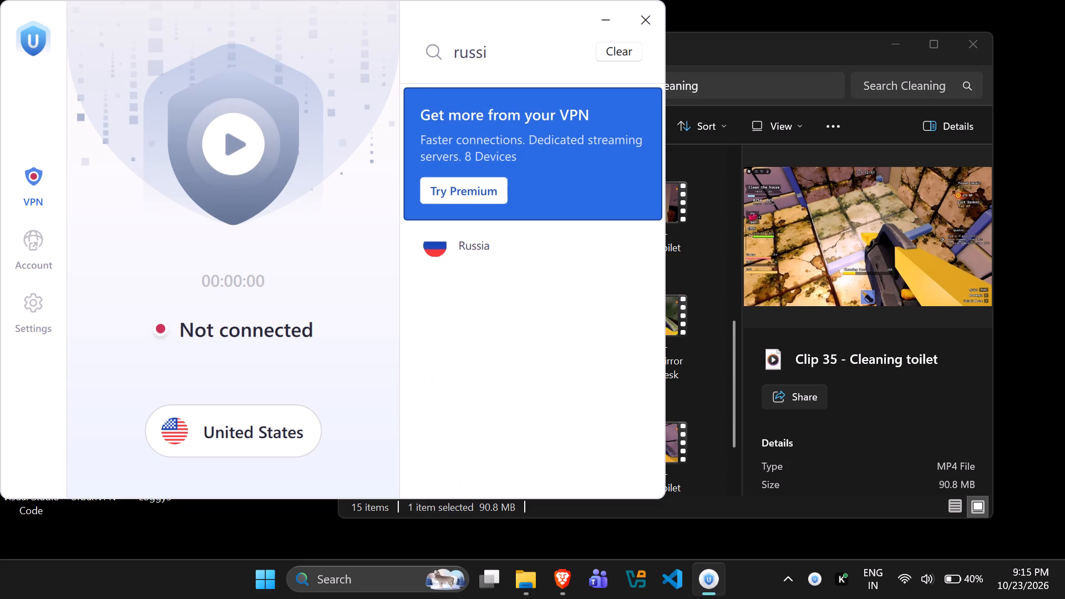
click(473, 257)
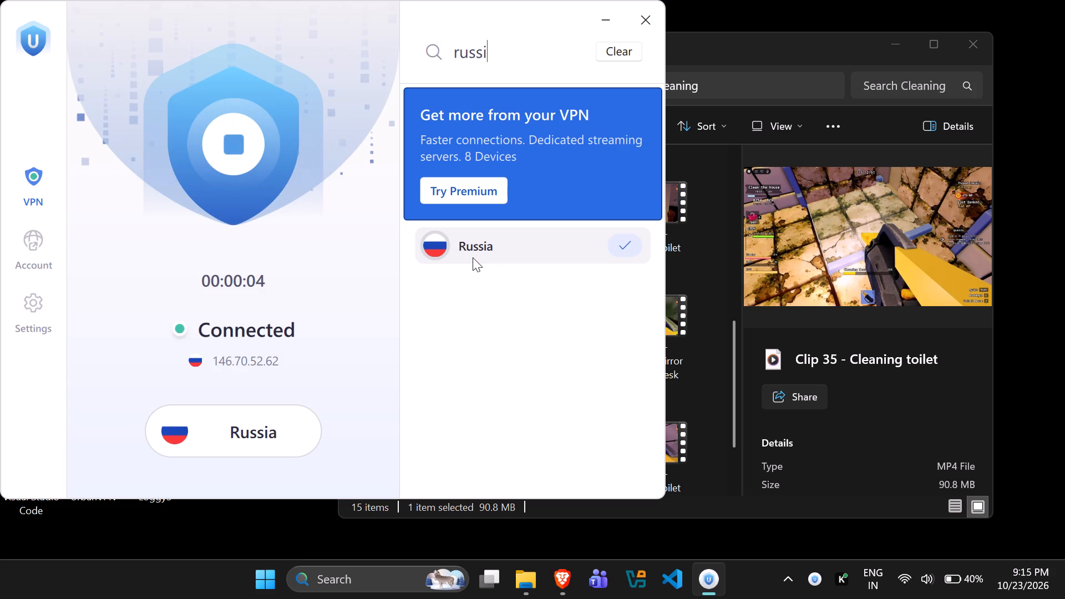
click(637, 24)
Launch CapCut, open project 1023, and switch to its First timeline.
double_click(91, 302)
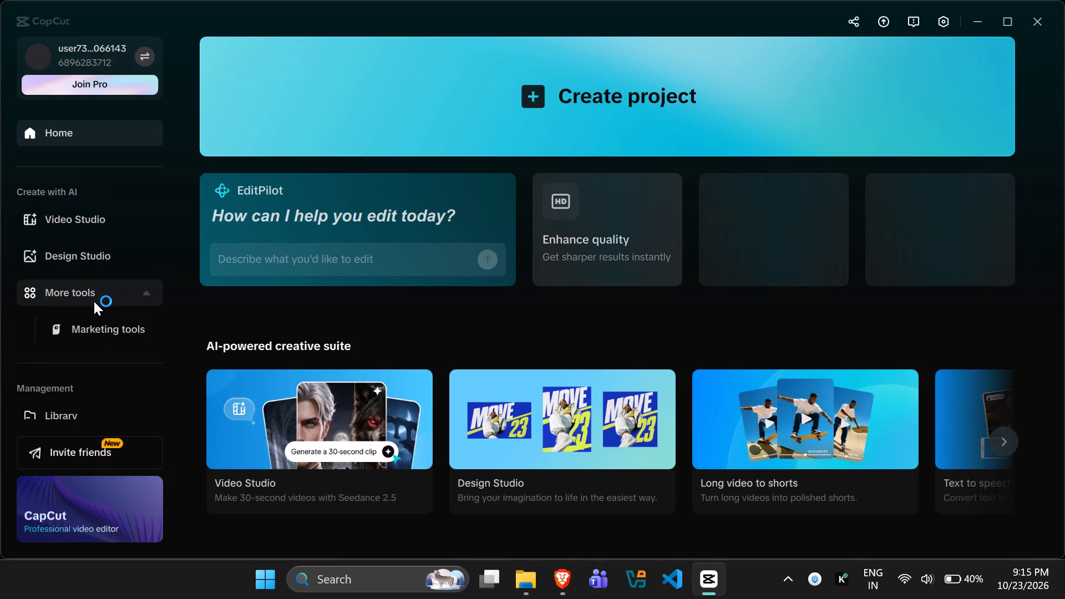
scroll(430, 390, down, 4)
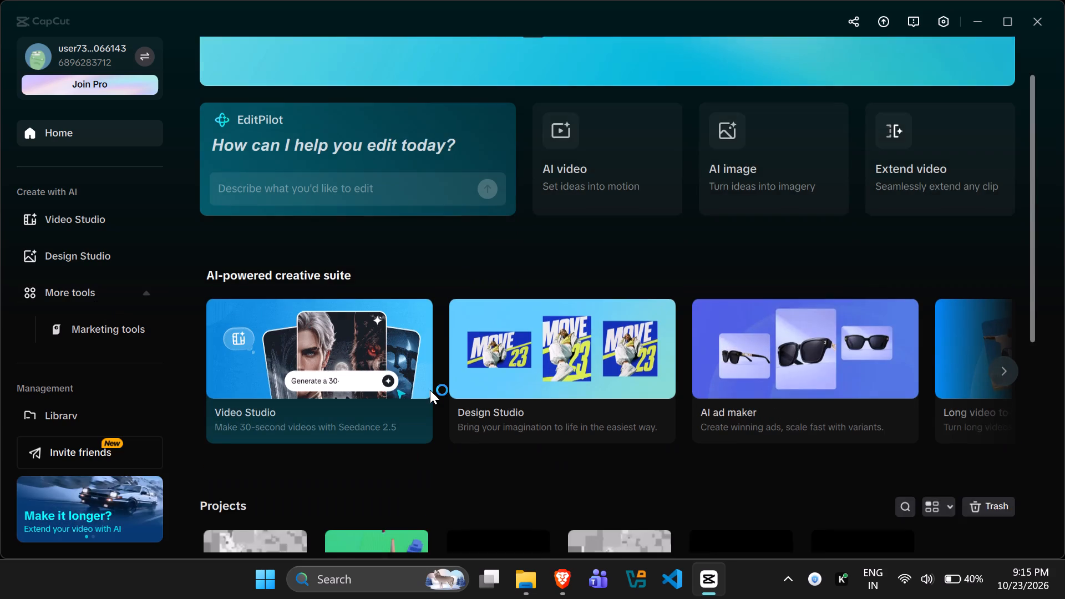
scroll(430, 390, down, 5)
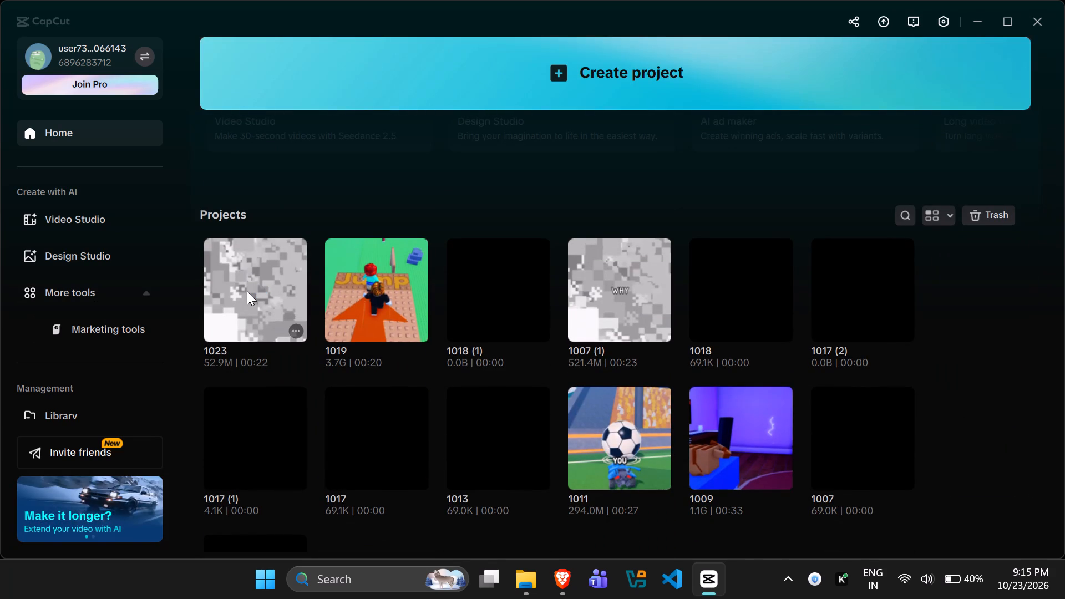
click(247, 291)
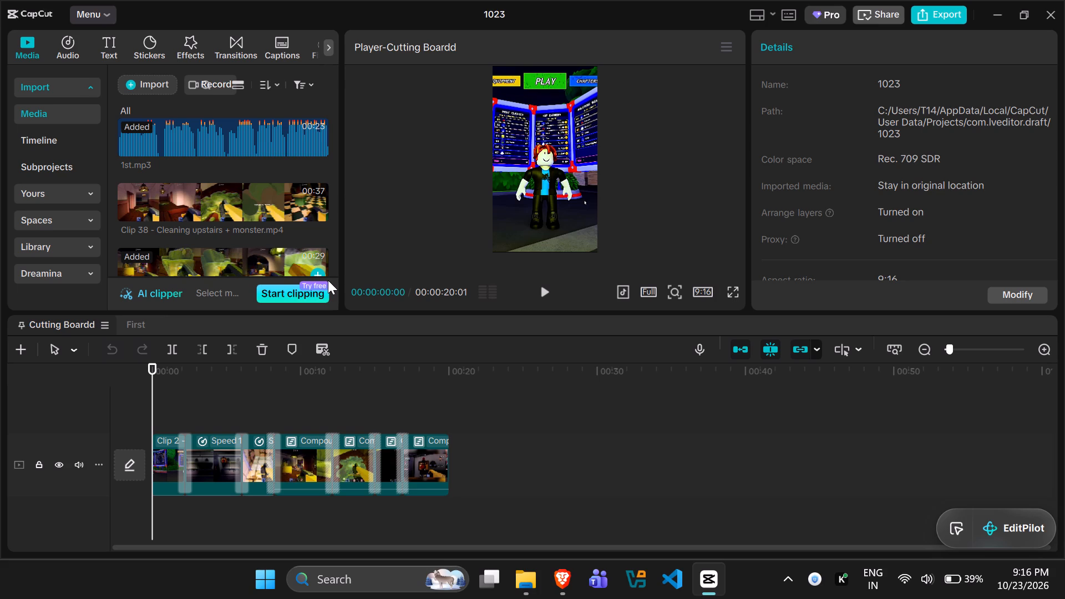
click(133, 322)
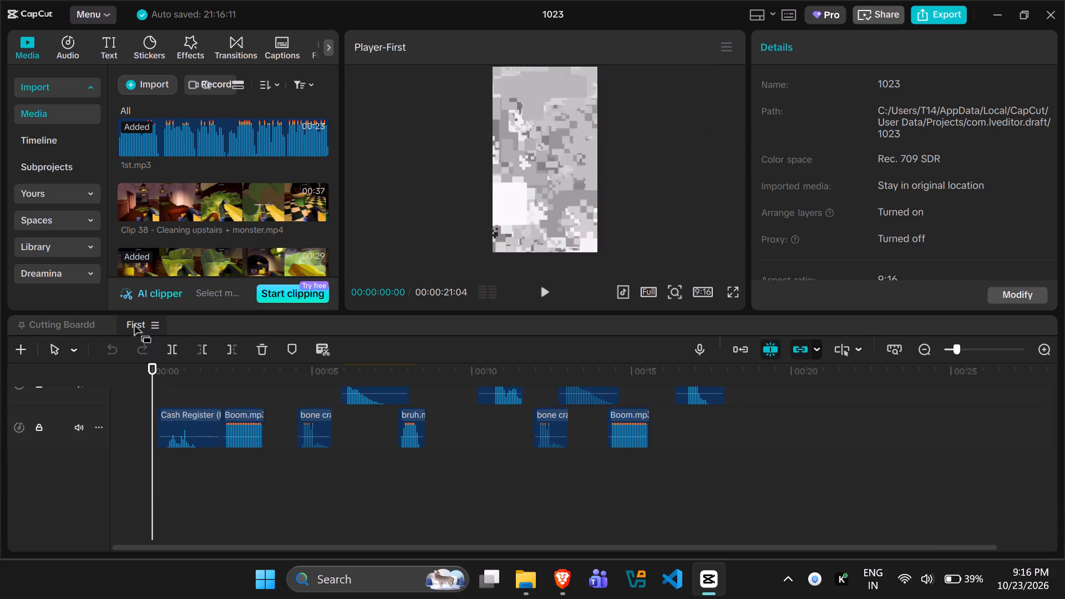
scroll(363, 499, up, 5)
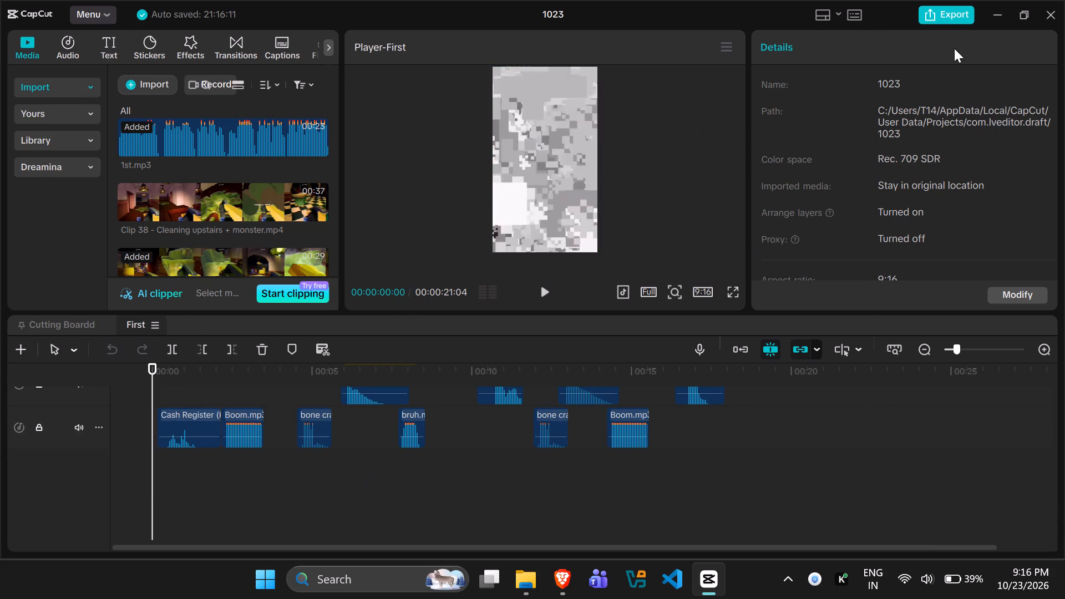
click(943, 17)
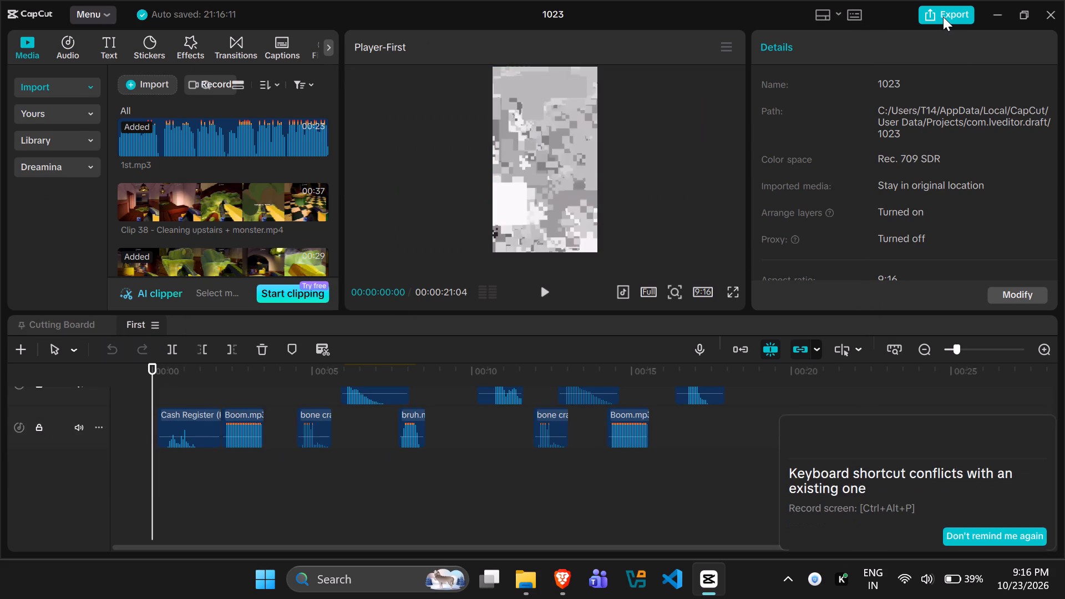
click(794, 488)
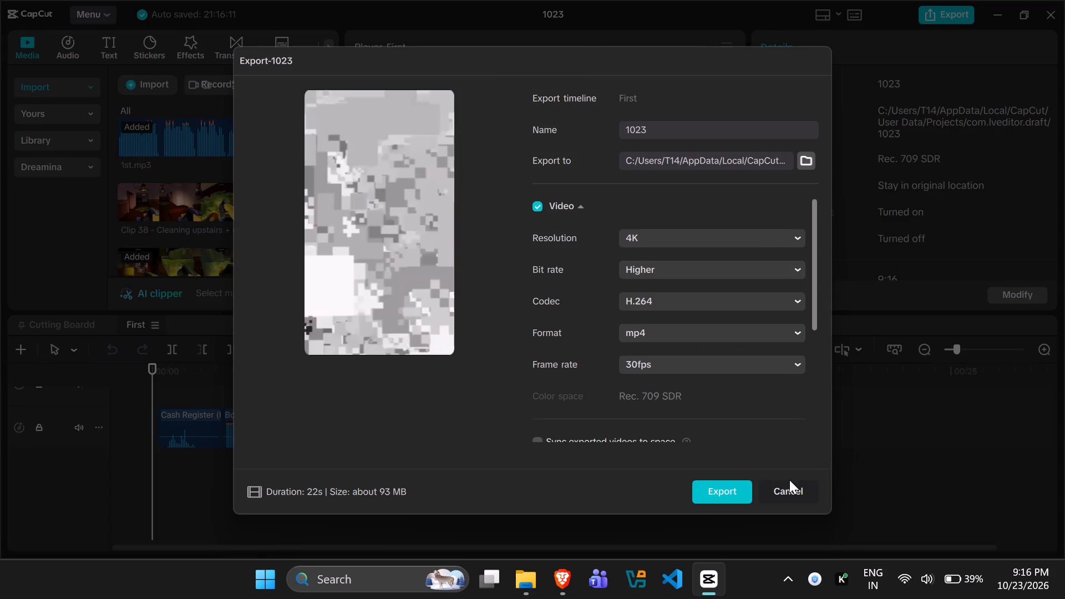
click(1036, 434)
Move the last bone crack sound clip earlier and up onto the whoosh track, so it ends at about 20 s.
scroll(592, 453, up, 6)
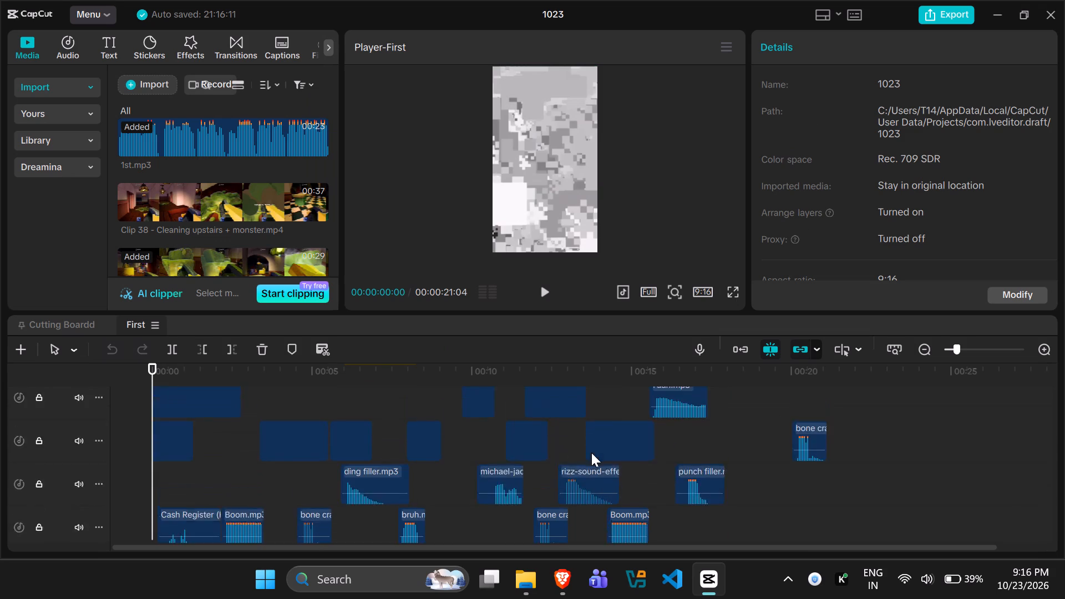
scroll(590, 452, up, 8)
scroll(590, 449, down, 3)
scroll(723, 461, down, 2)
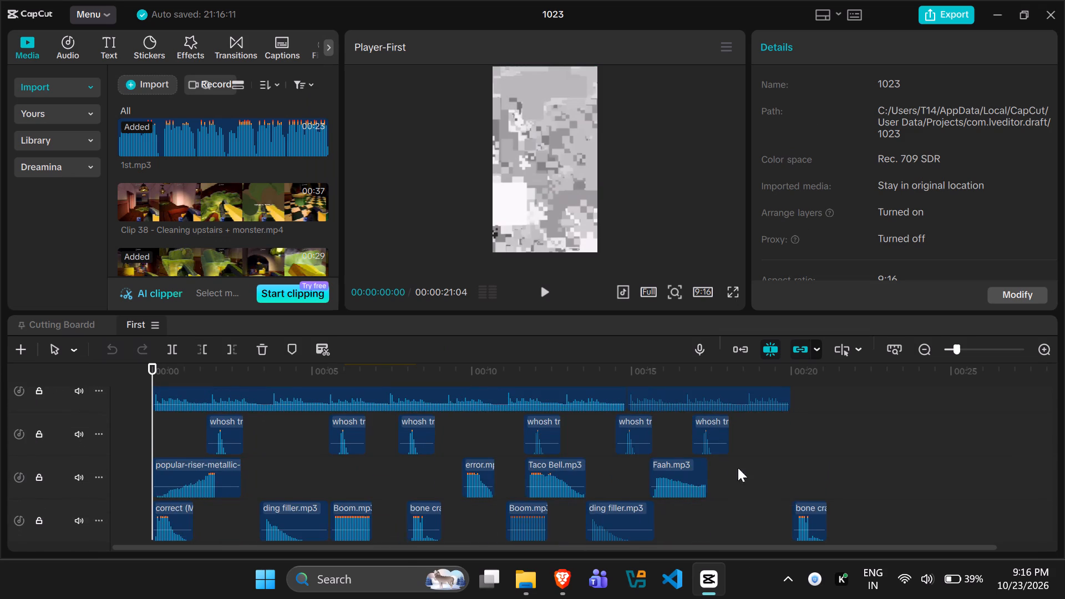
drag(809, 511, 785, 507)
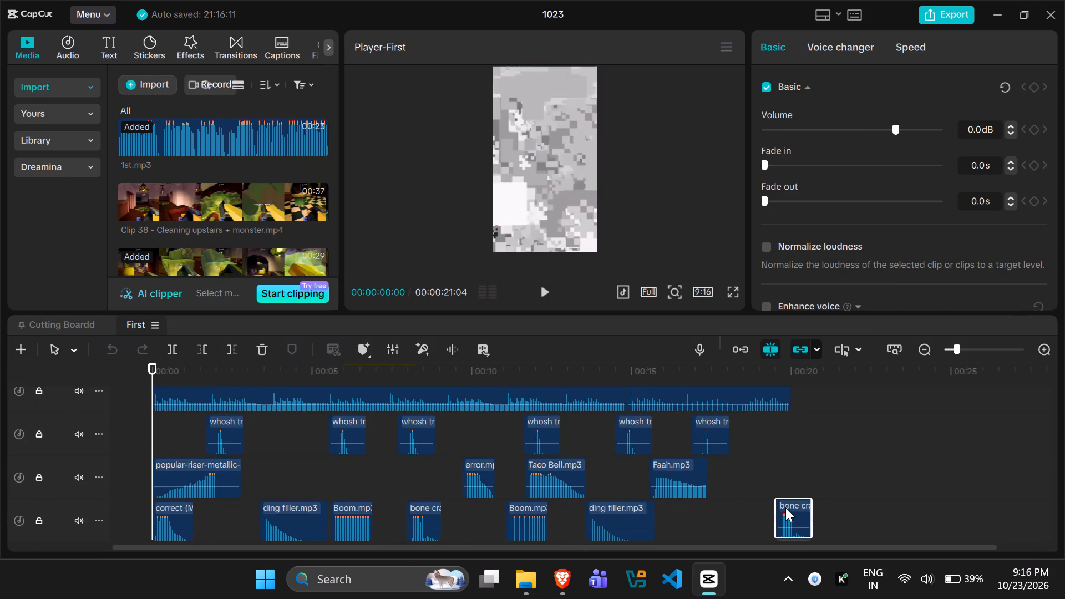
drag(785, 507, 774, 449)
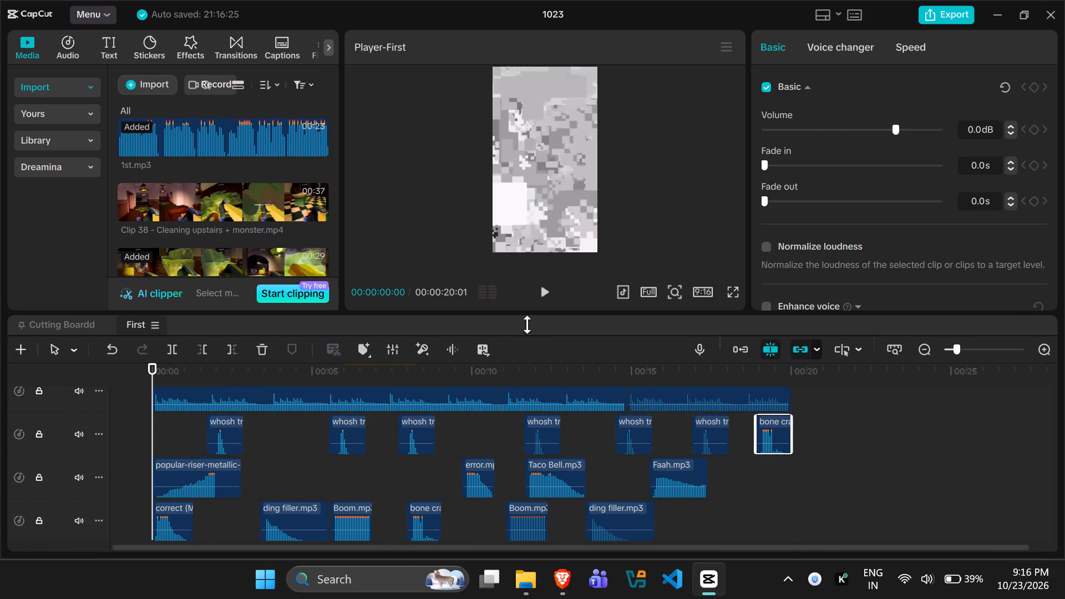
Export the First timeline as a video named scrub1.
click(939, 12)
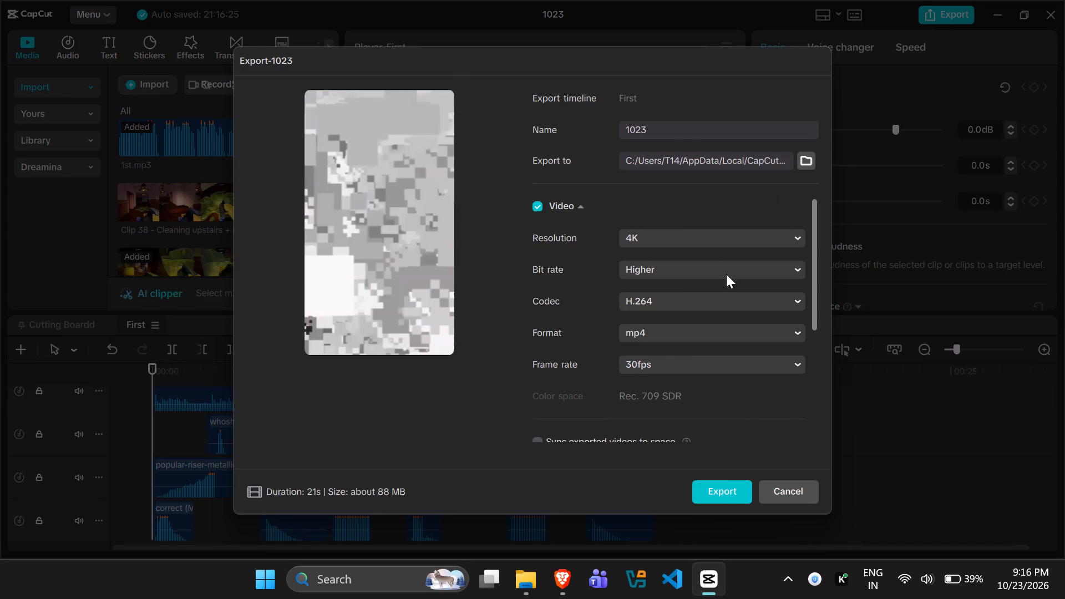
click(681, 134)
key(BackSpace)
key(BackSpace)
key(BackSpace)
key(BackSpace)
key(BackSpace)
text(scrub1)
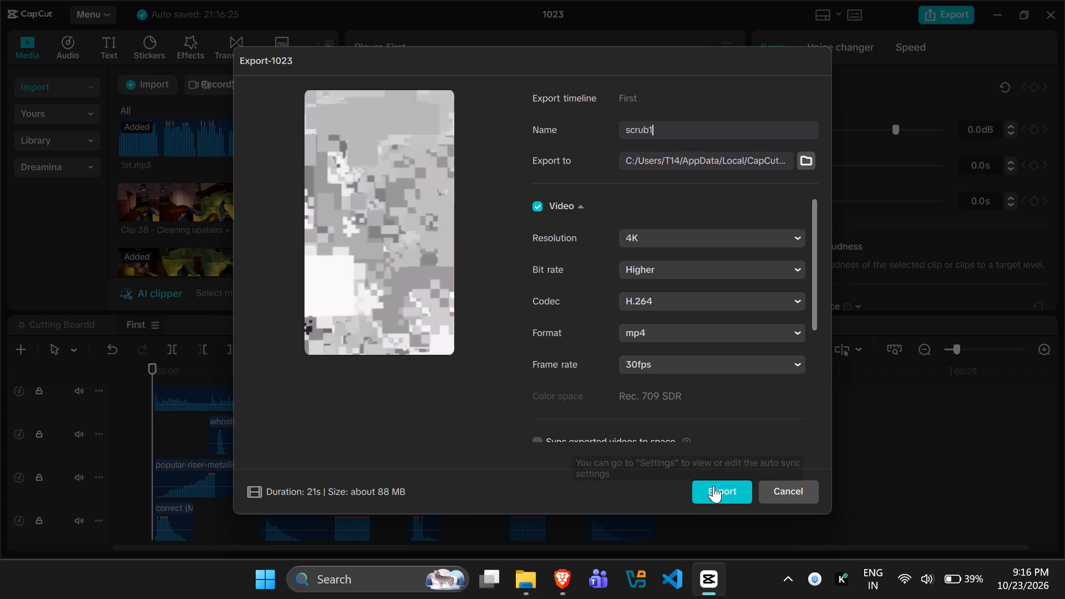
click(716, 490)
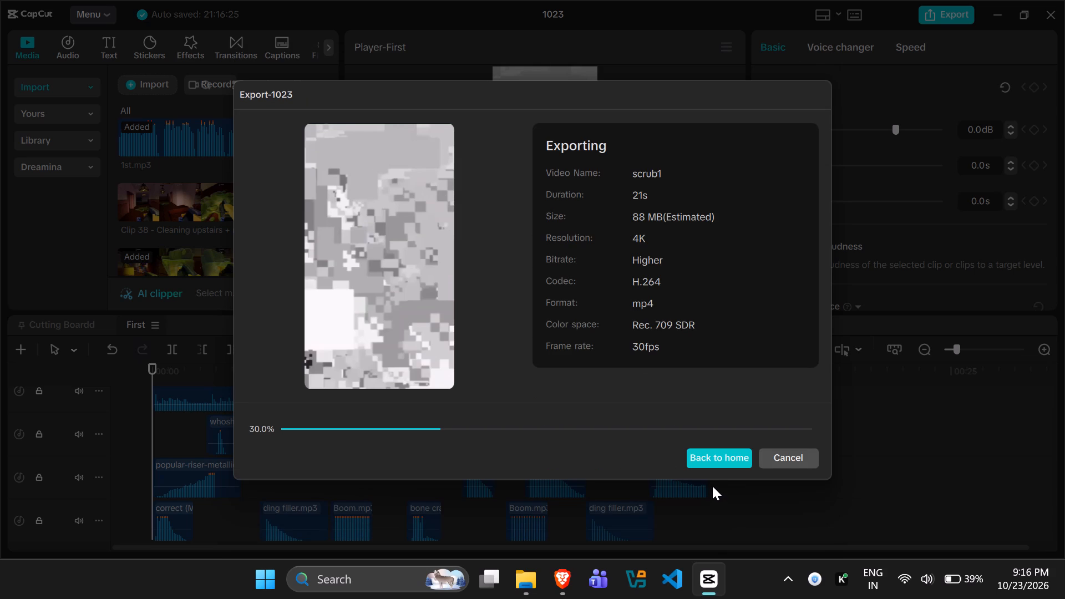